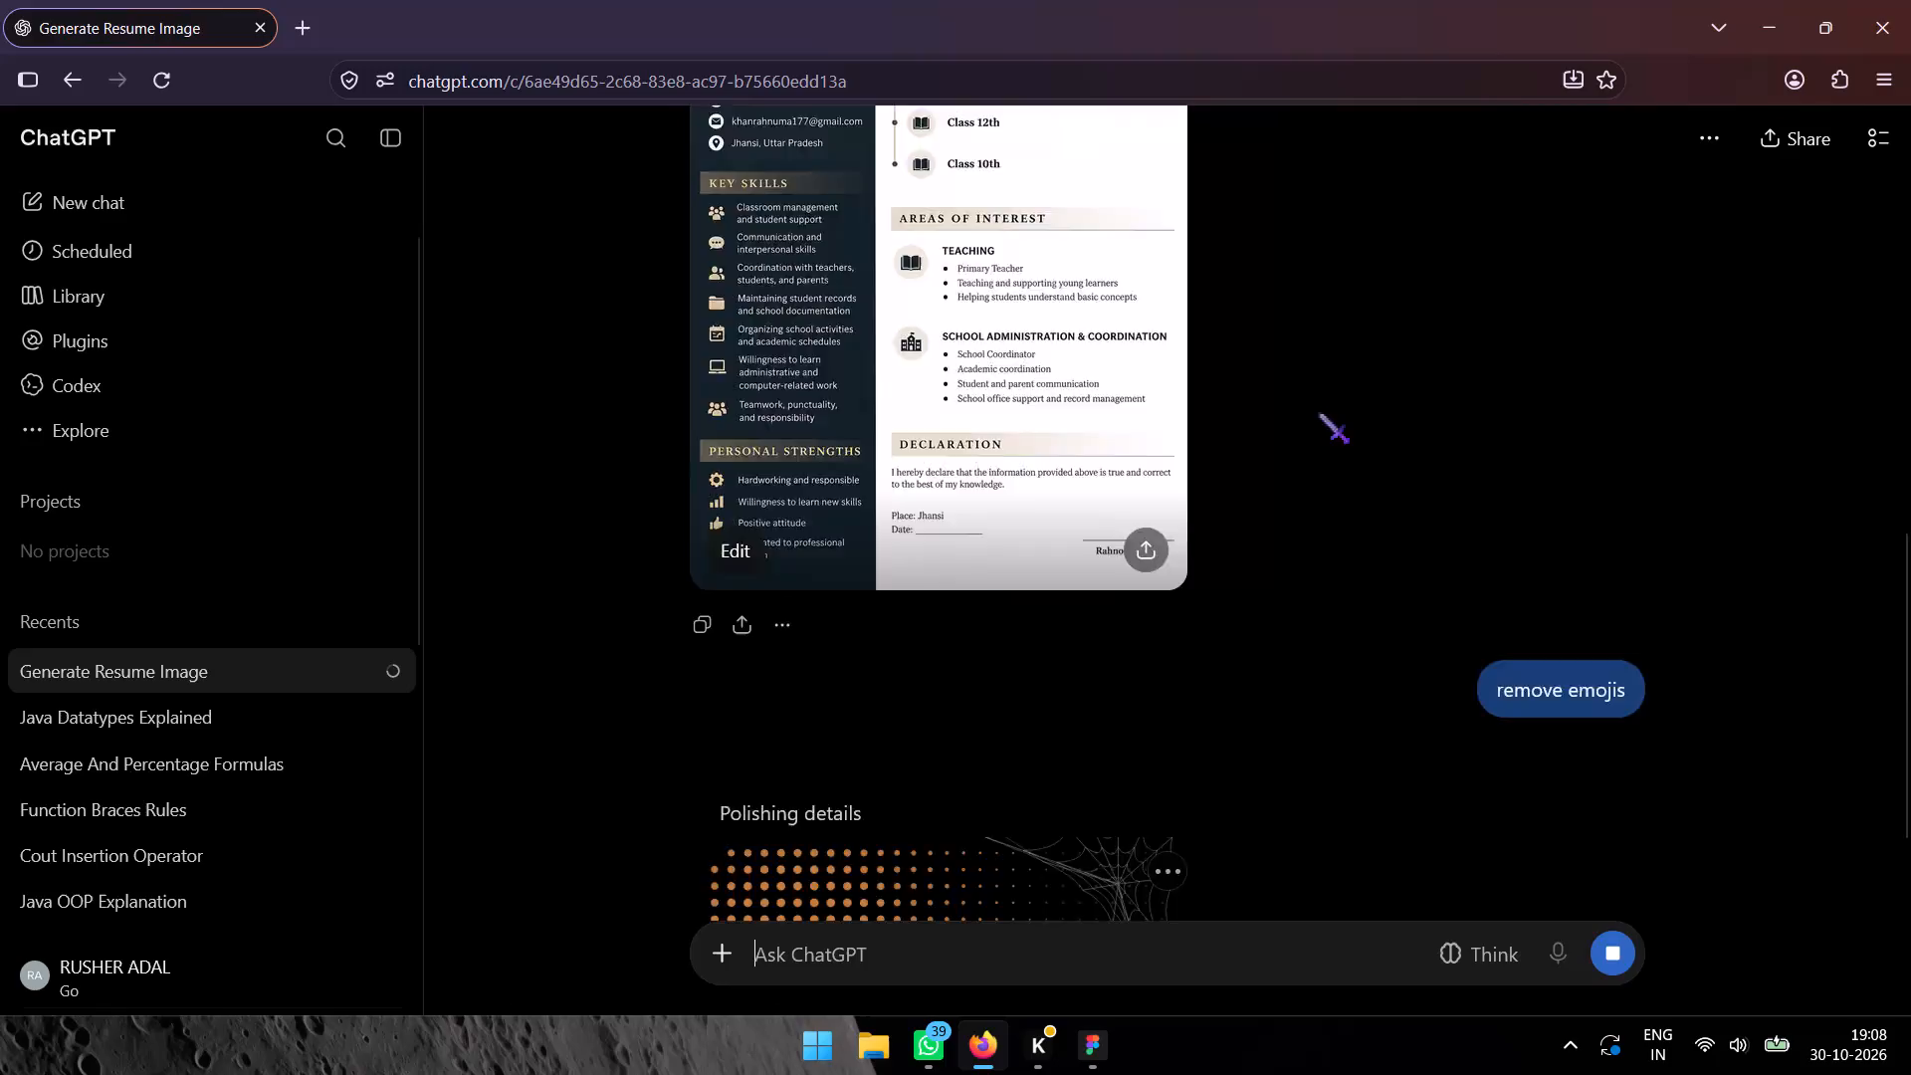
Switch to the Figma file showing the Id card page.
click(1084, 1060)
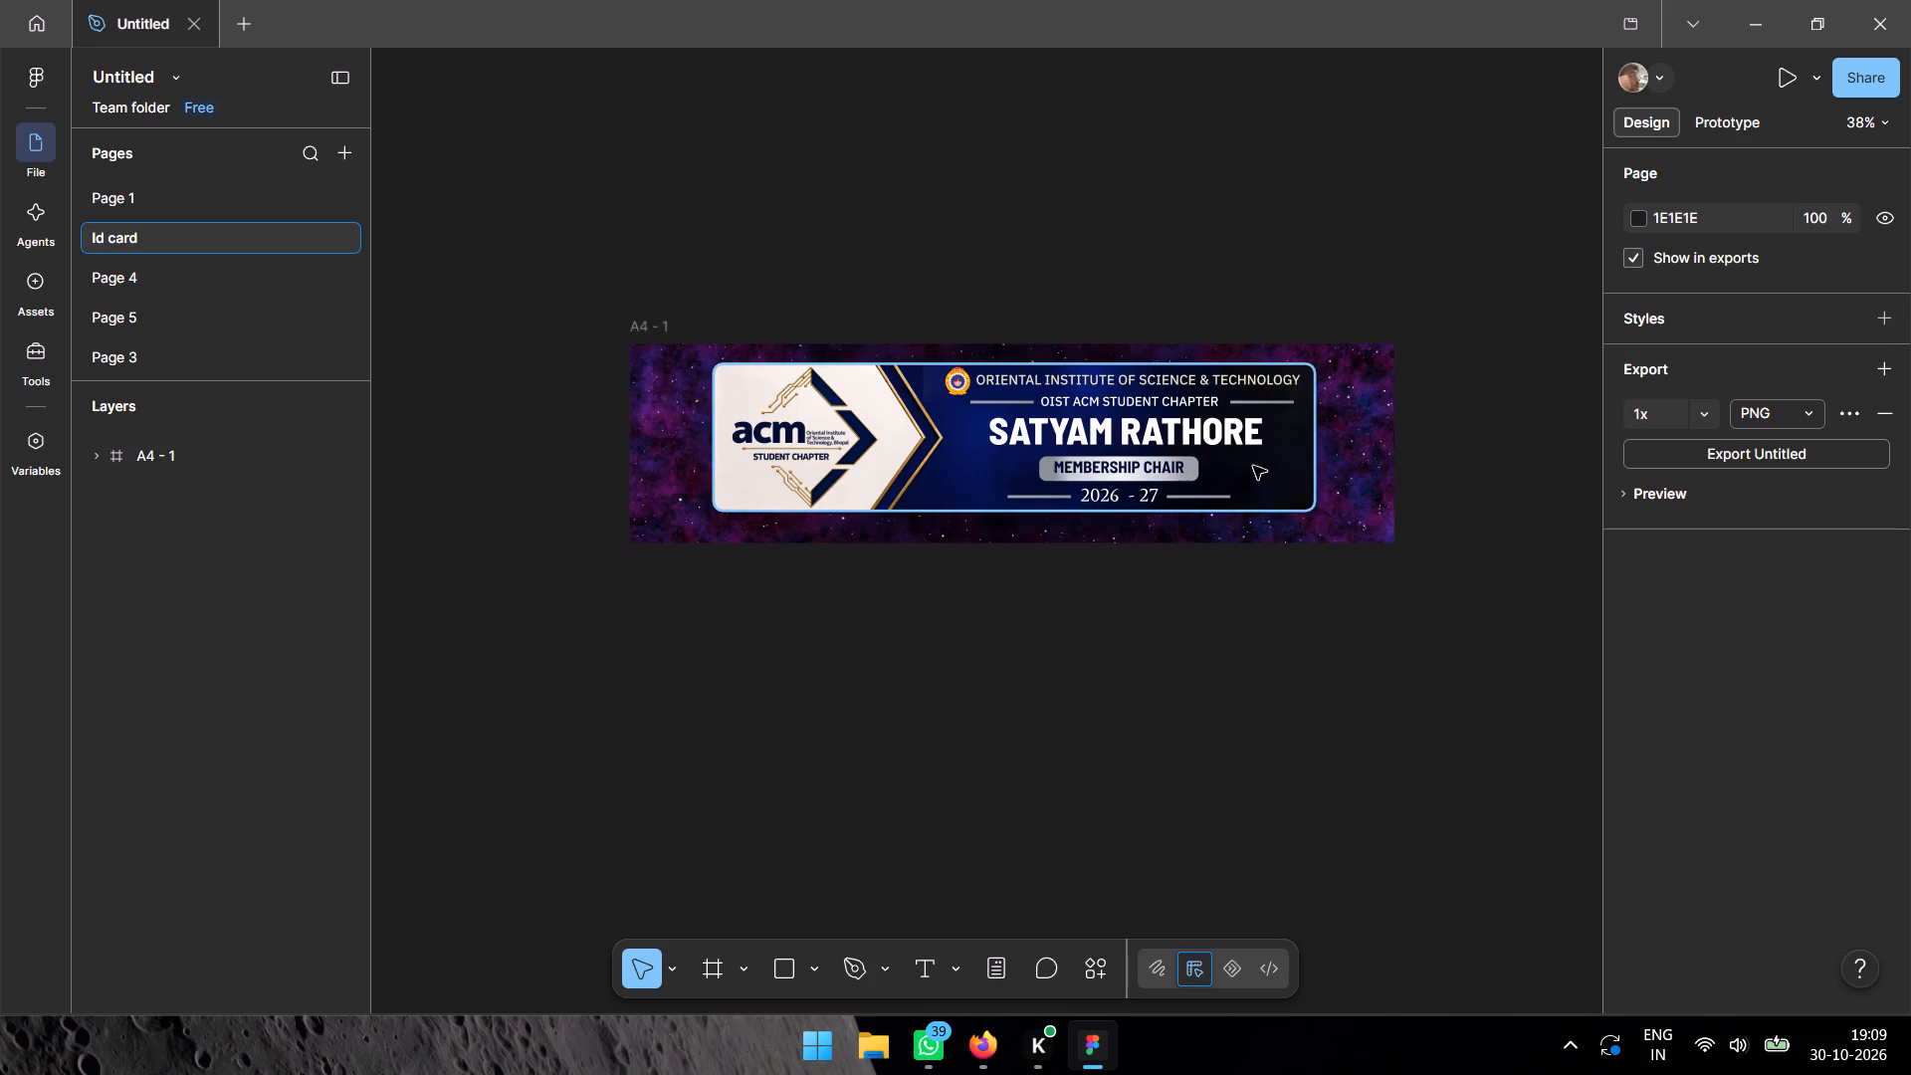
Select all the badge layers inside the A4 - 1 frame, from 2026 - 27 to clean_full 1, and create a component from them.
click(1288, 485)
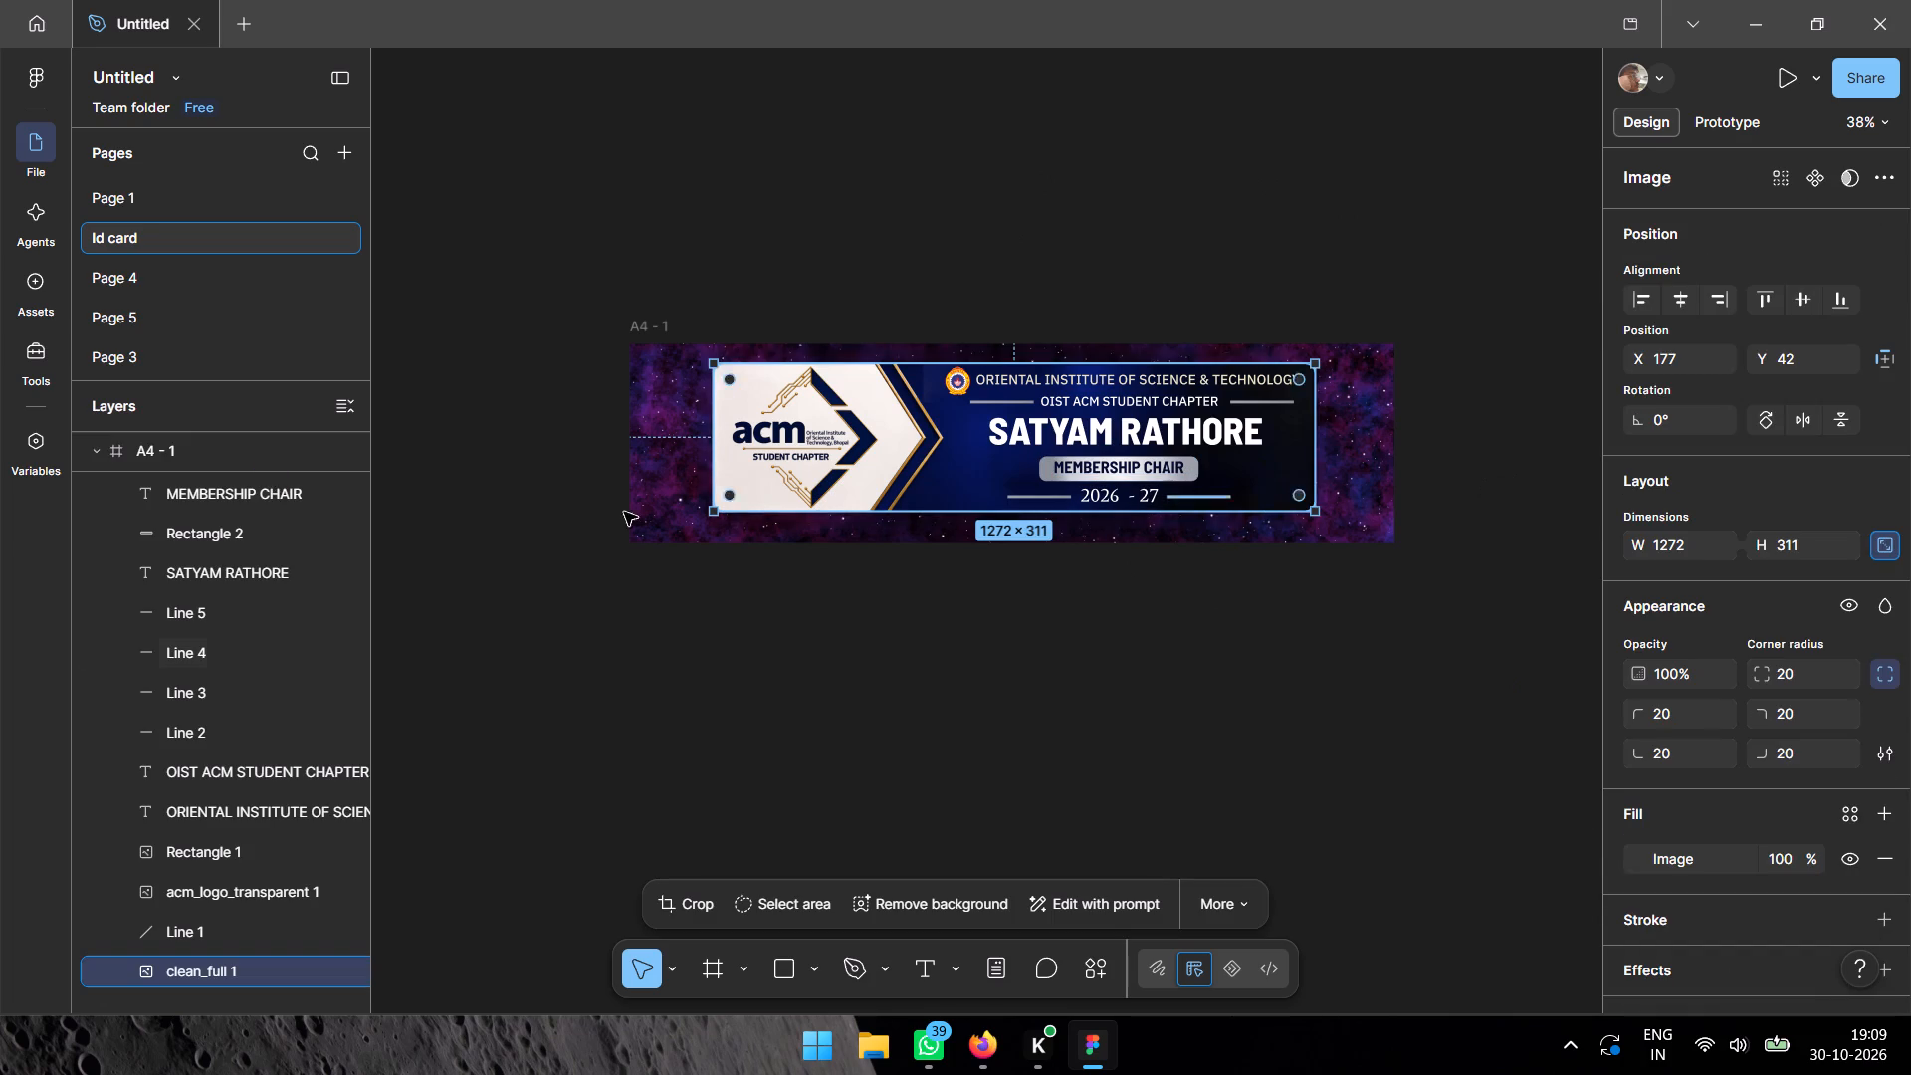
scroll(239, 562, down, 5)
scroll(223, 896, down, 2)
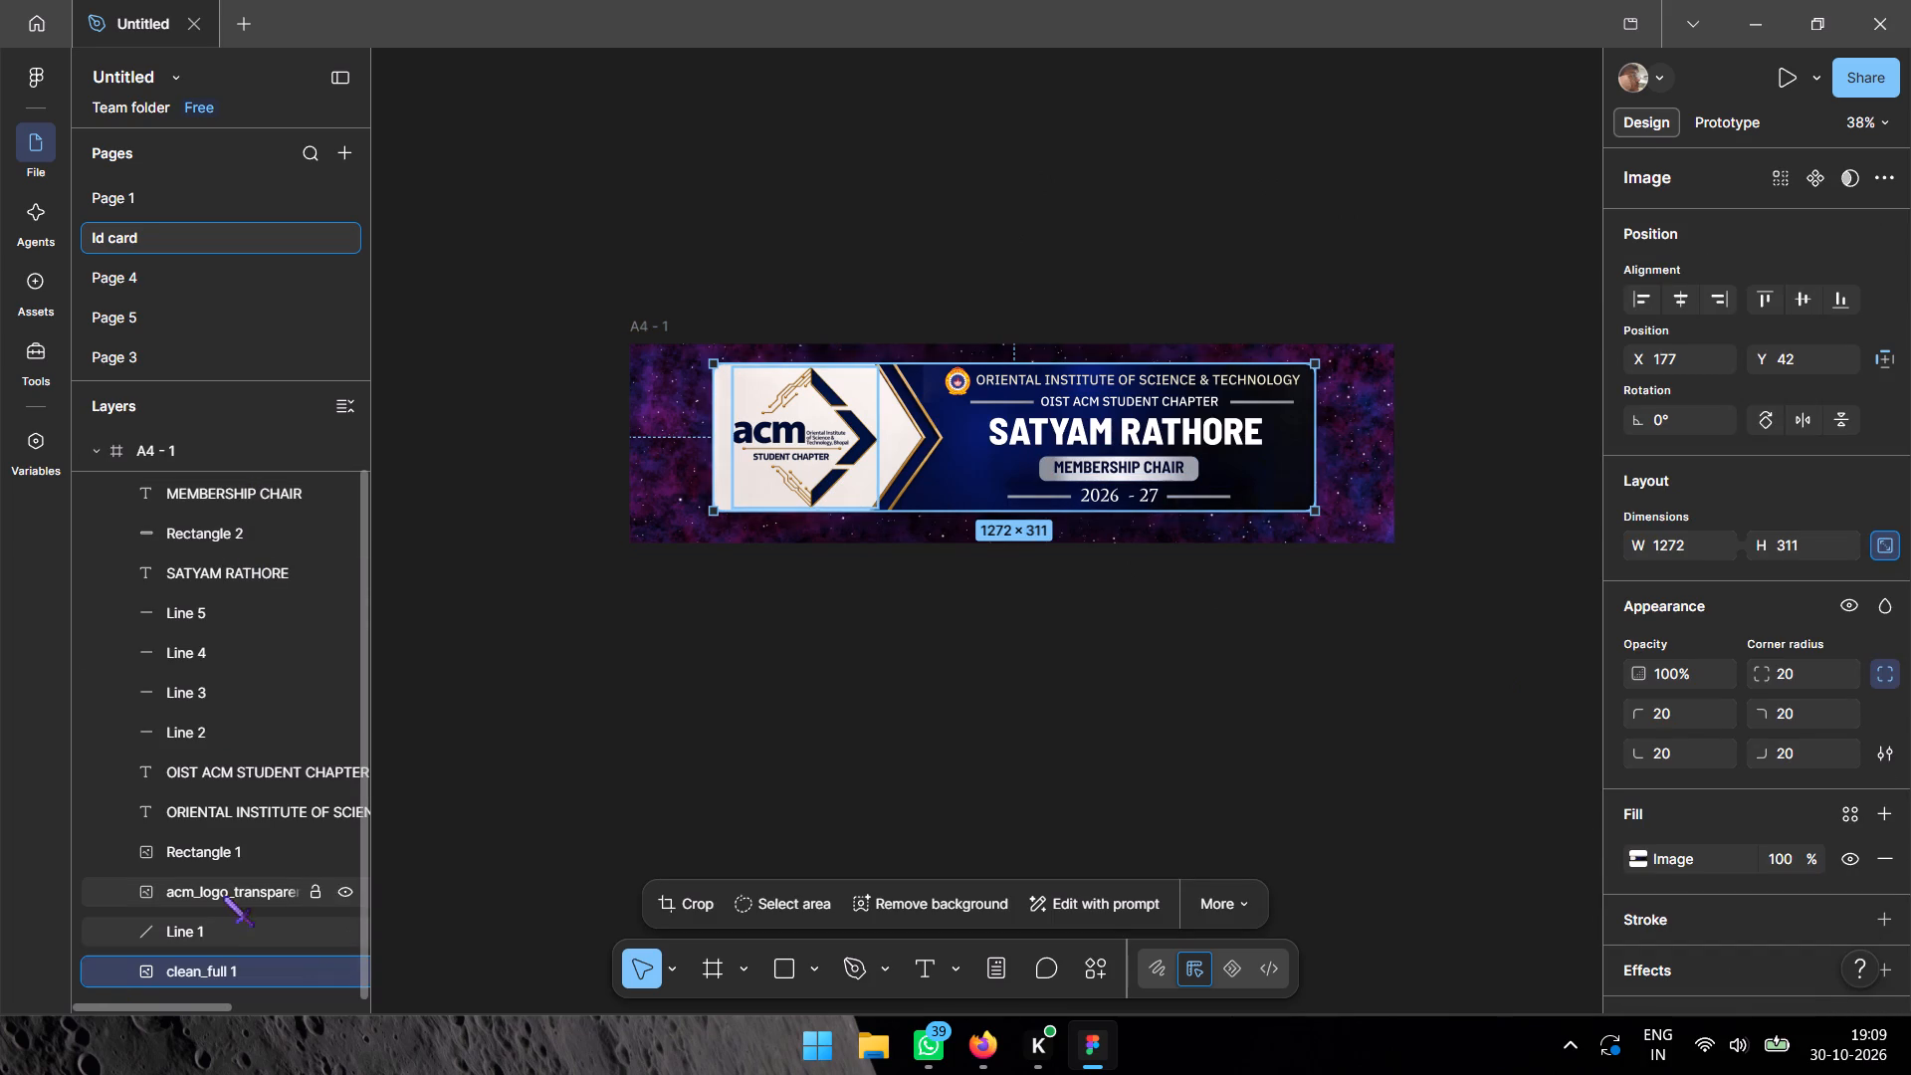
click(725, 435)
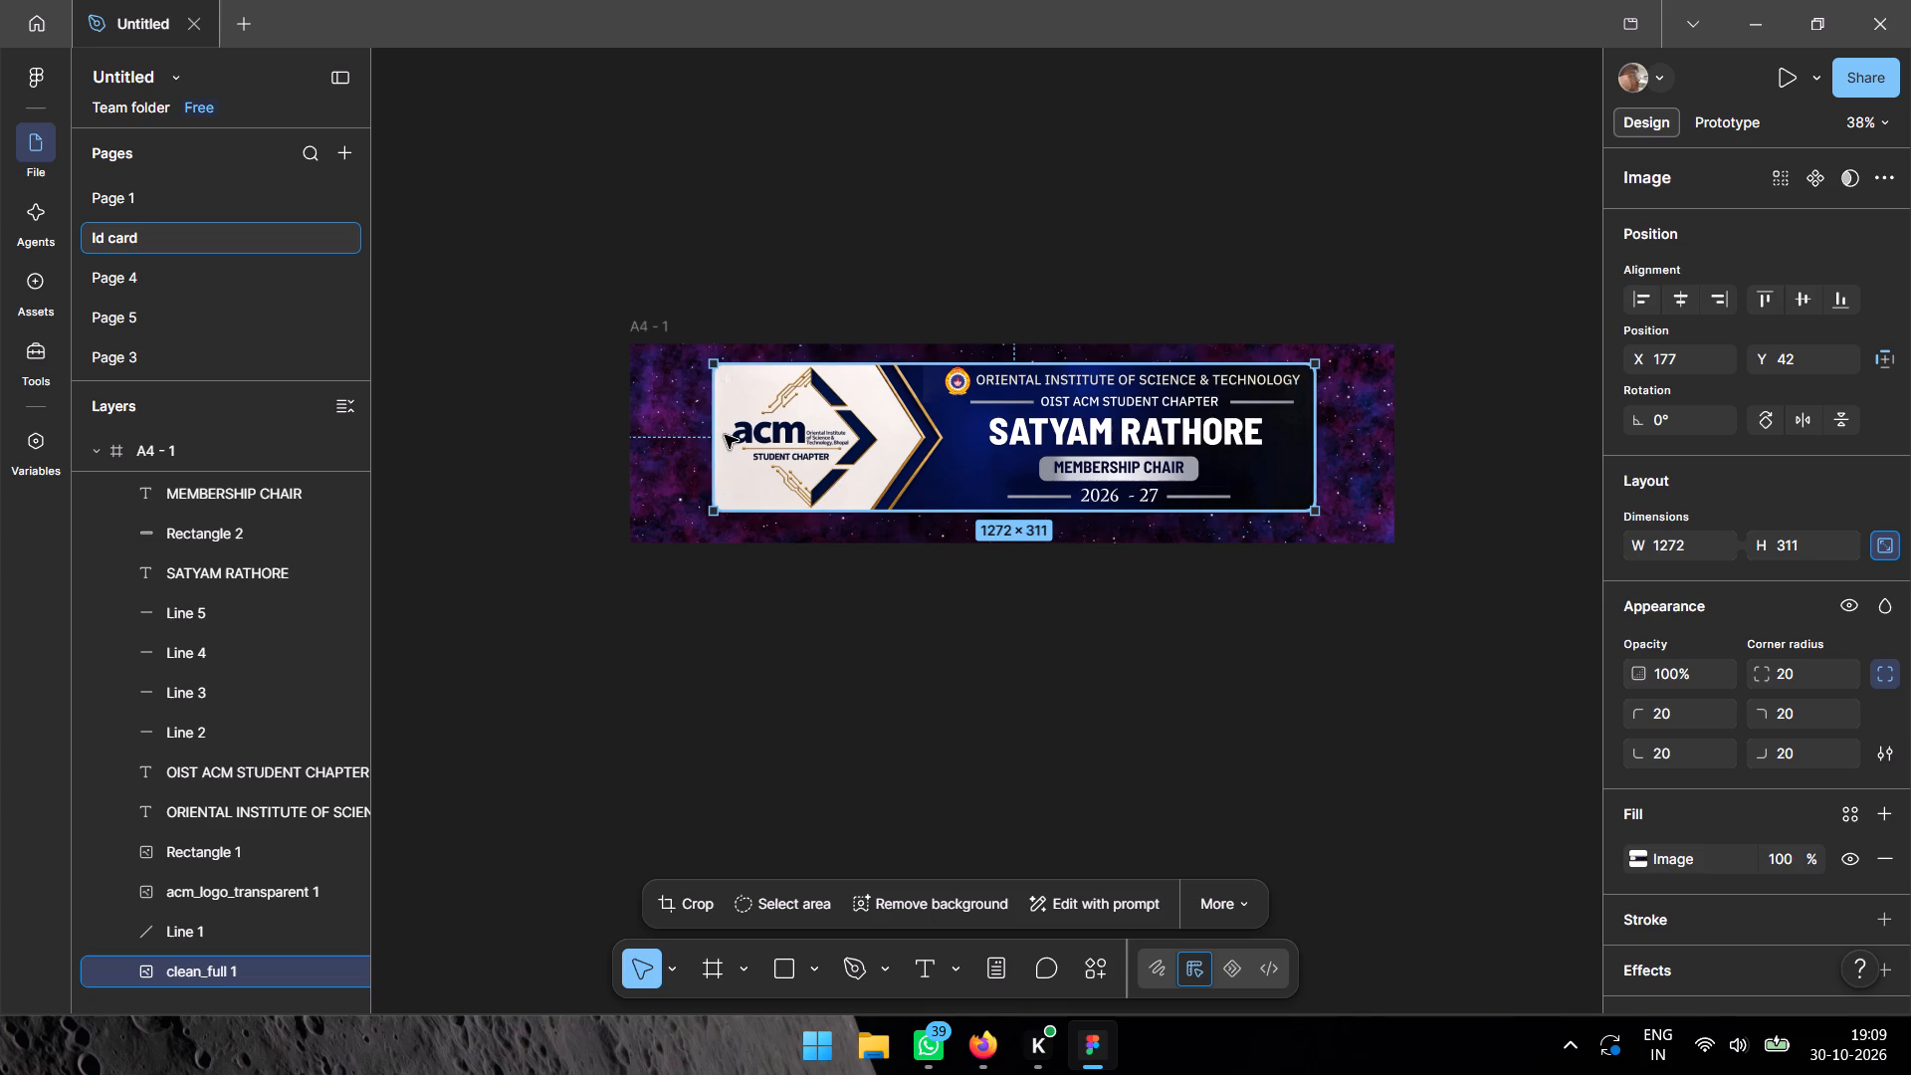
scroll(200, 928, down, 2)
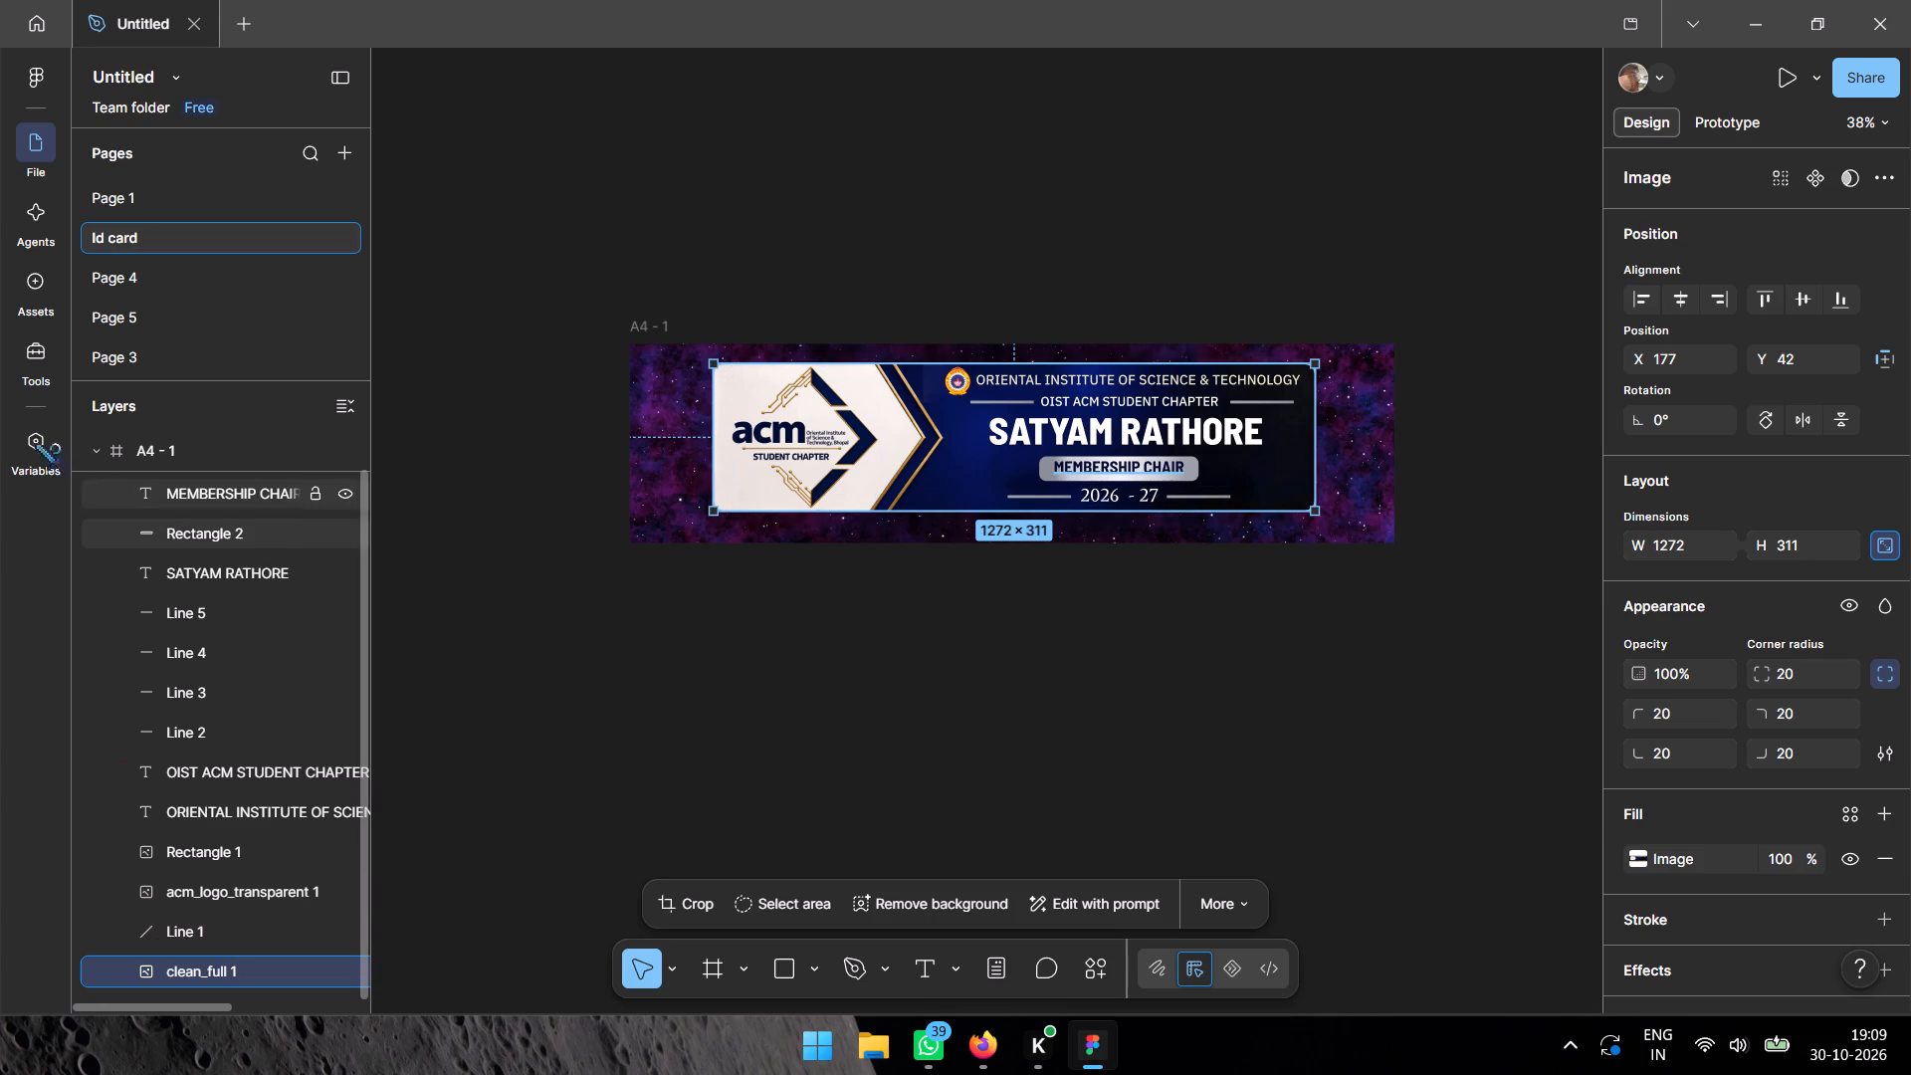
scroll(99, 619, up, 4)
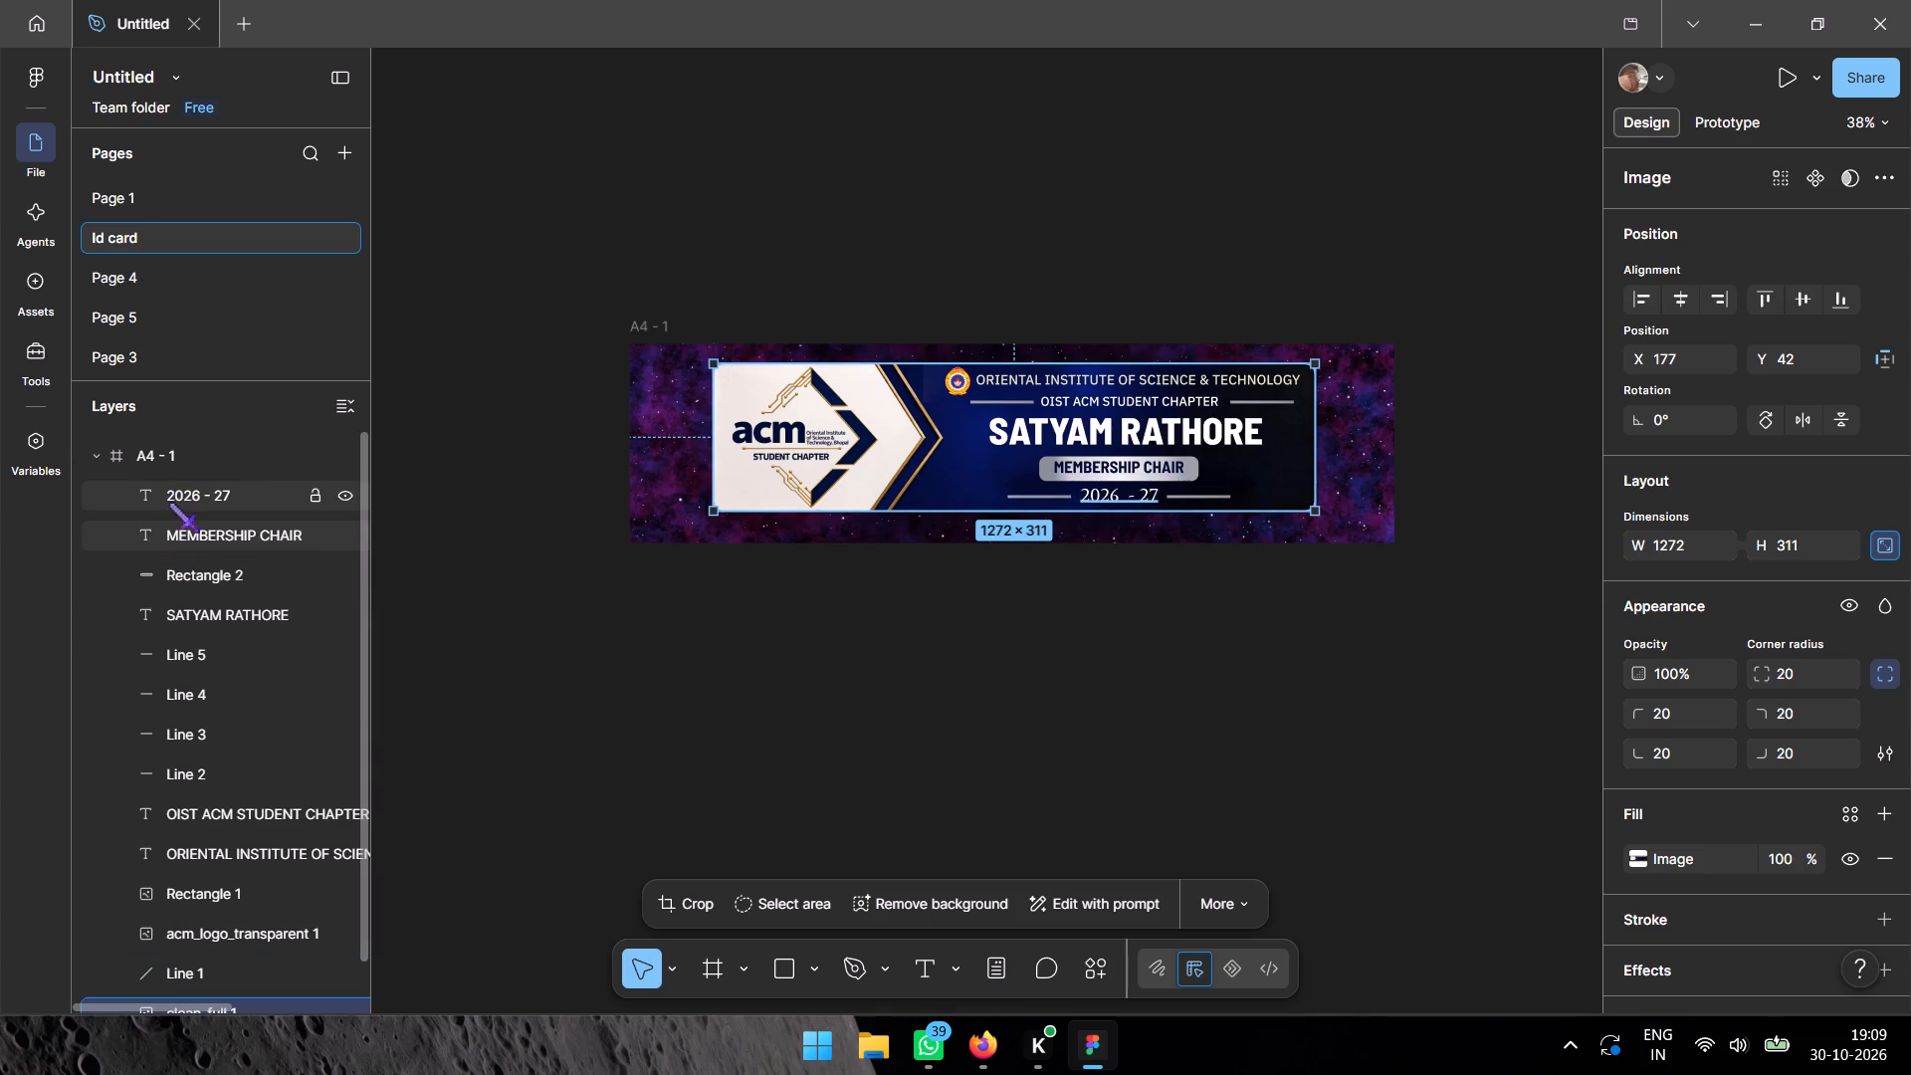
scroll(119, 529, up, 4)
click(176, 495)
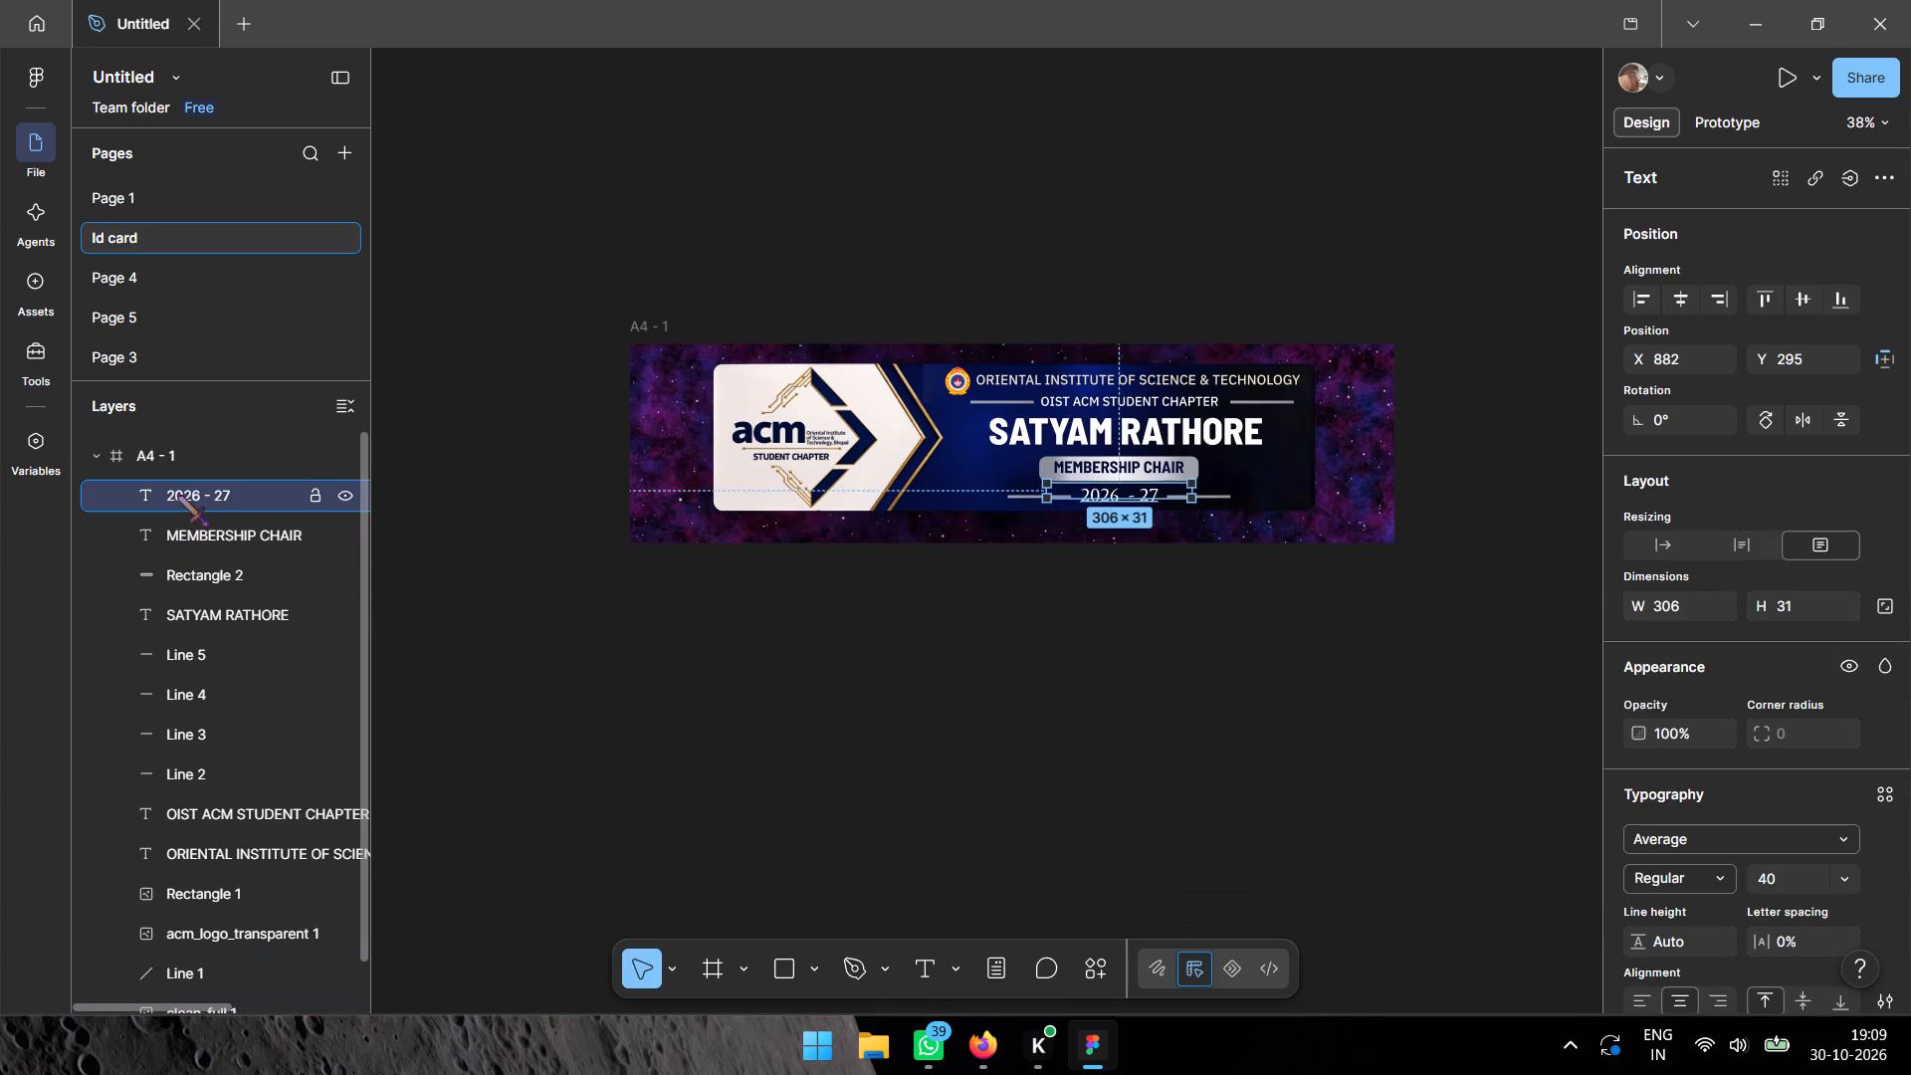
ctrl+shift+scroll(177, 588, down, 5)
ctrl+shift+scroll(172, 975, down, 3)
ctrl+shift+drag(359, 831, 359, 872)
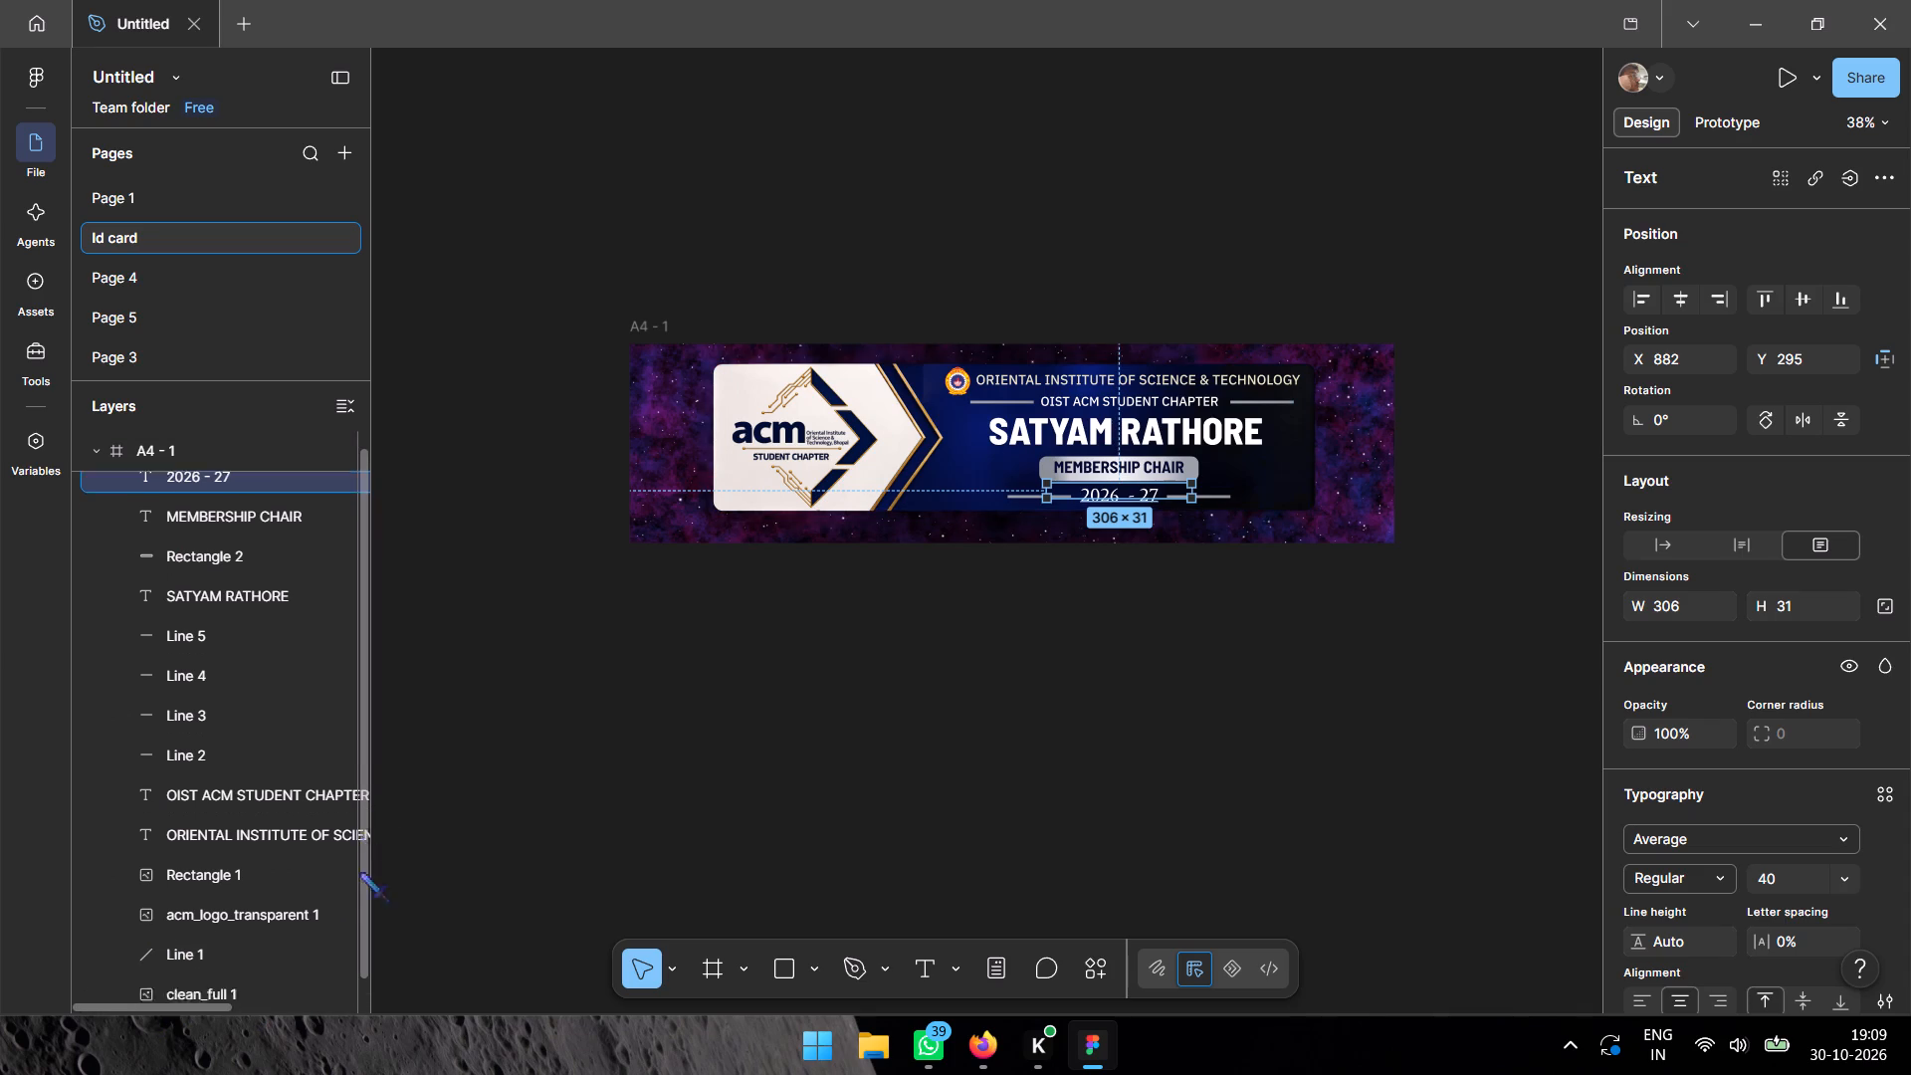
ctrl+shift+drag(359, 872, 358, 949)
ctrl+shift+click(224, 980)
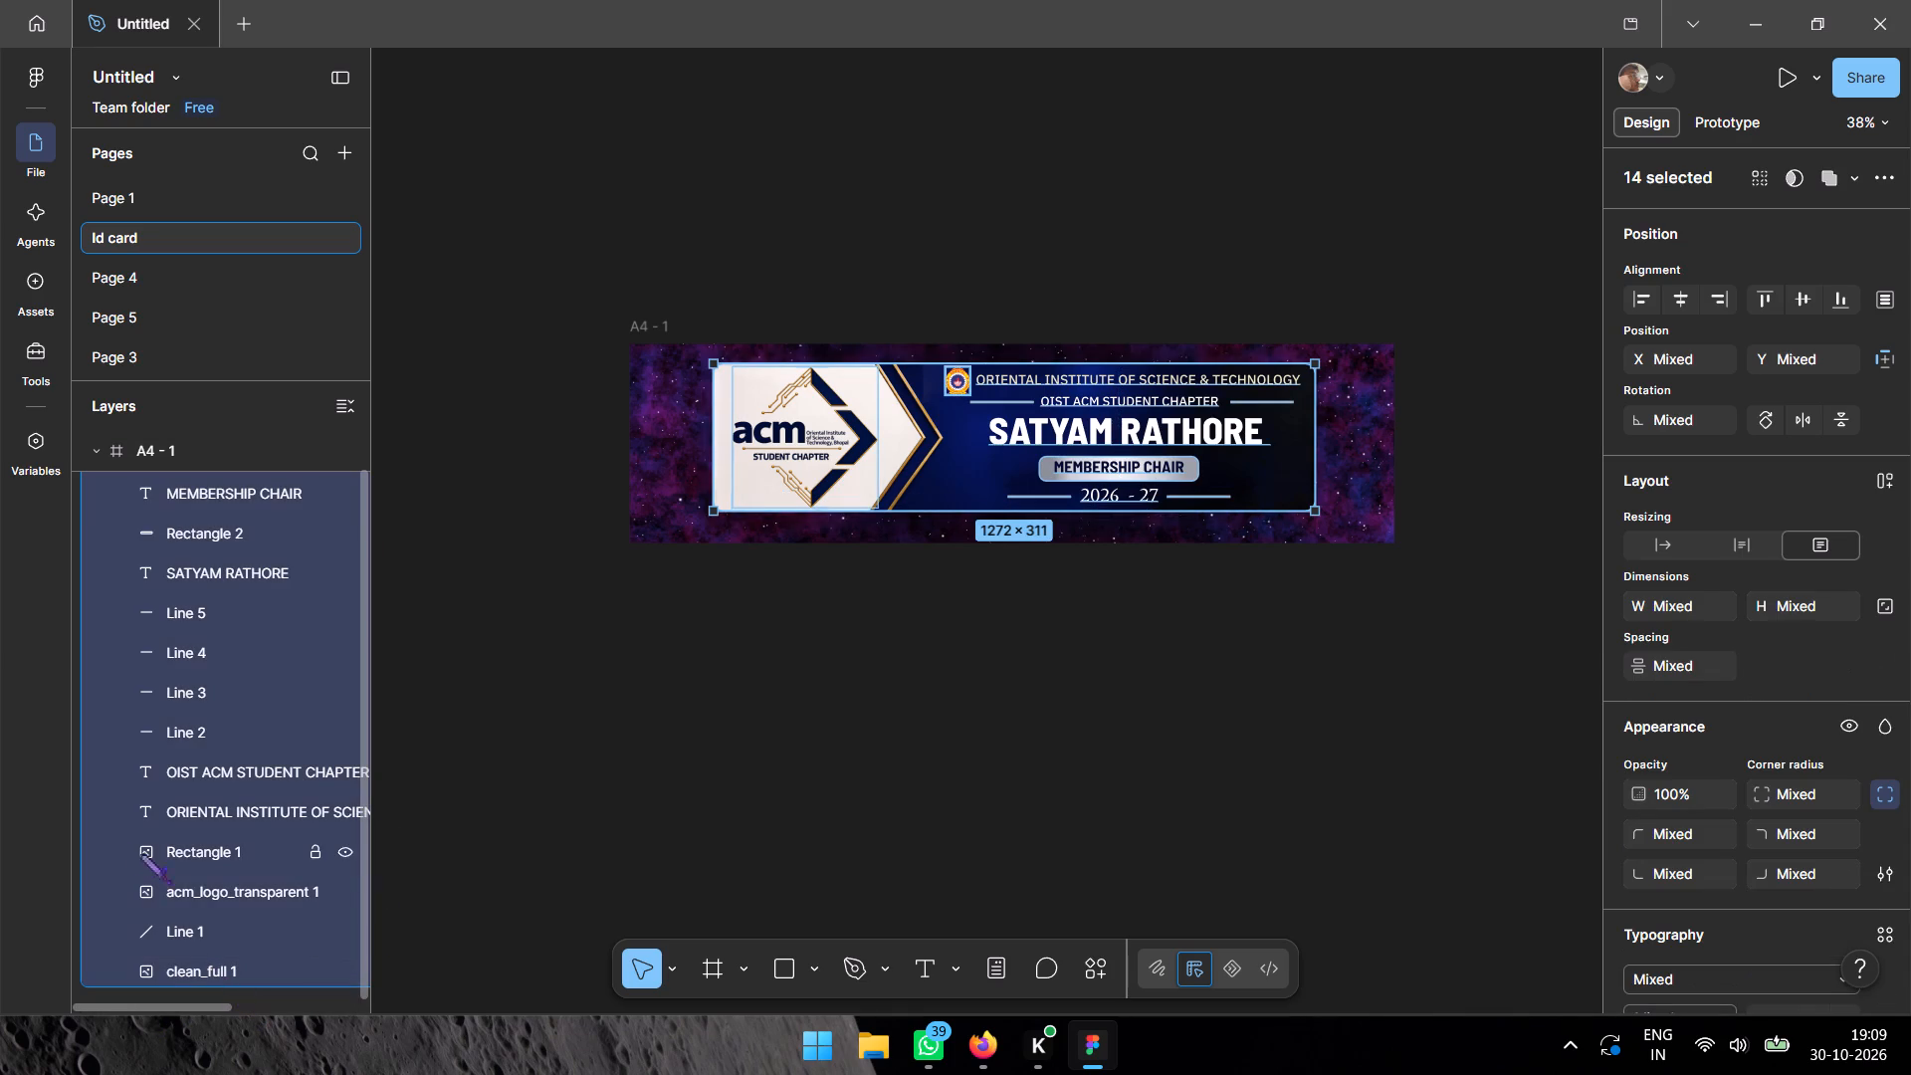
right_click(100, 841)
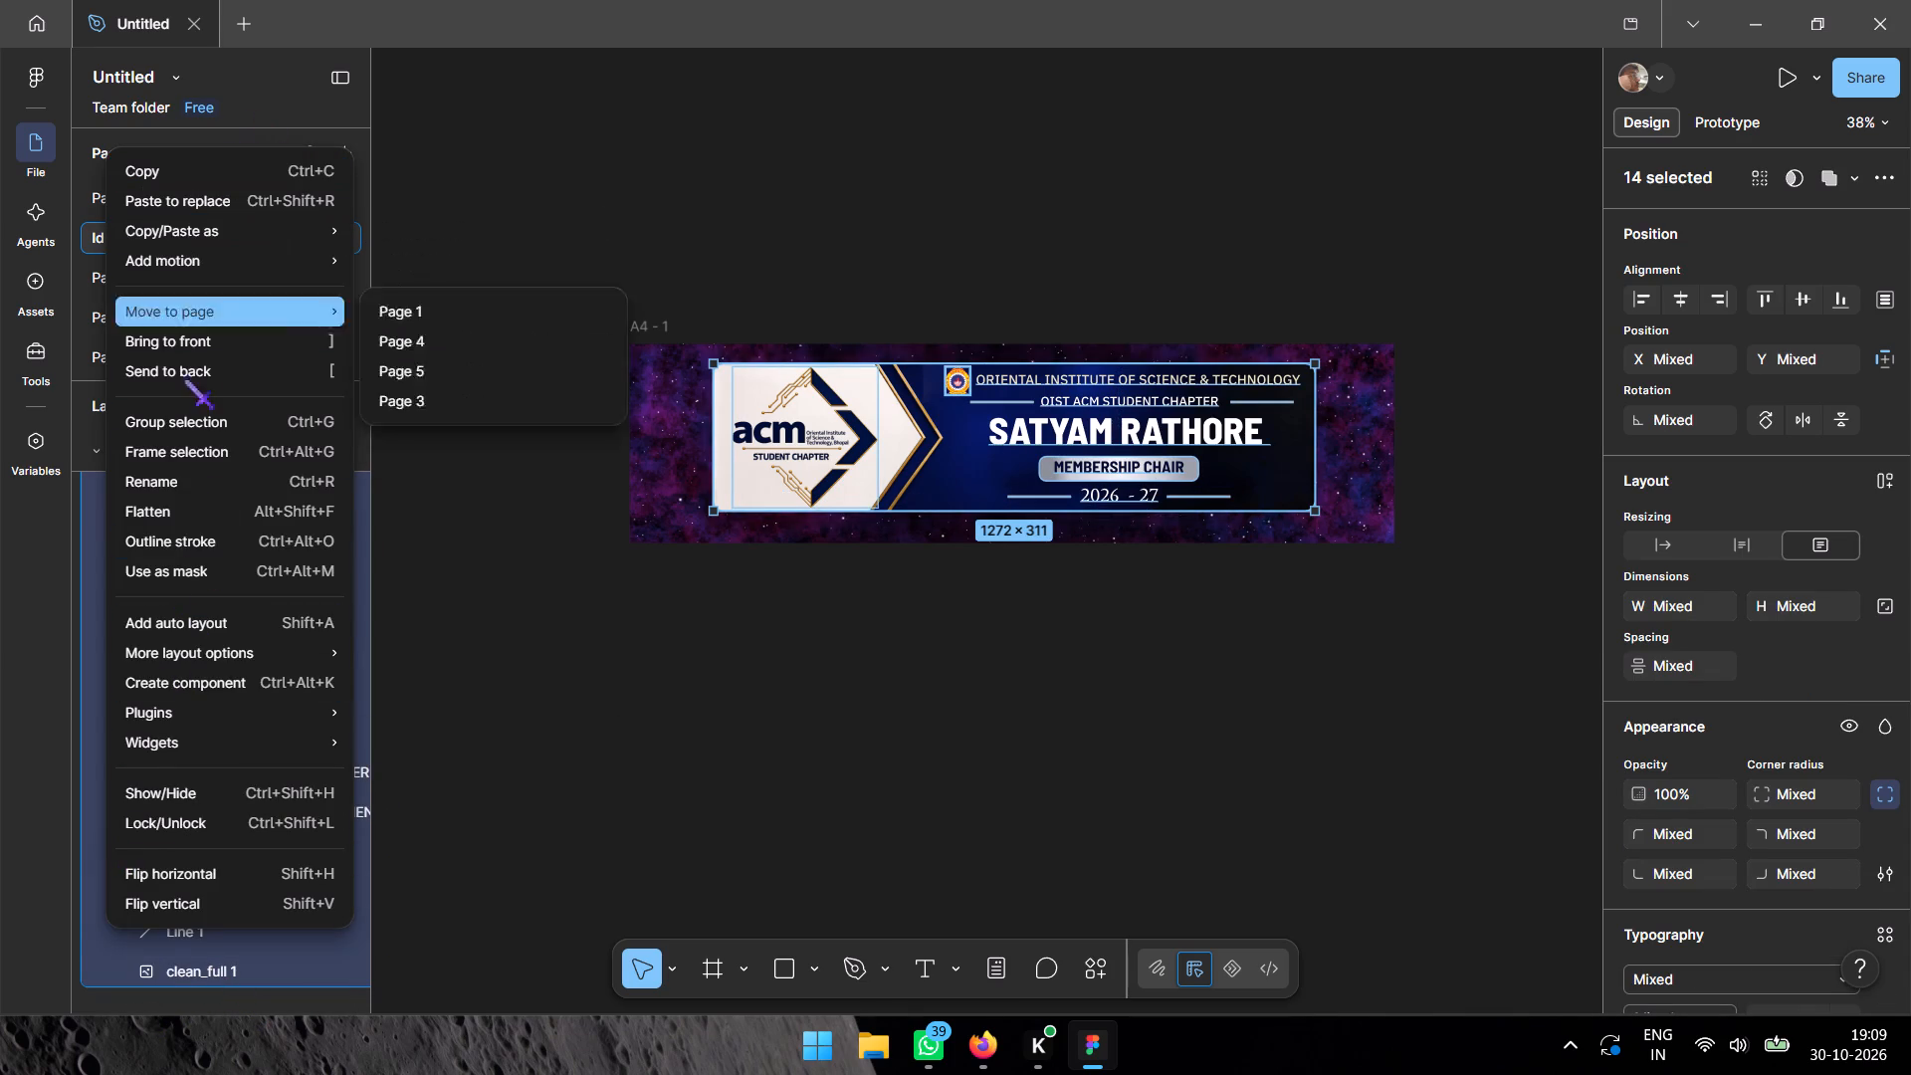
click(218, 684)
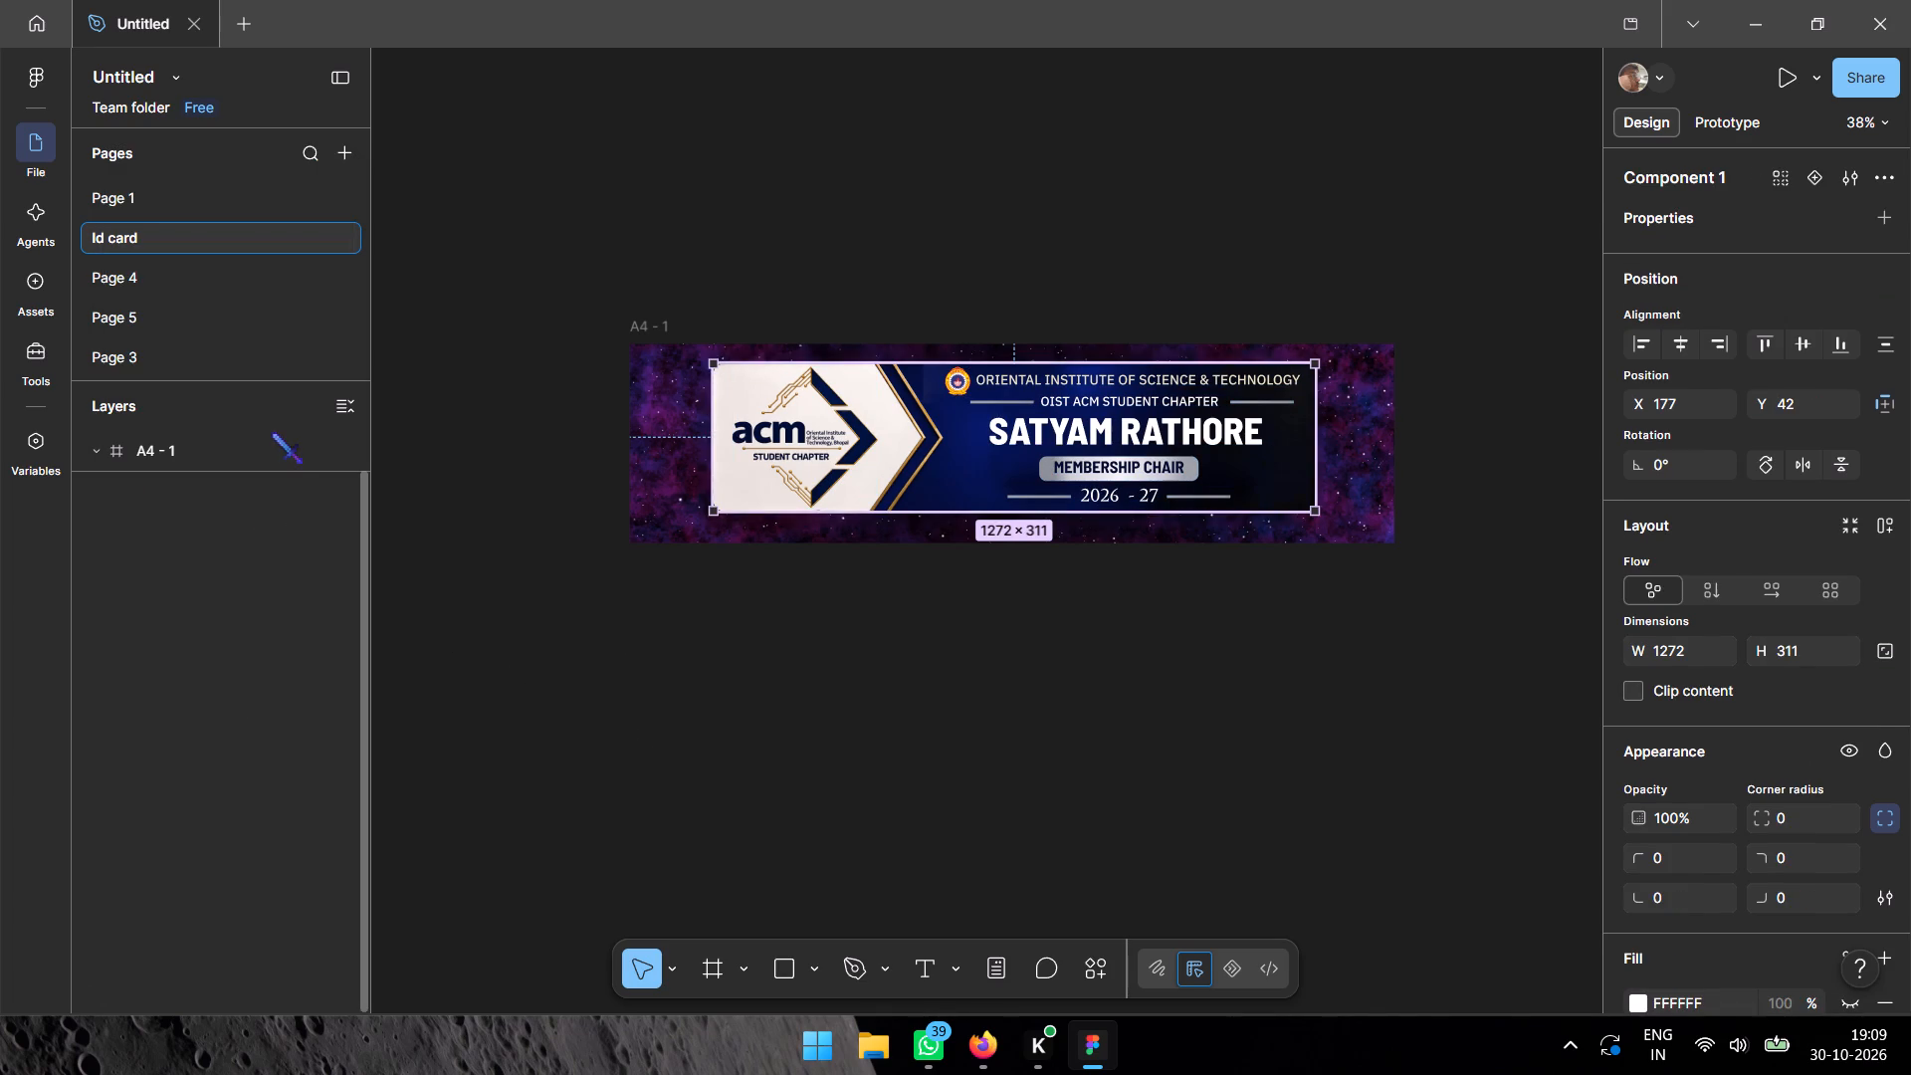
Move the badge component within the A4 - 1 frame to about X 173, Y 55, then deselect it.
click(762, 443)
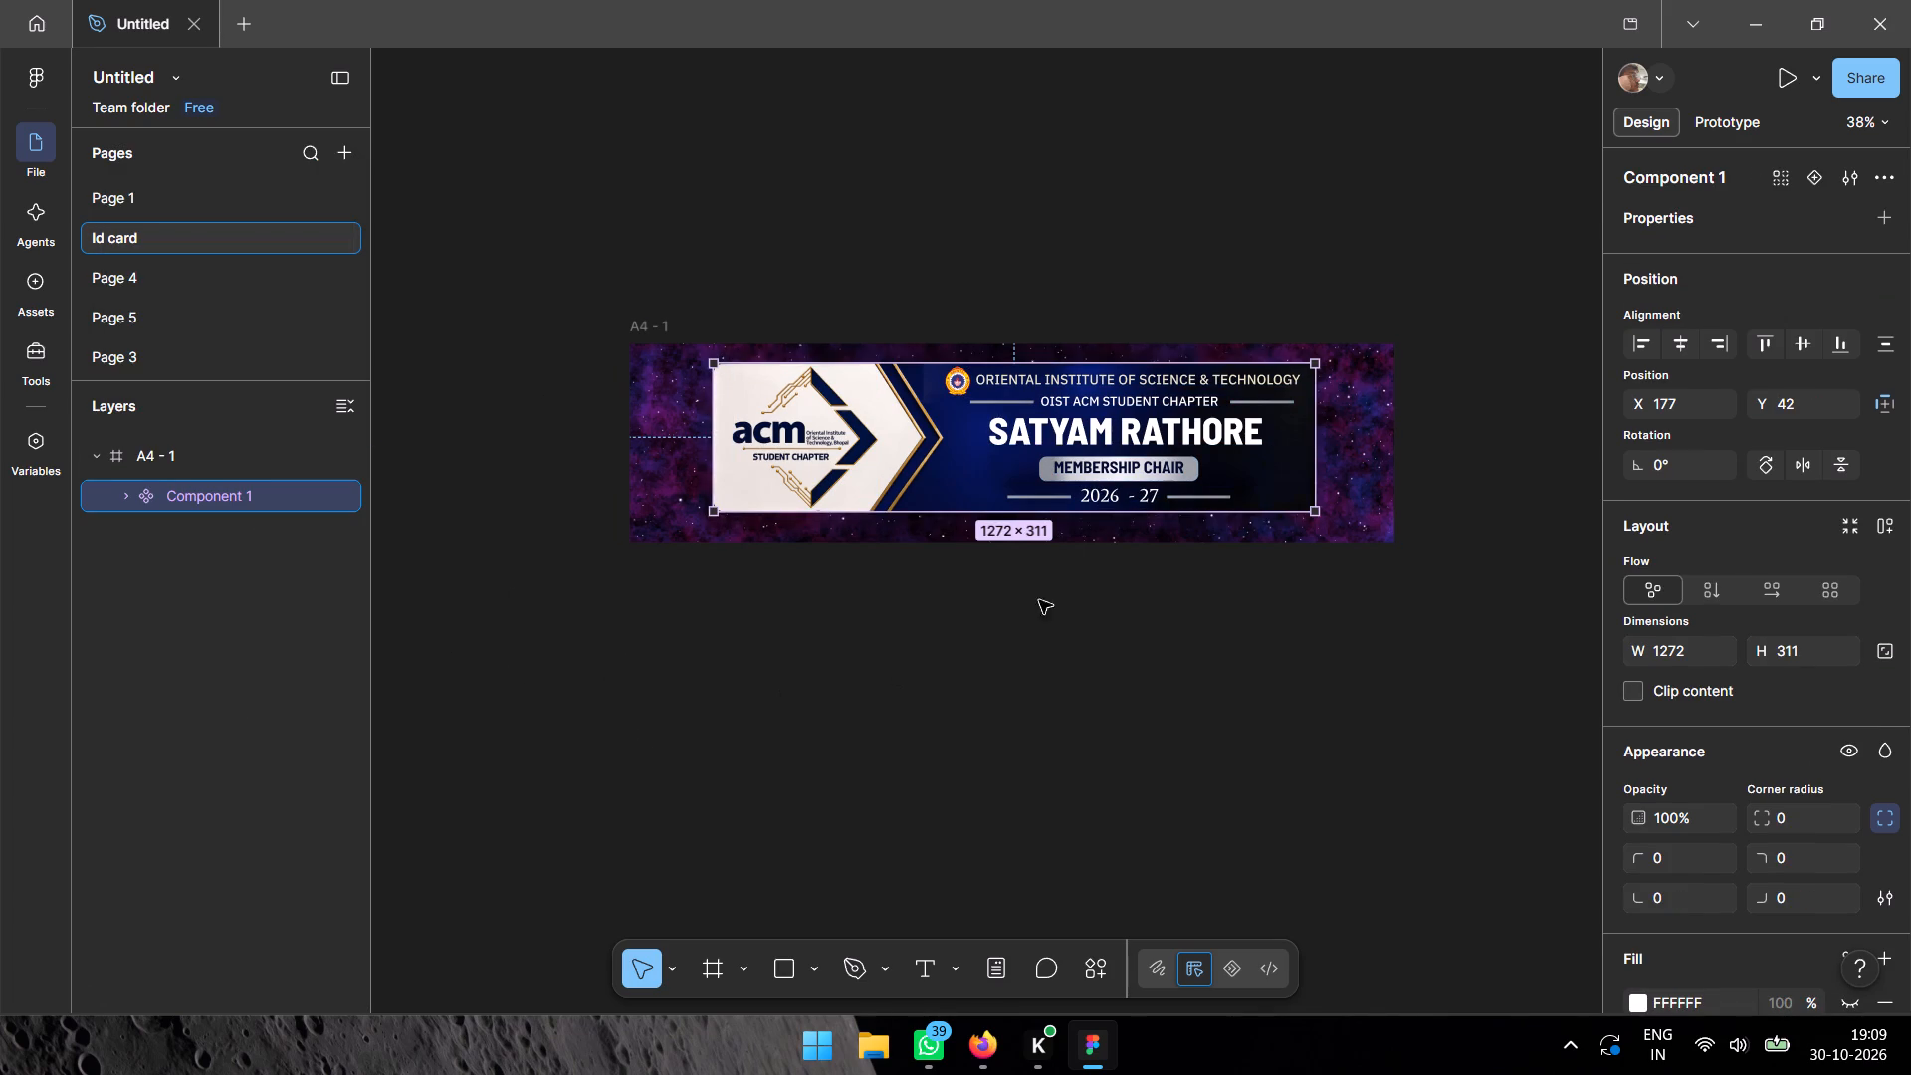
click(979, 465)
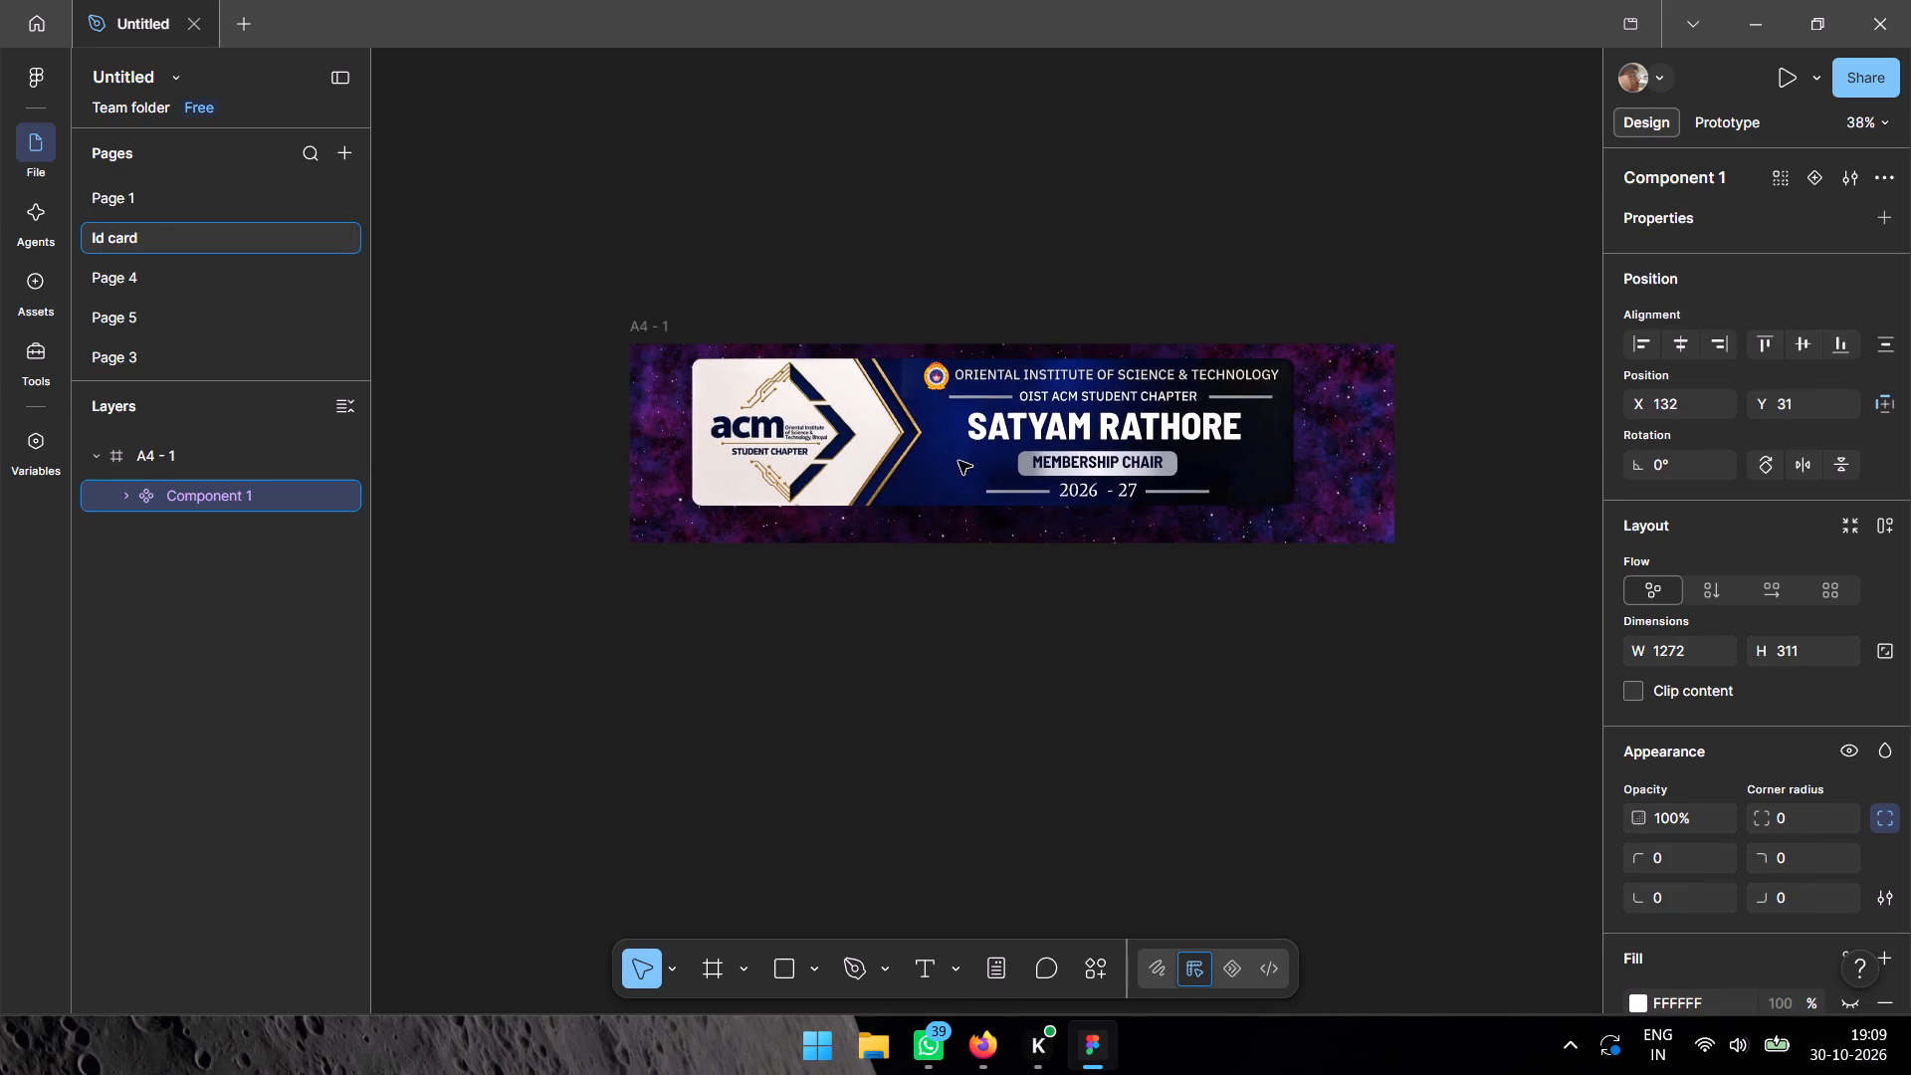
click(1200, 702)
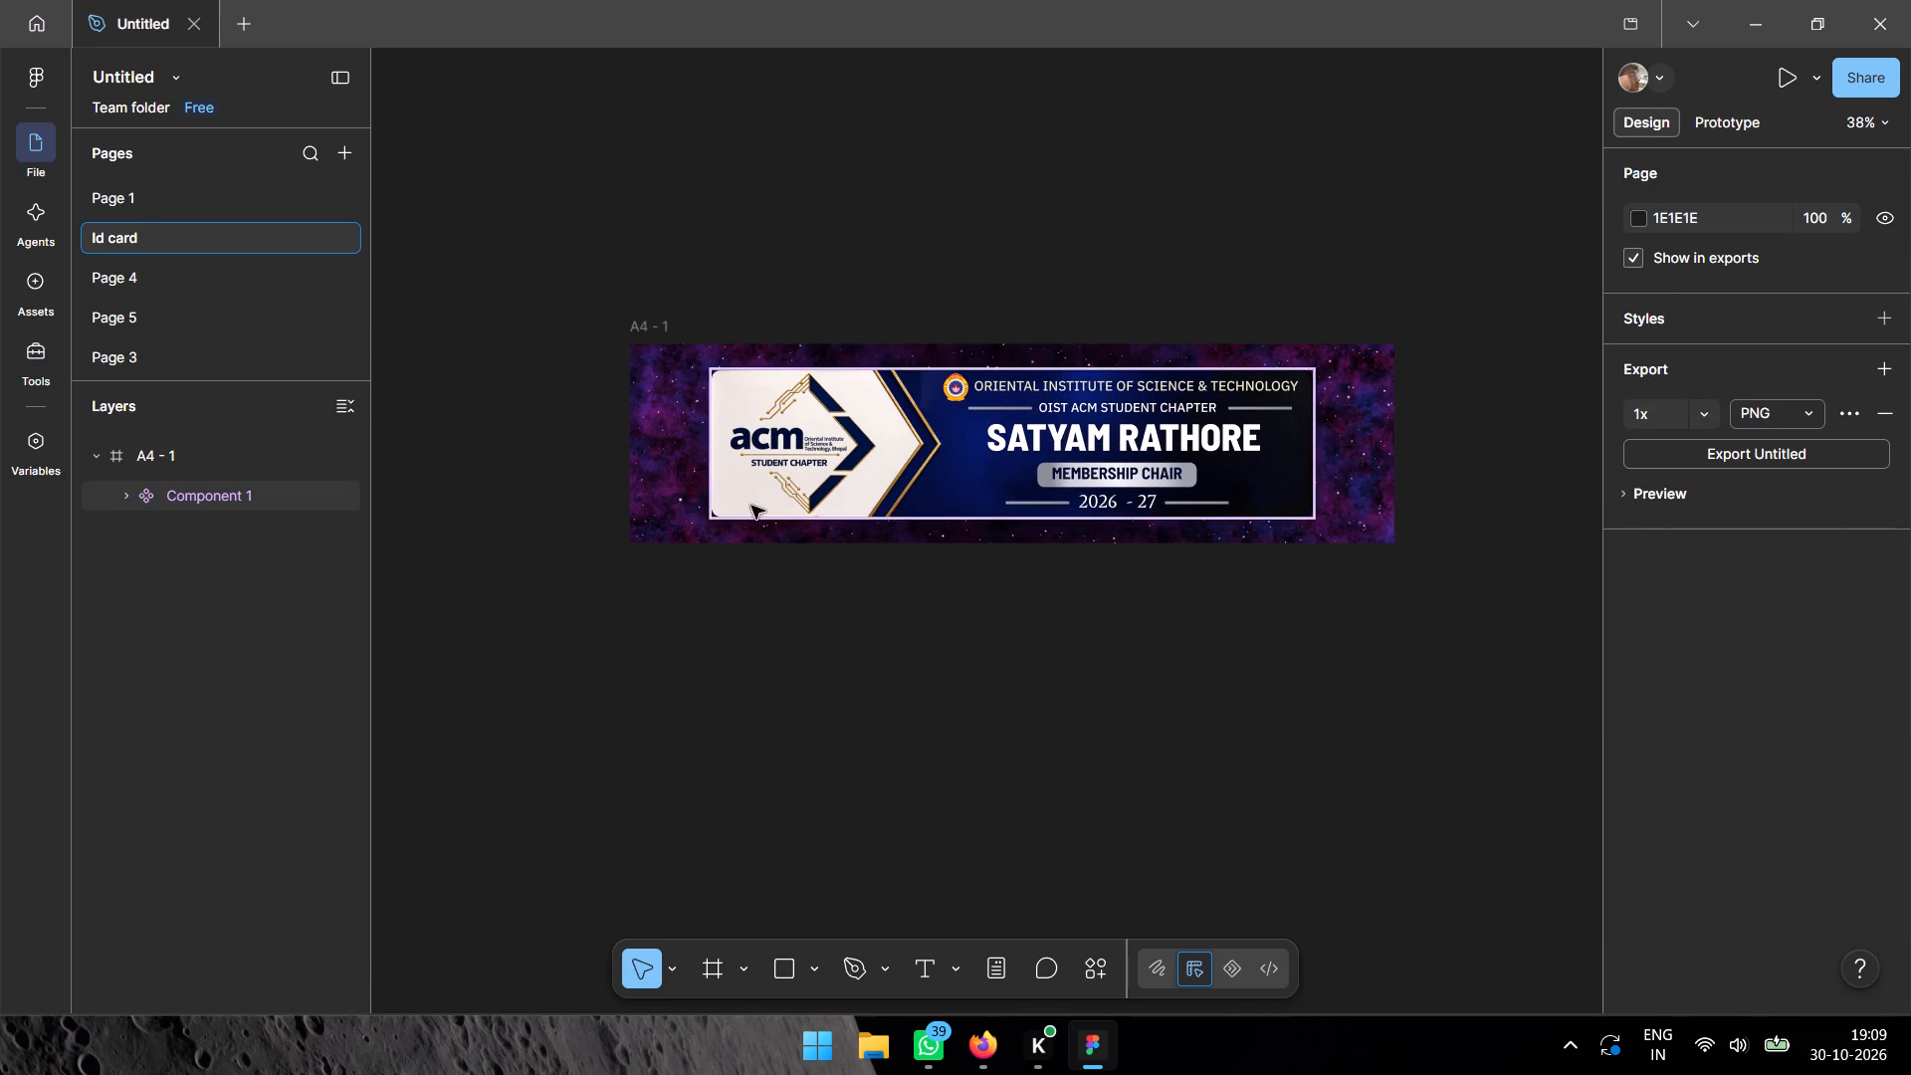
Set the drop shadow blur of the large member name text inside the component to 20.
click(122, 496)
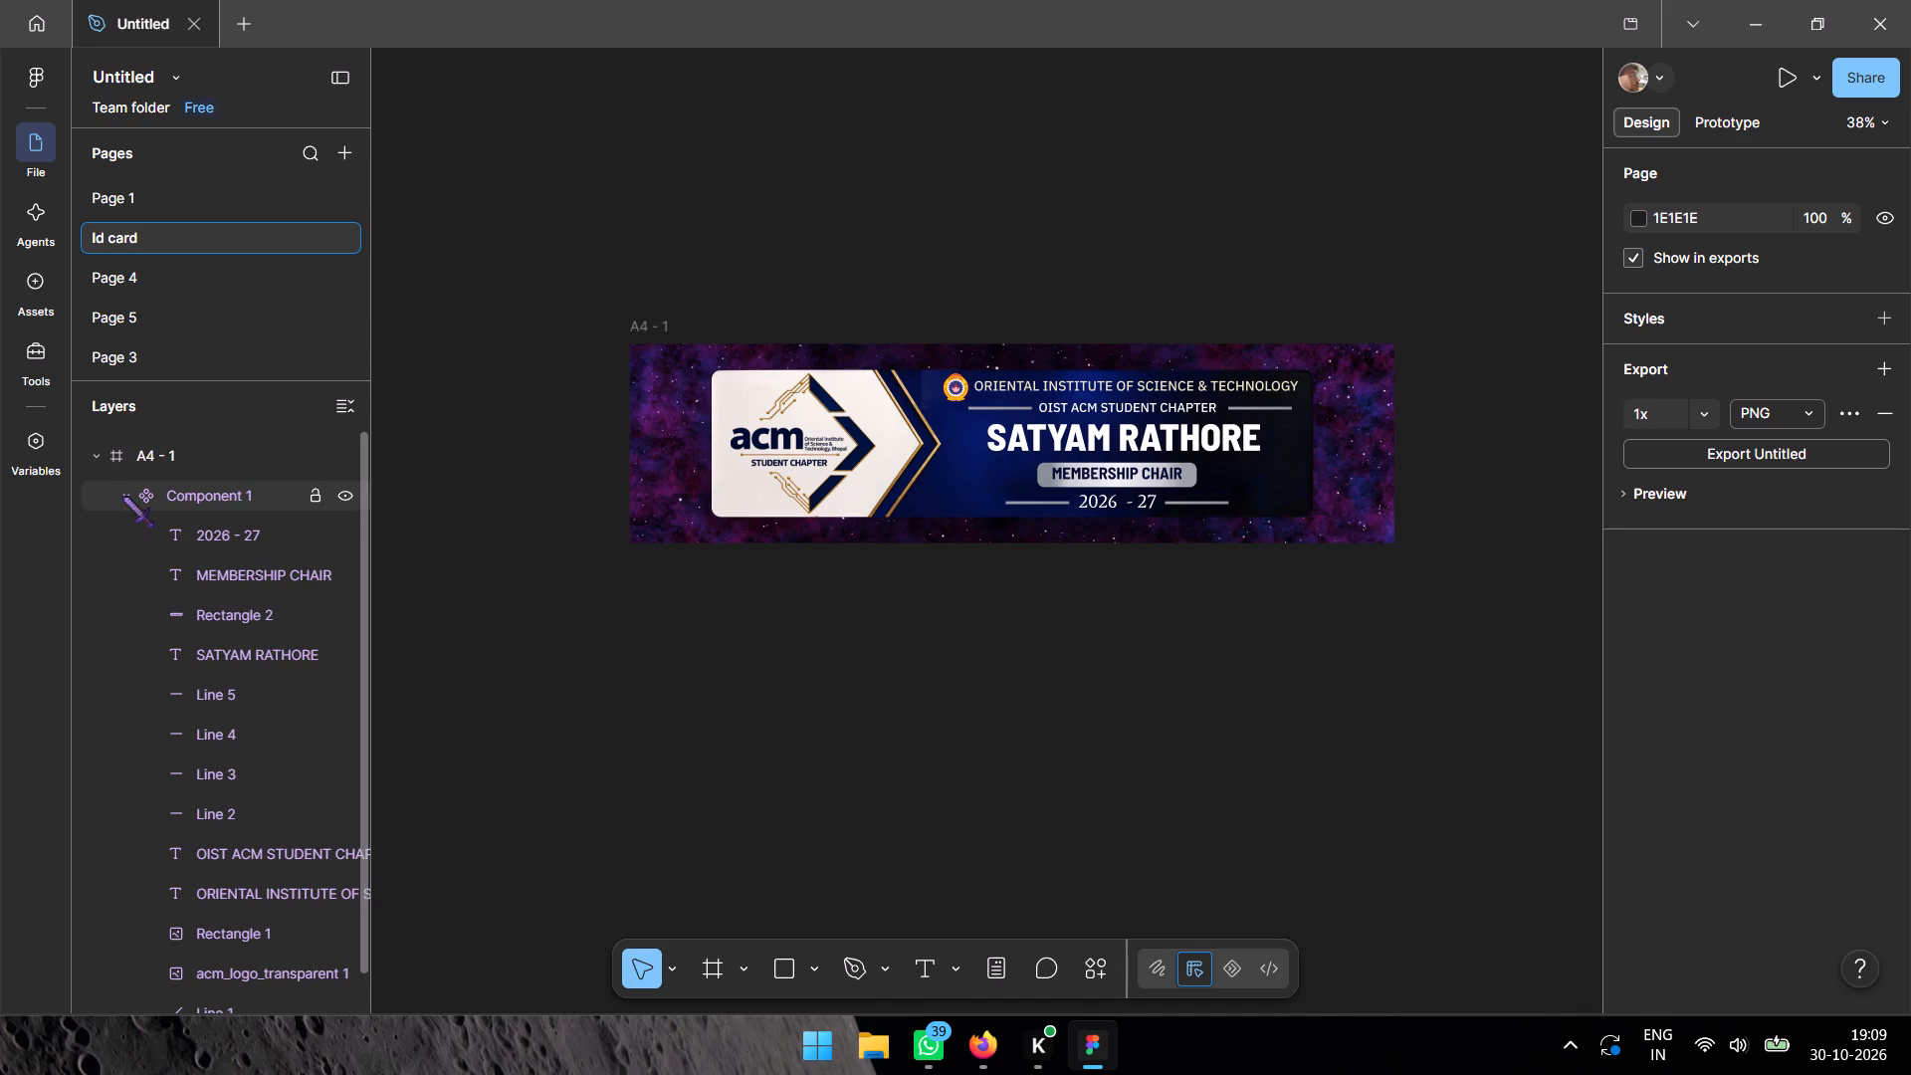
click(122, 496)
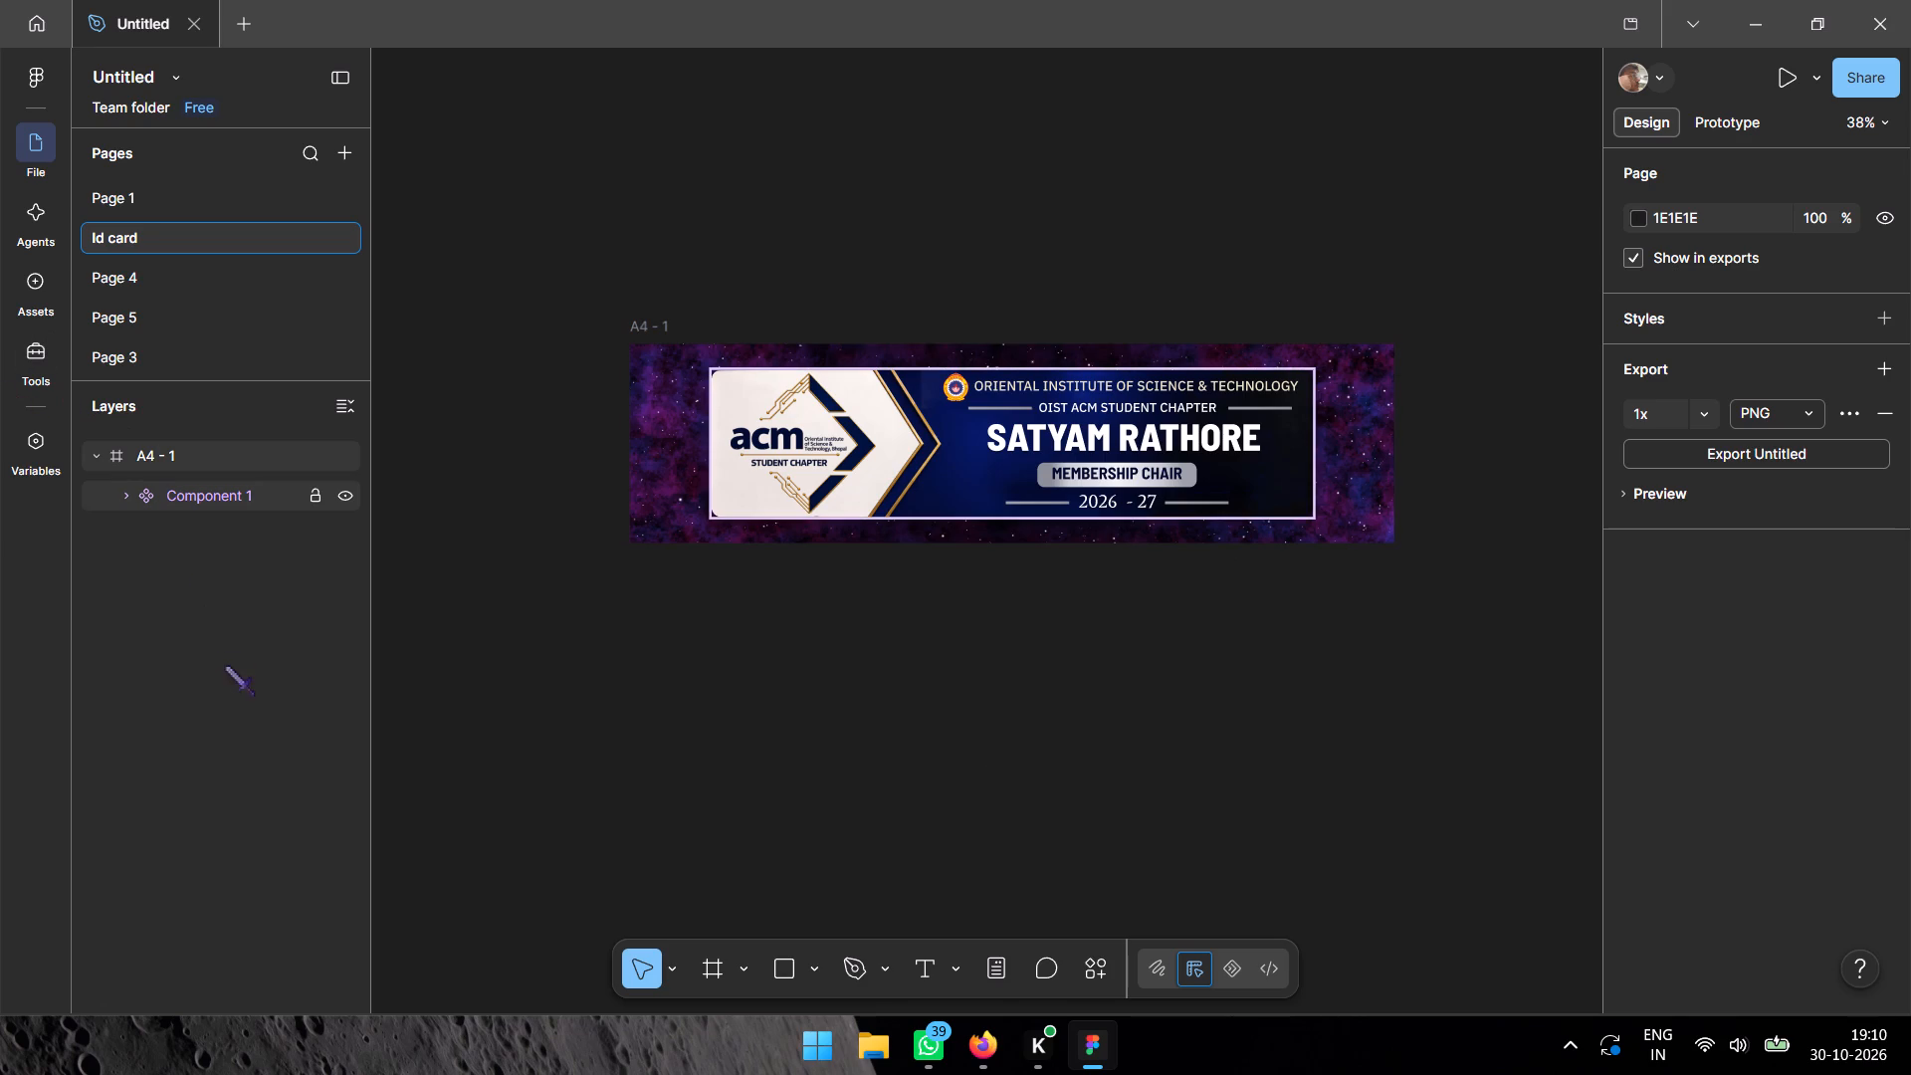
click(119, 487)
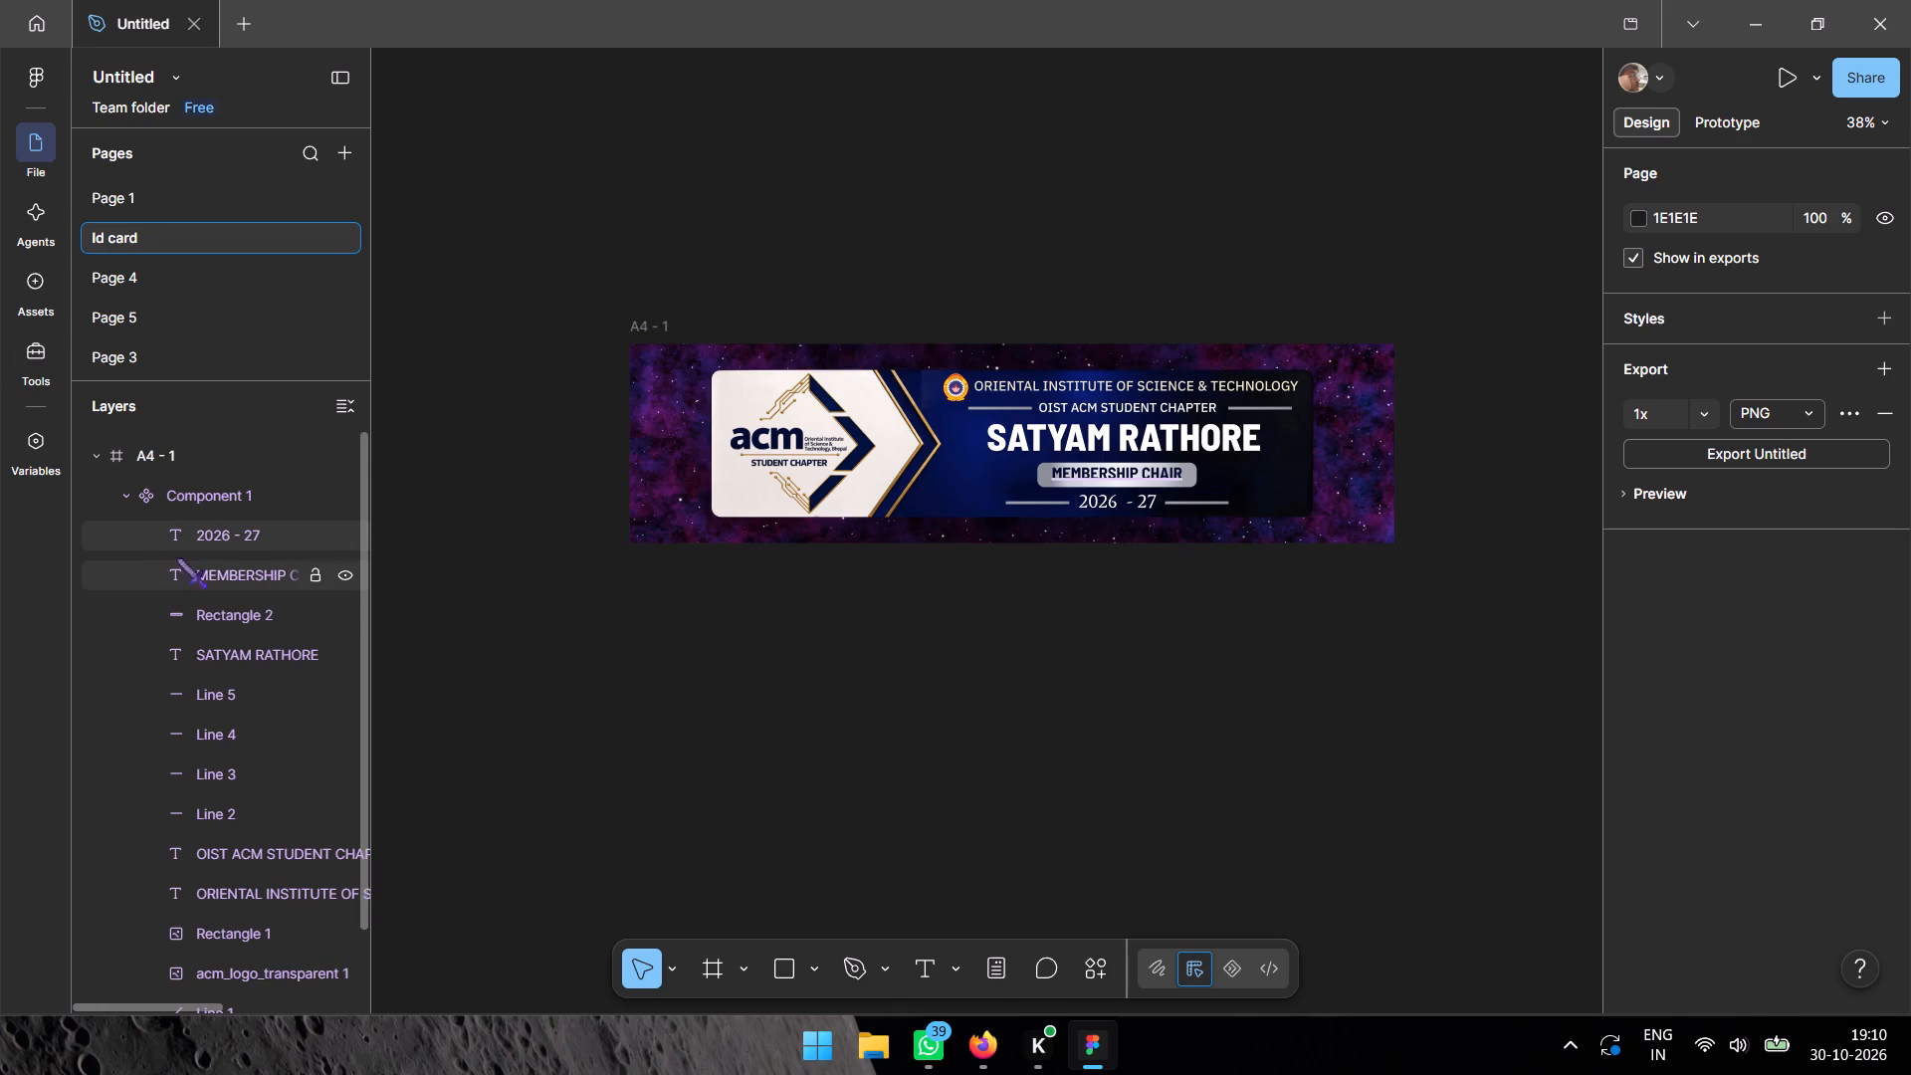
click(206, 547)
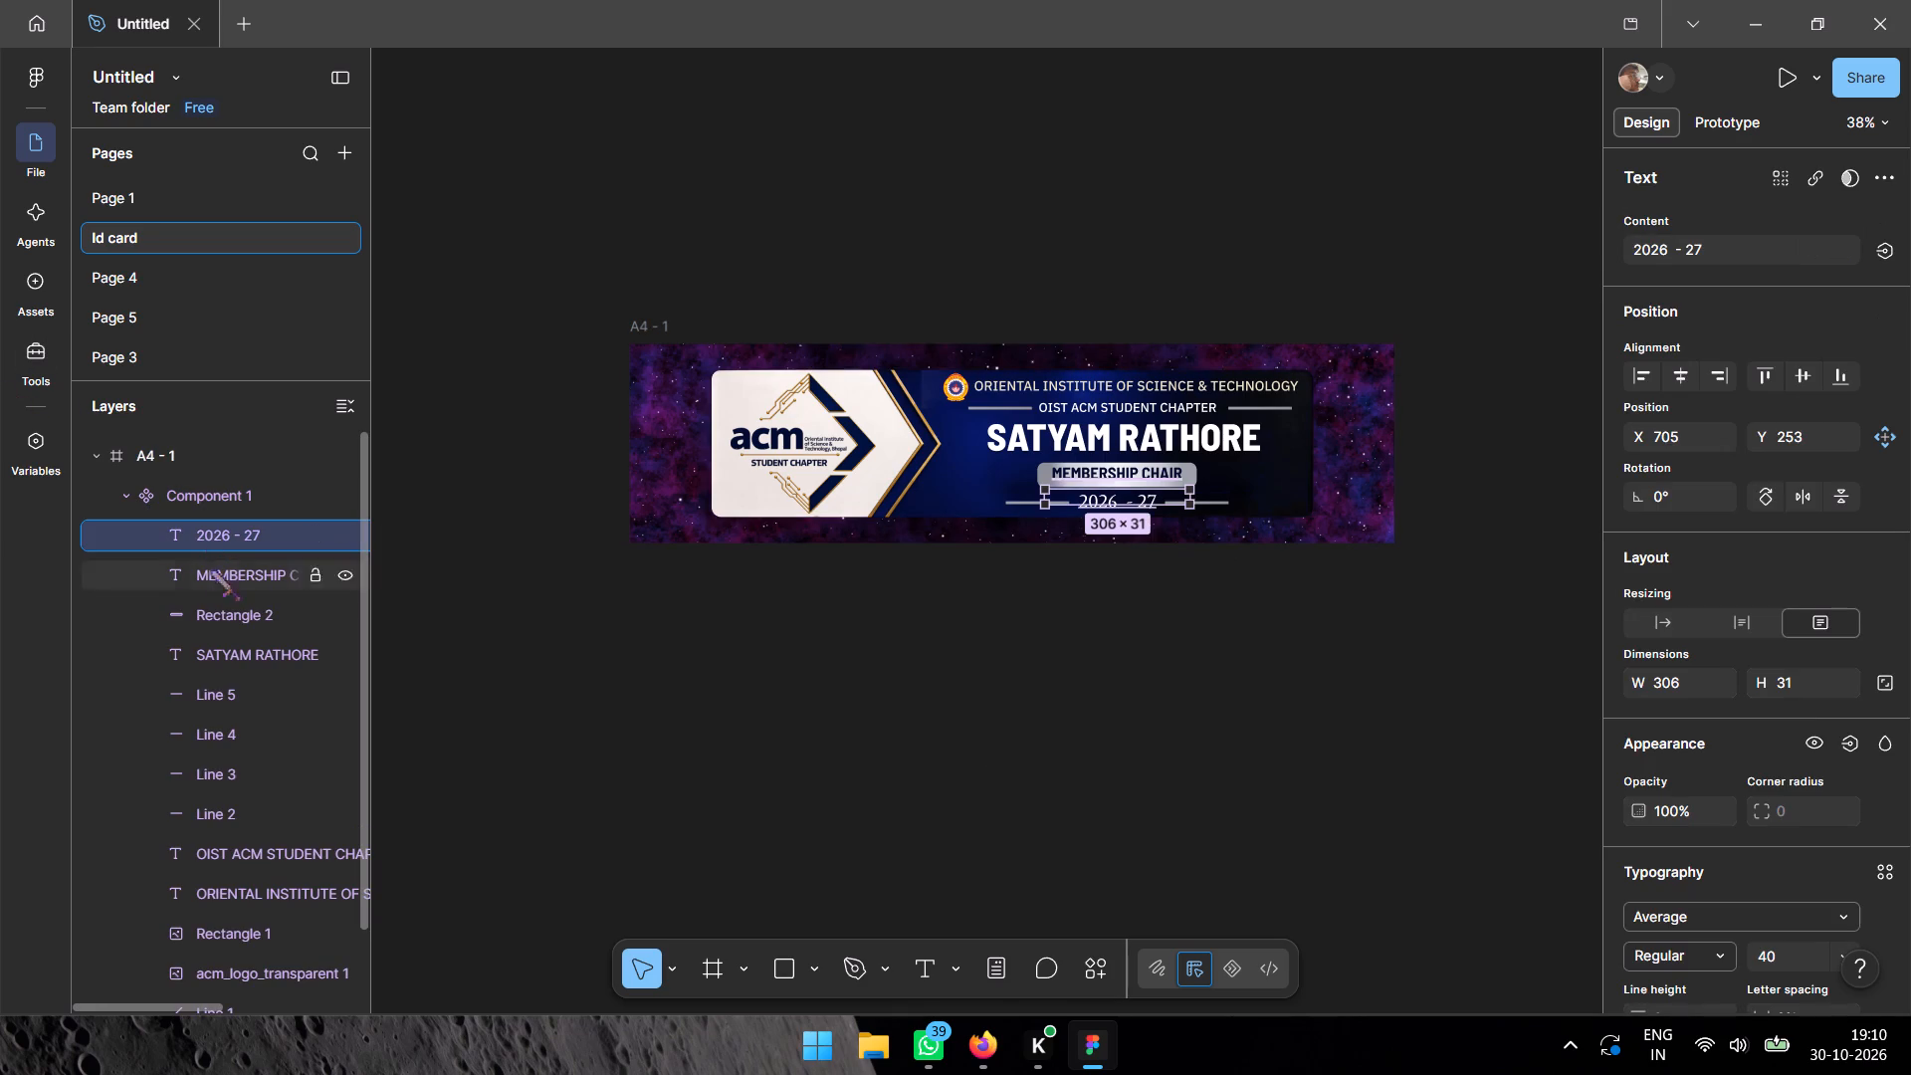
scroll(224, 846, down, 1)
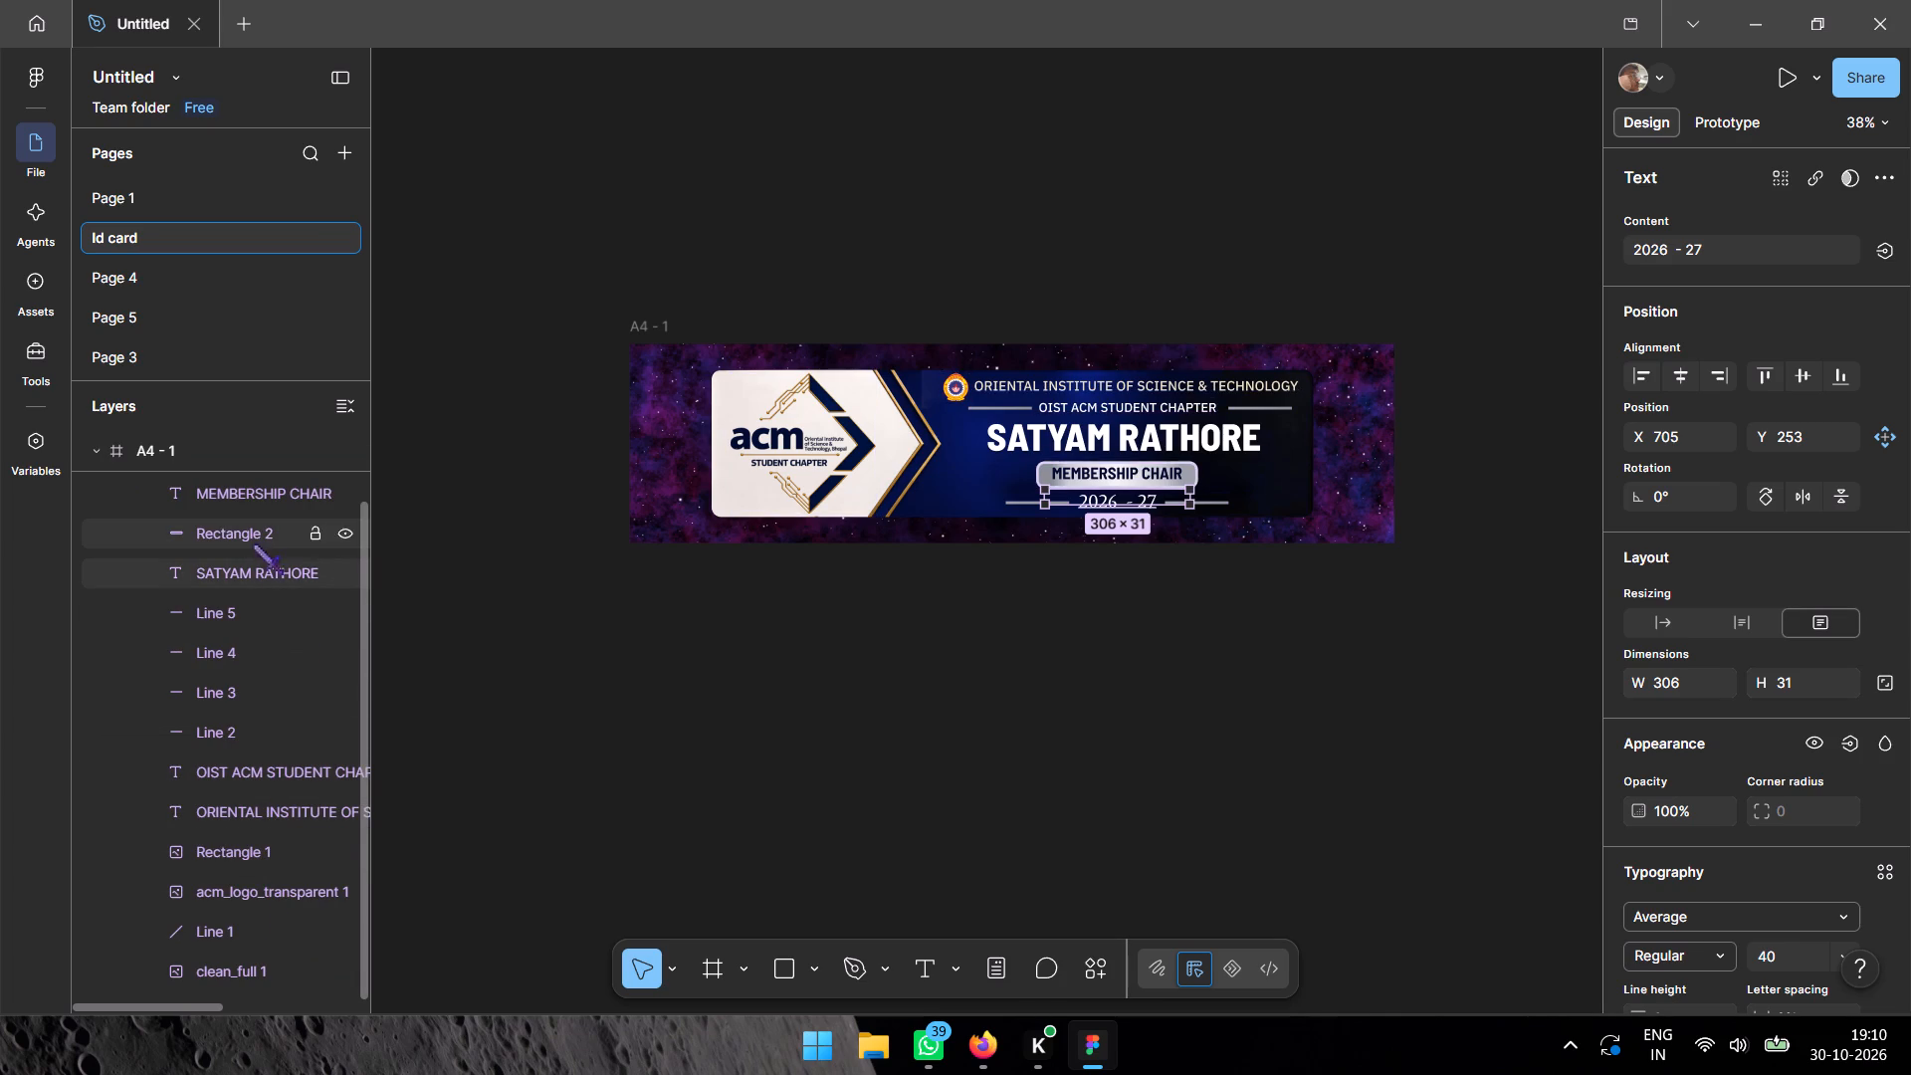
click(270, 576)
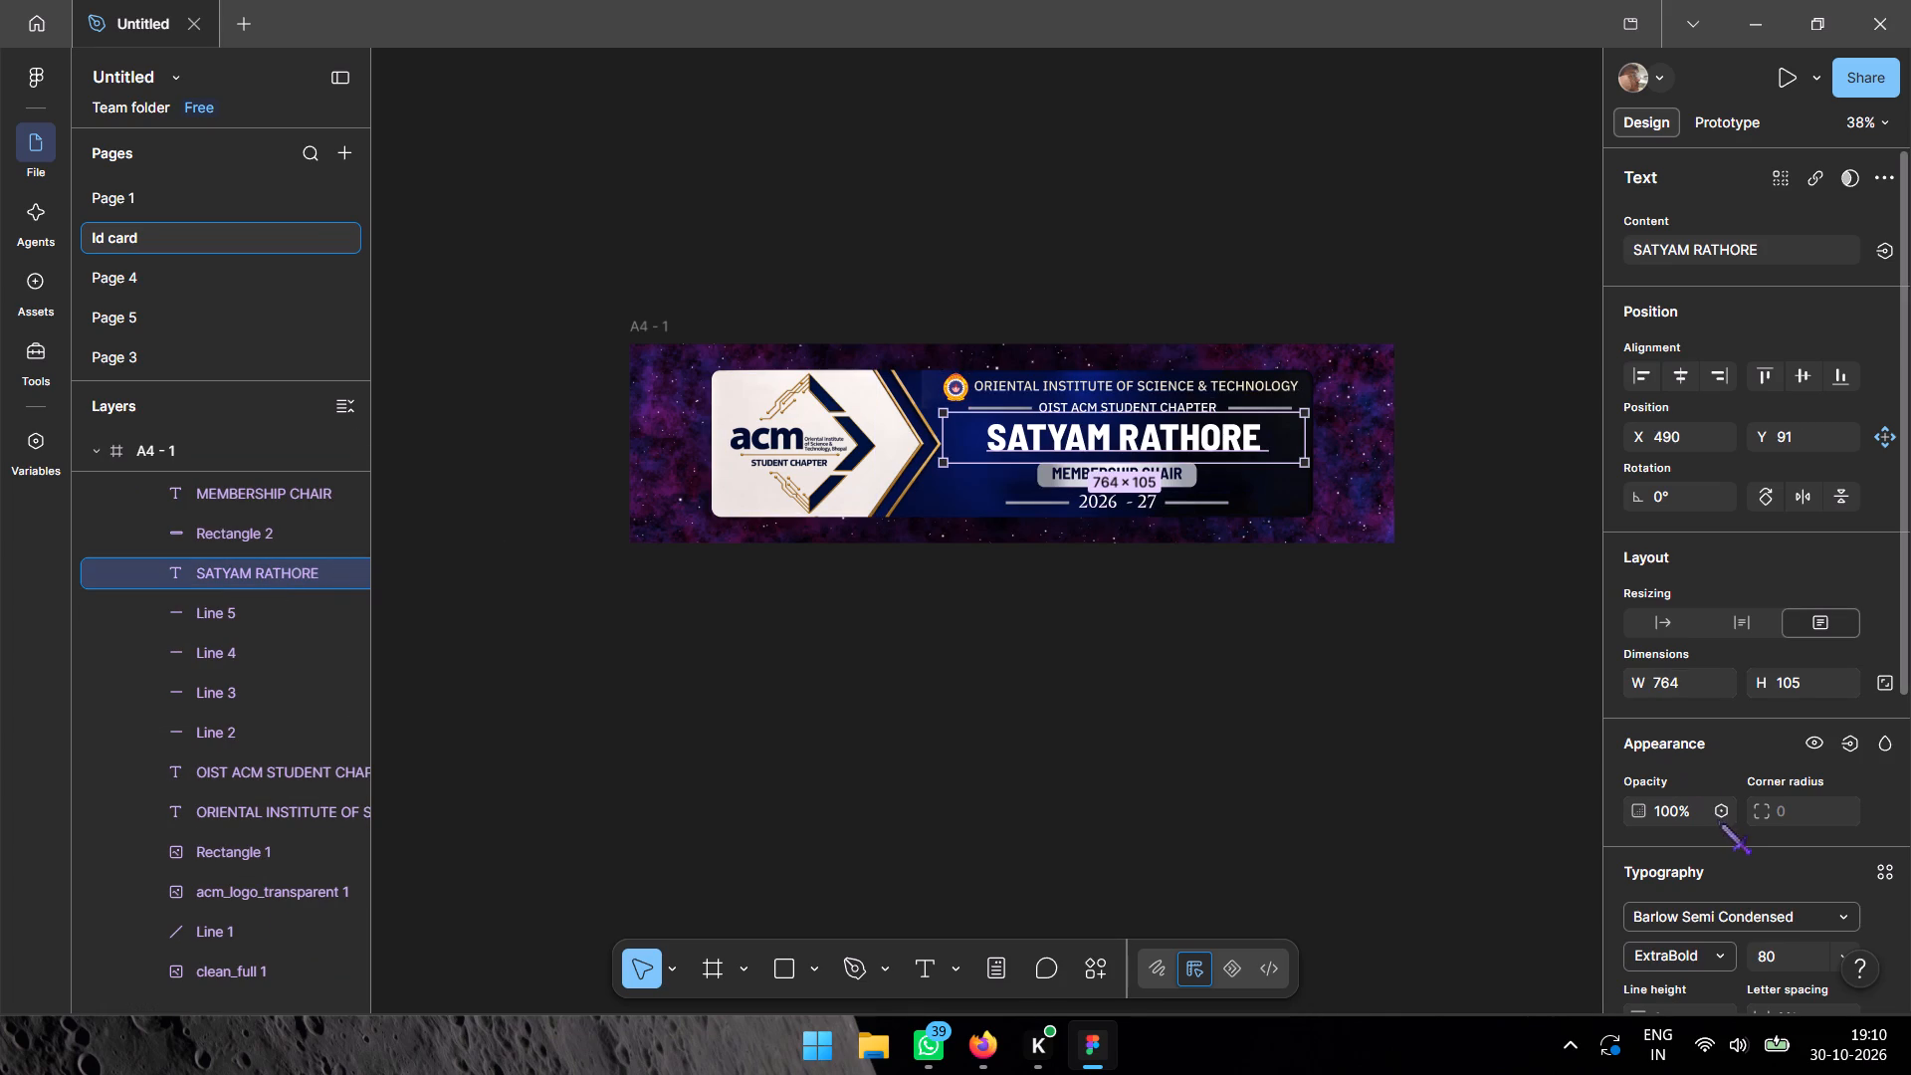
scroll(1720, 823, down, 3)
scroll(1665, 943, down, 5)
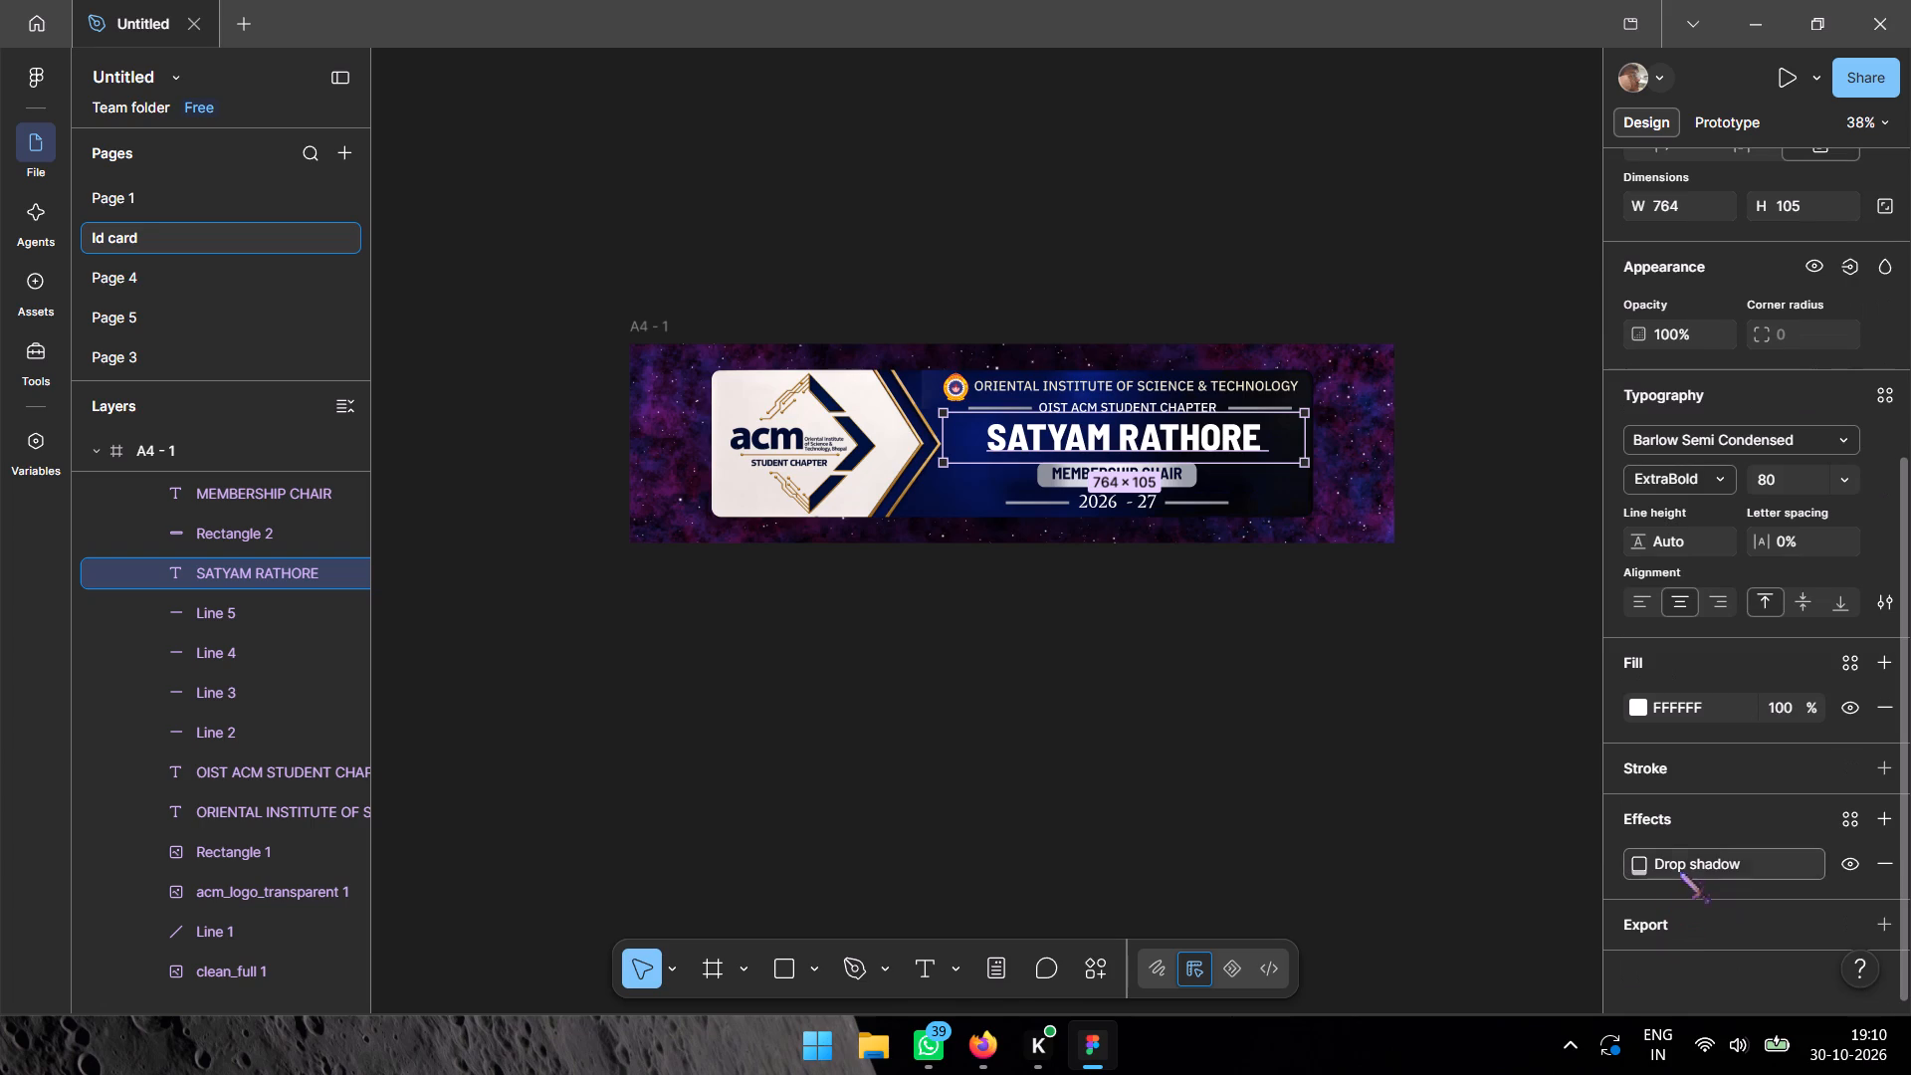
click(1682, 867)
click(1482, 936)
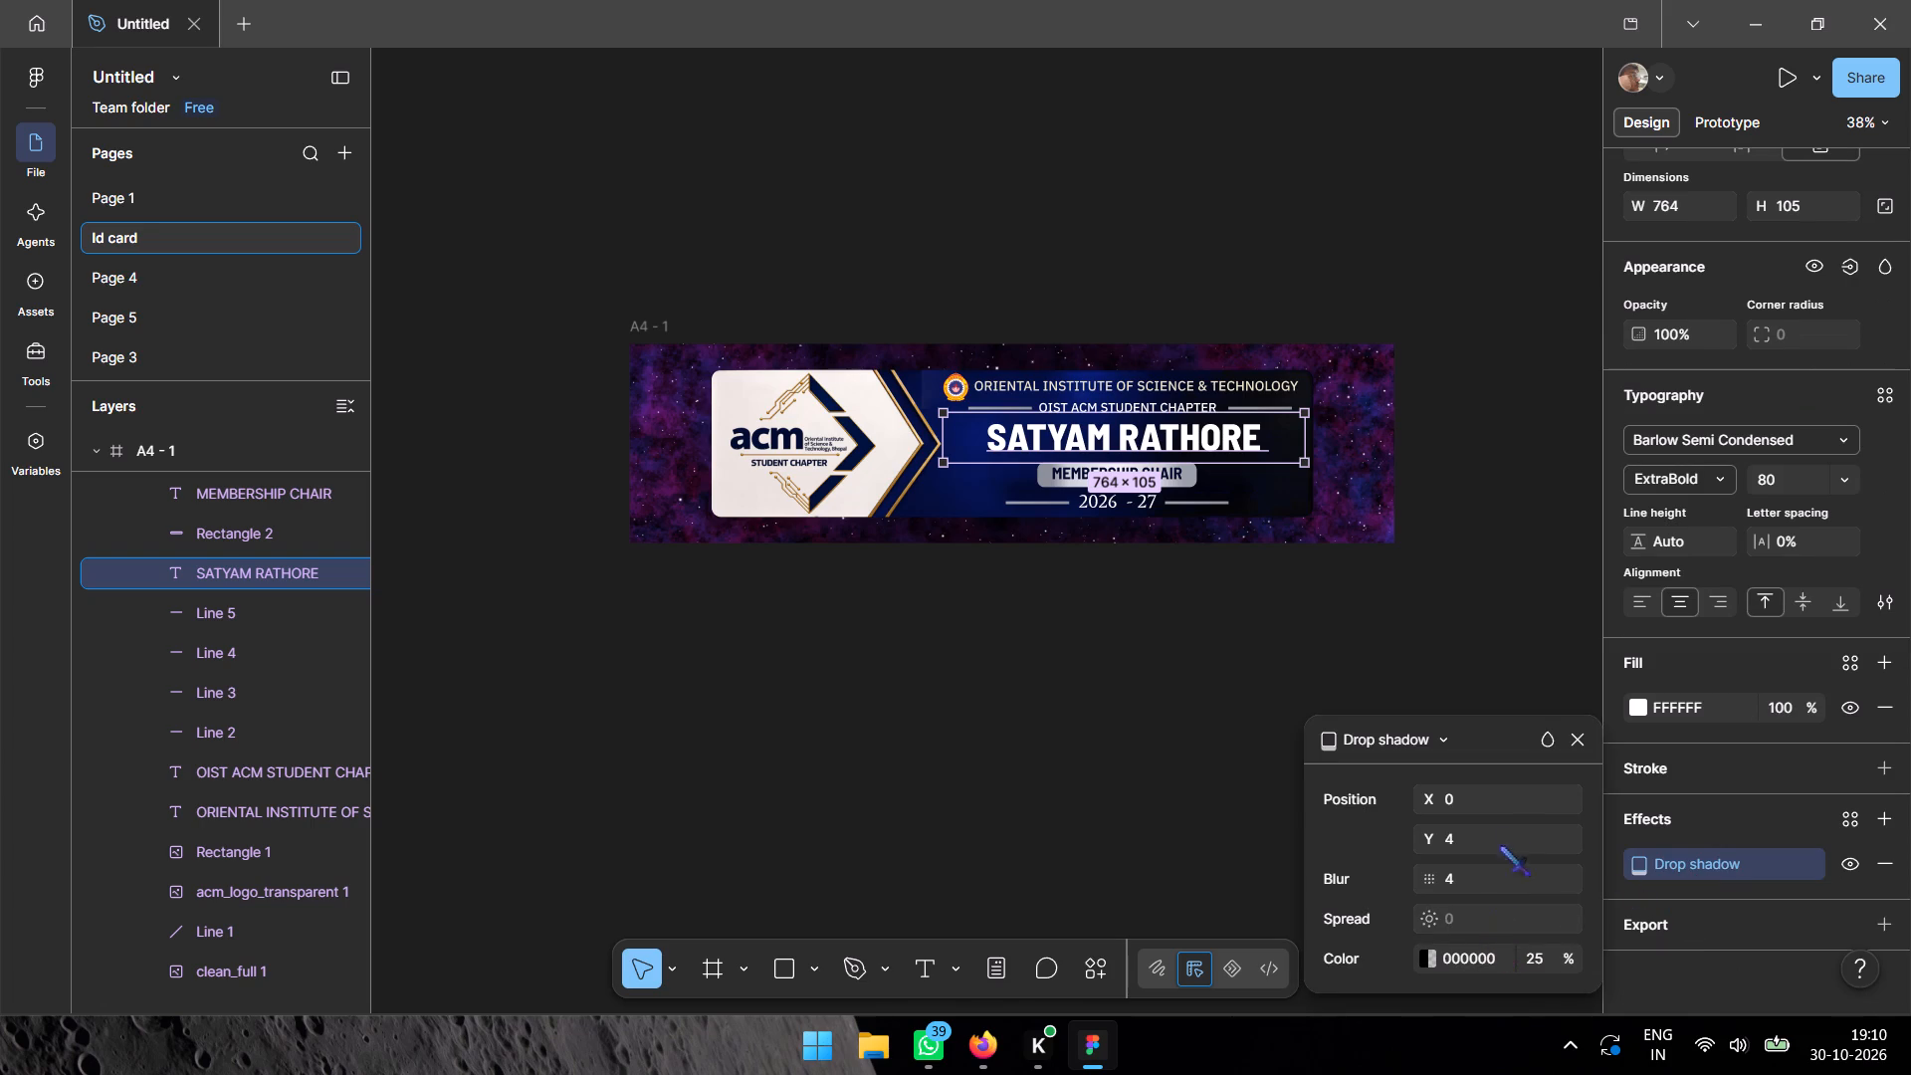
click(1505, 871)
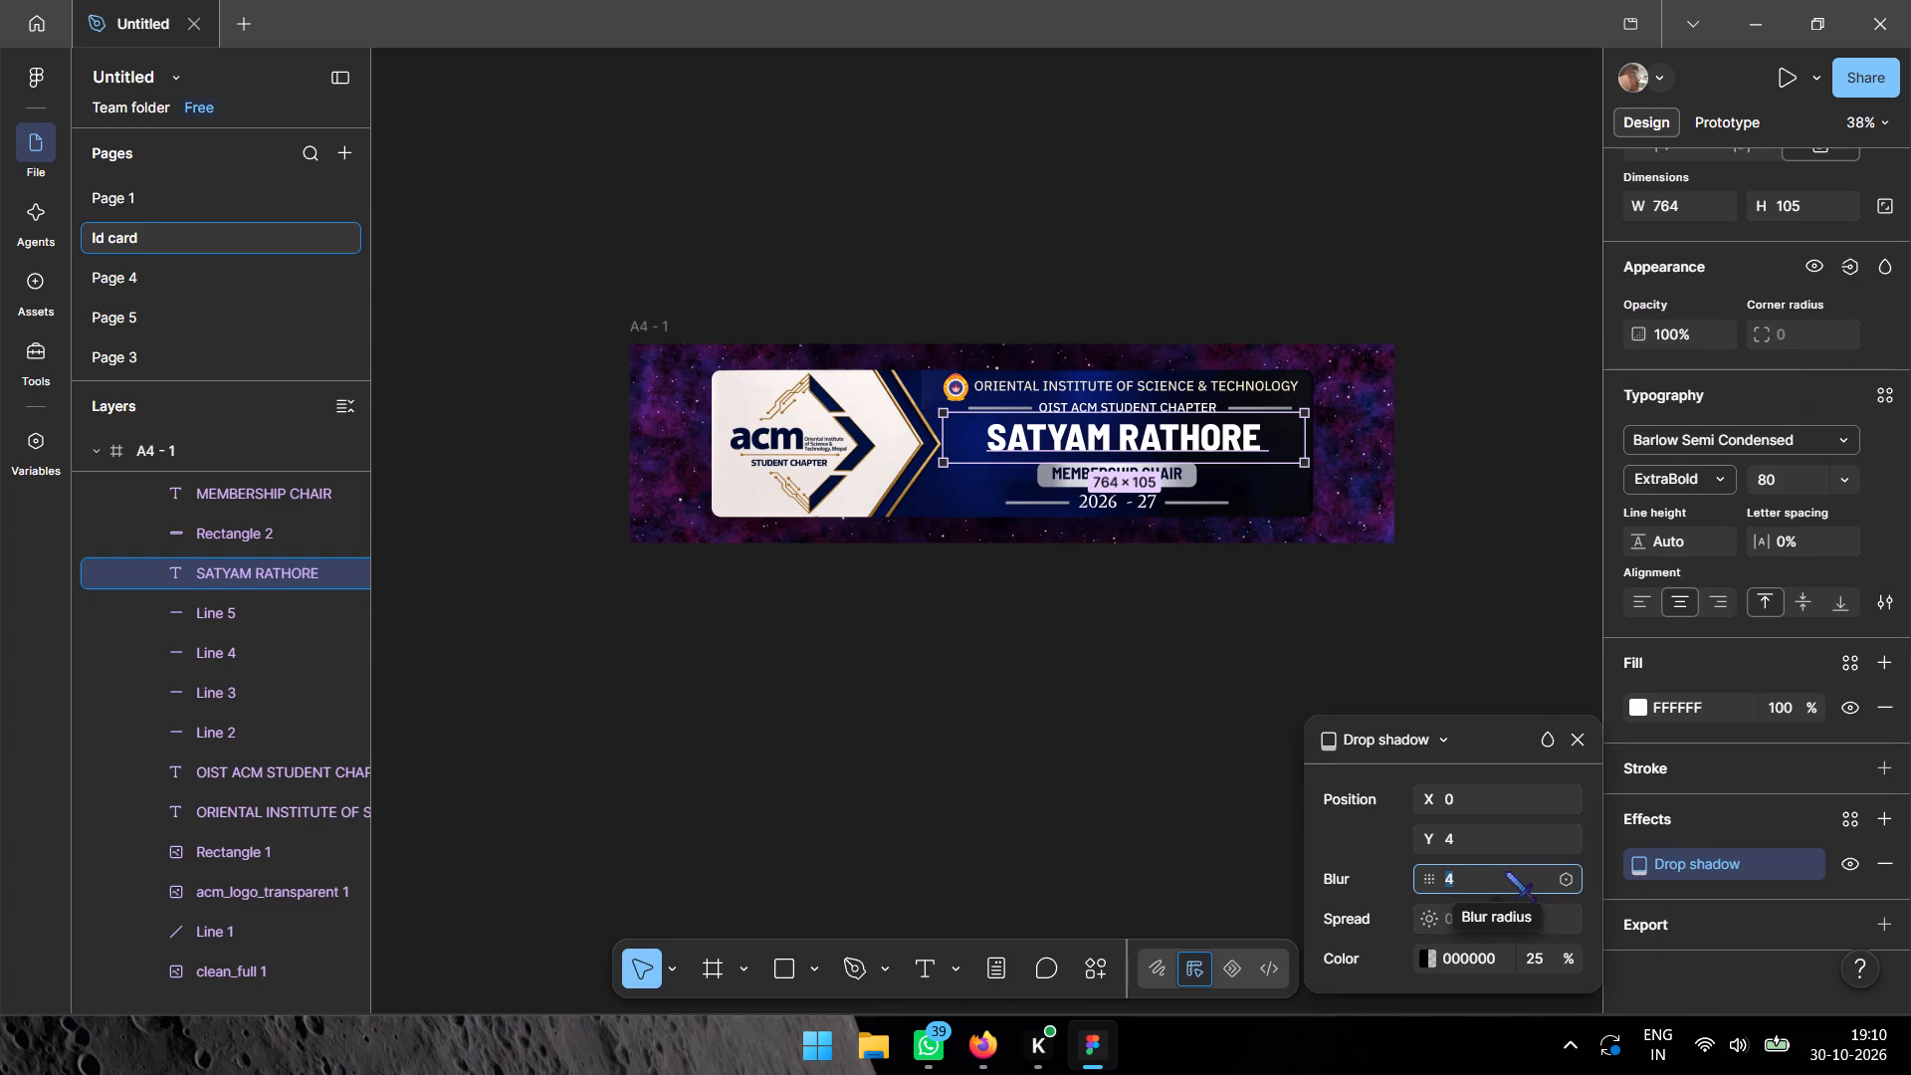
text(20)
key(Return)
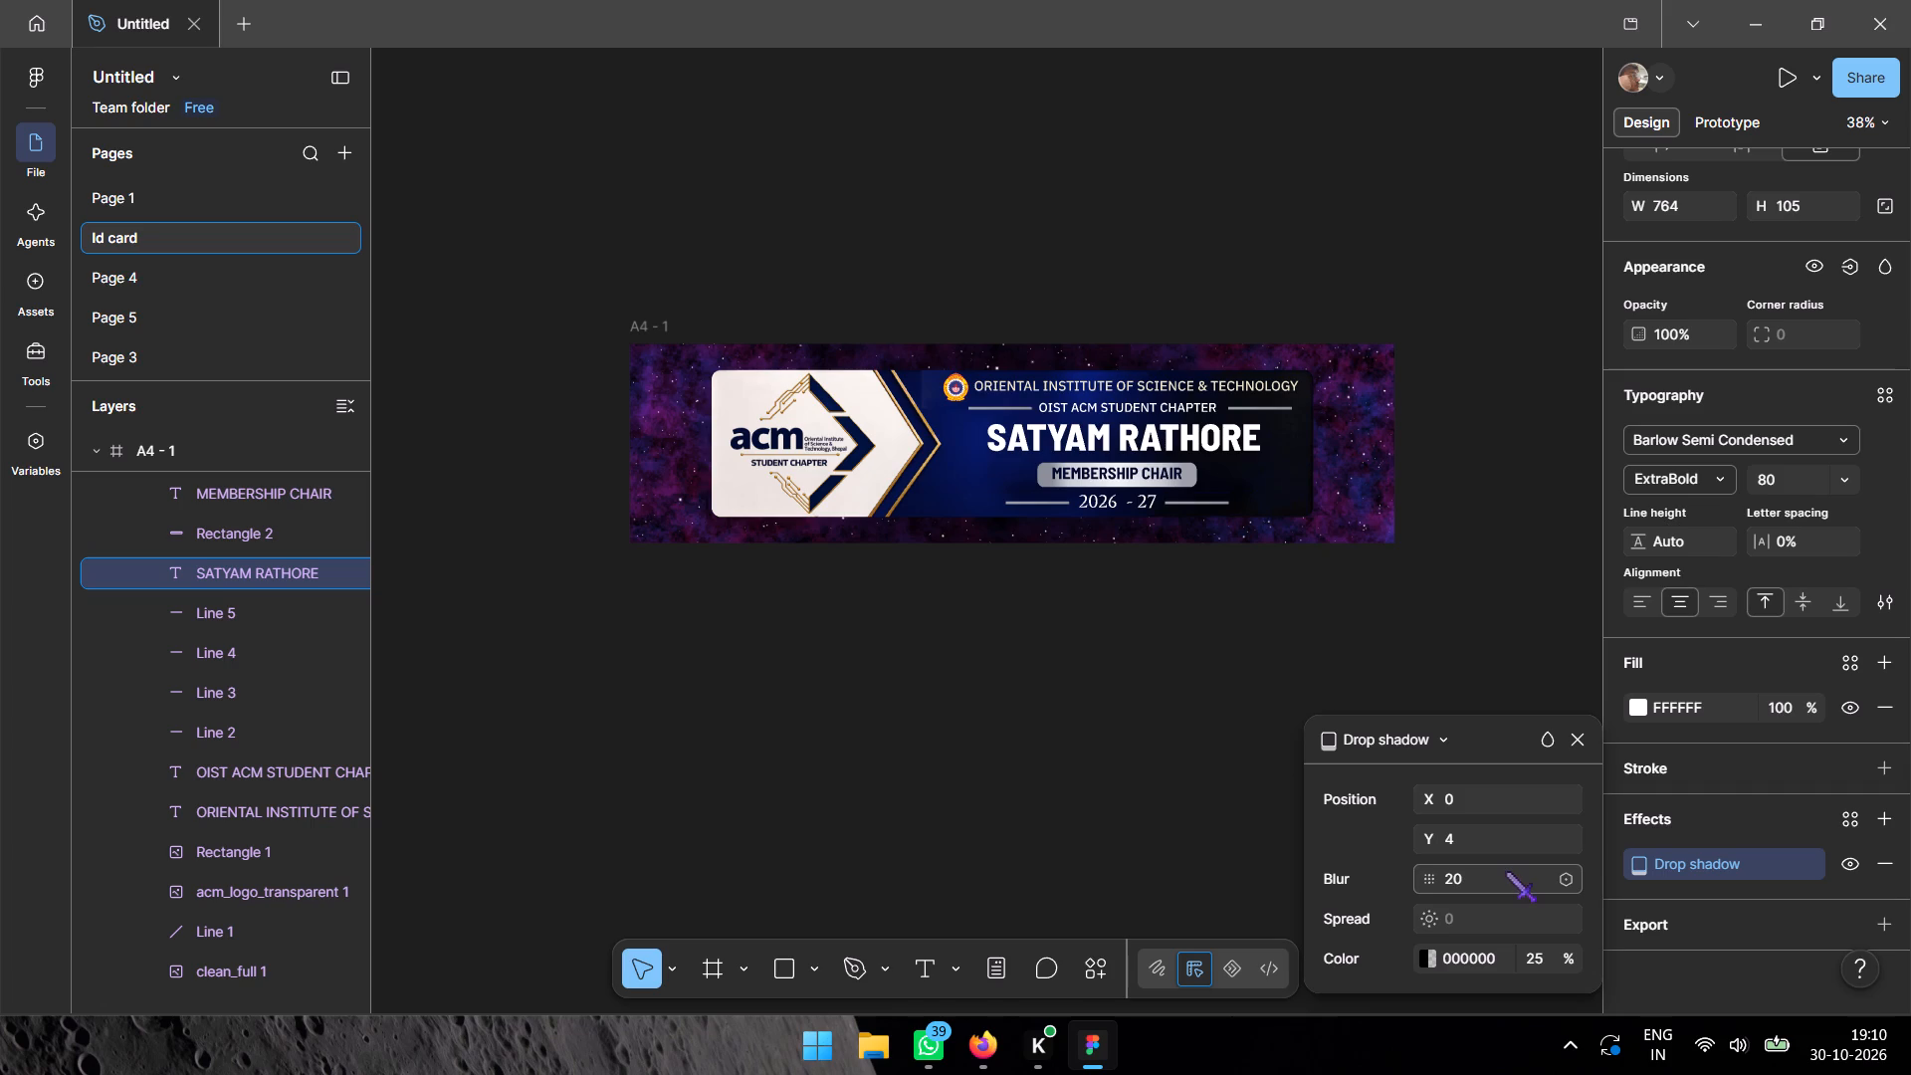
click(1125, 748)
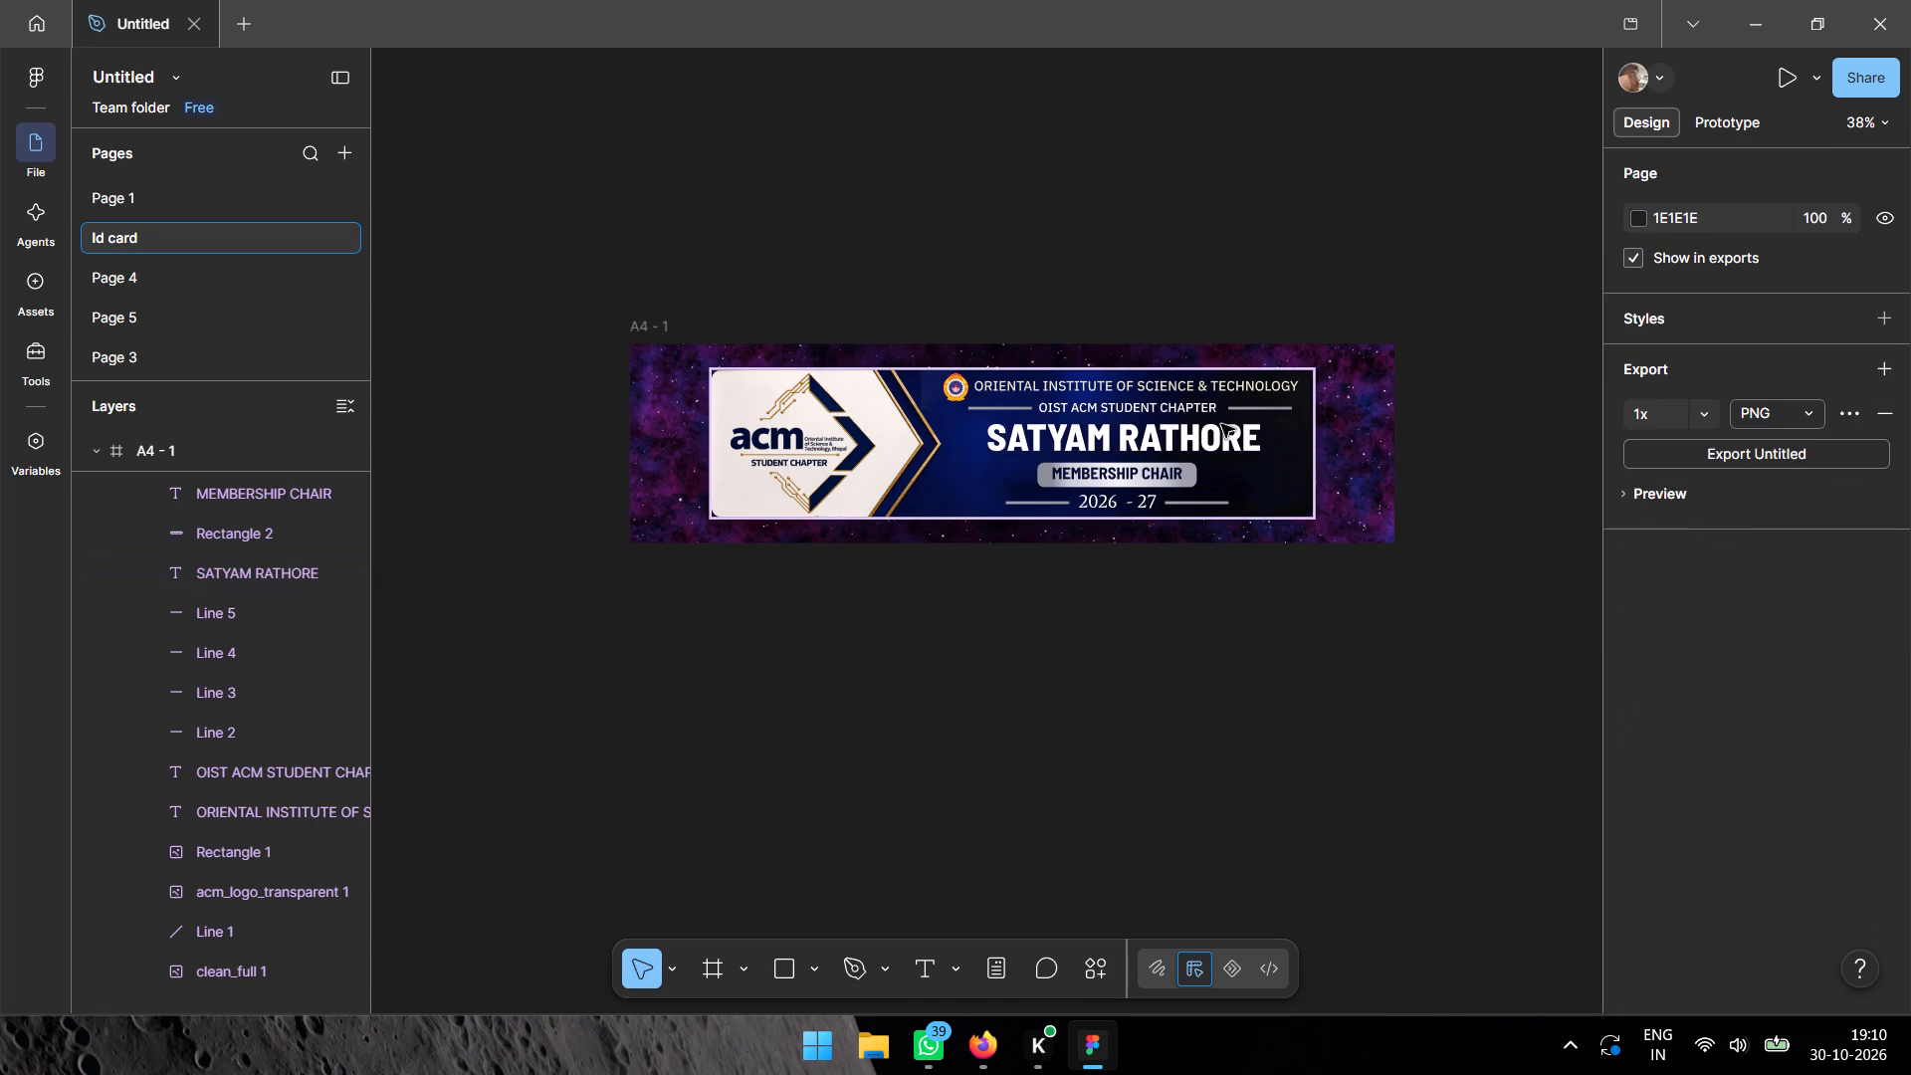
Collapse Component 1 in the layer tree so that its child layers are hidden.
scroll(84, 635, up, 5)
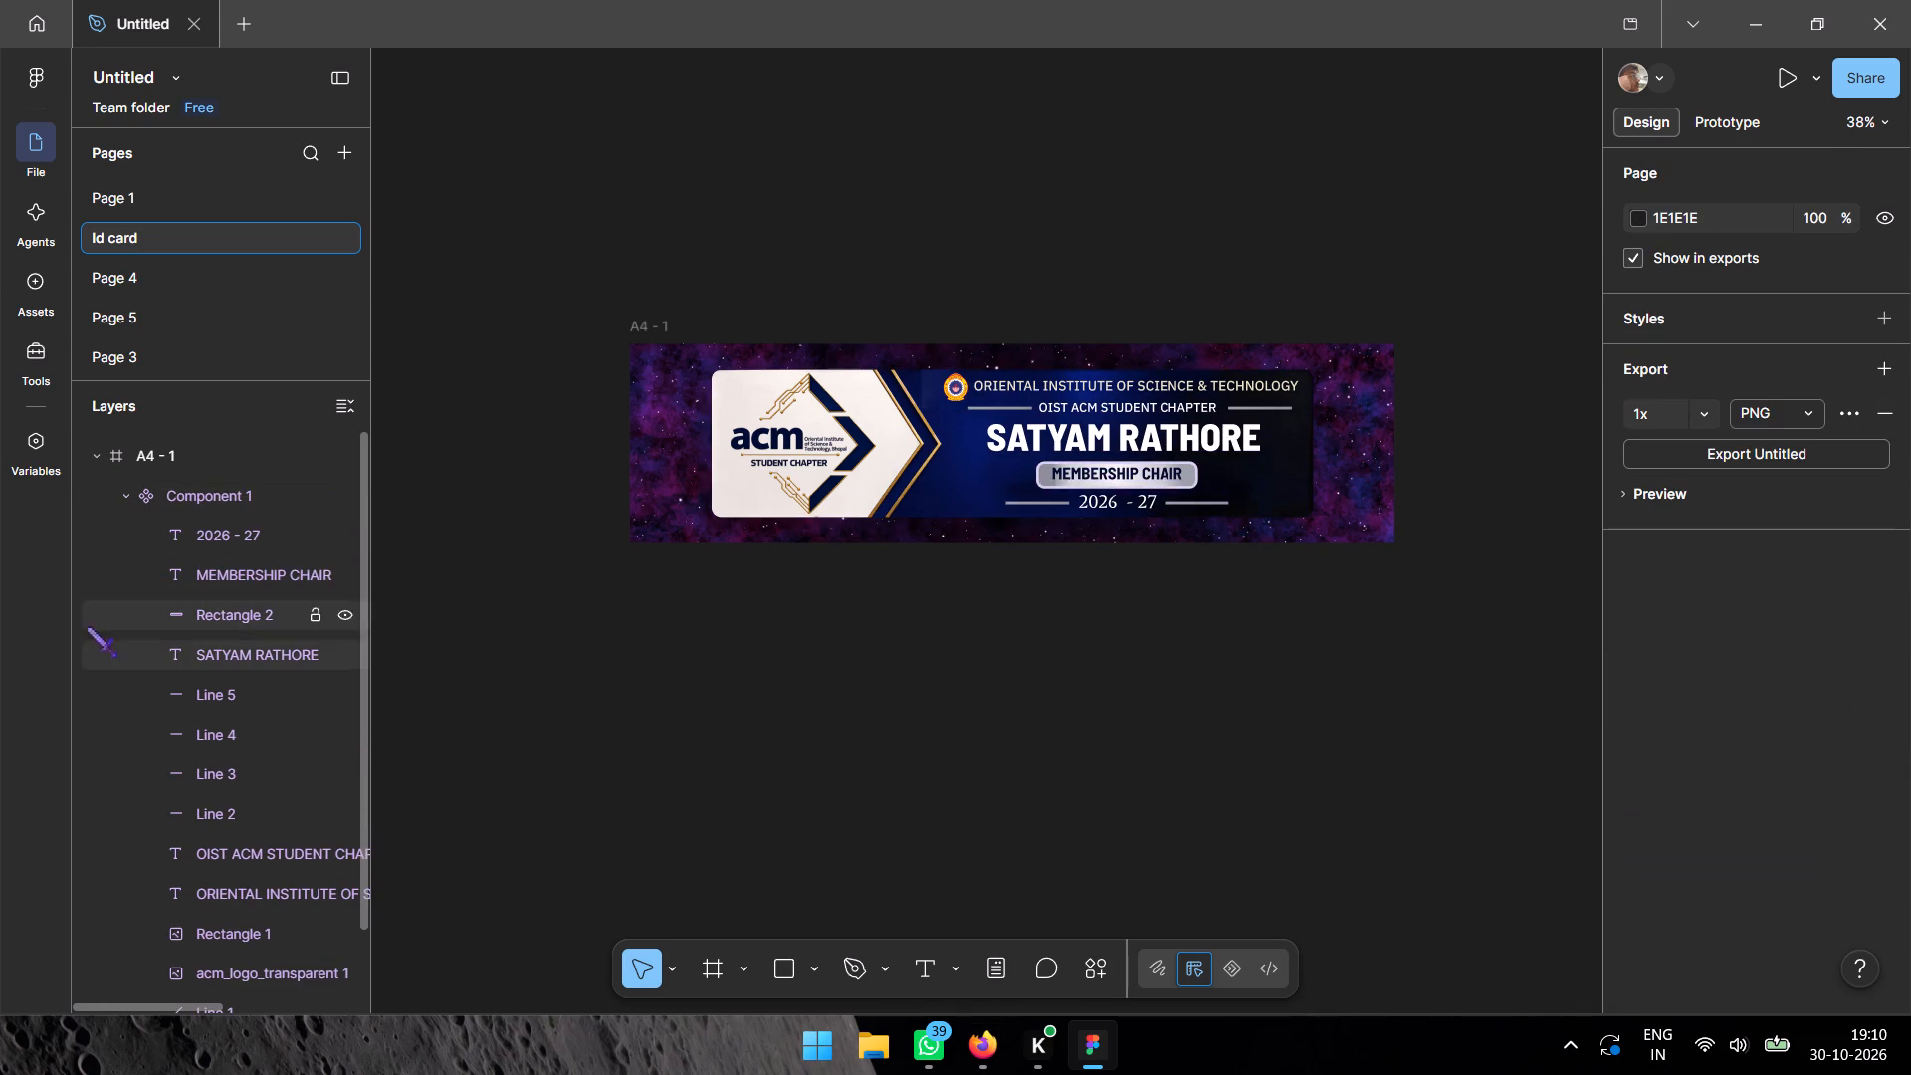
click(129, 491)
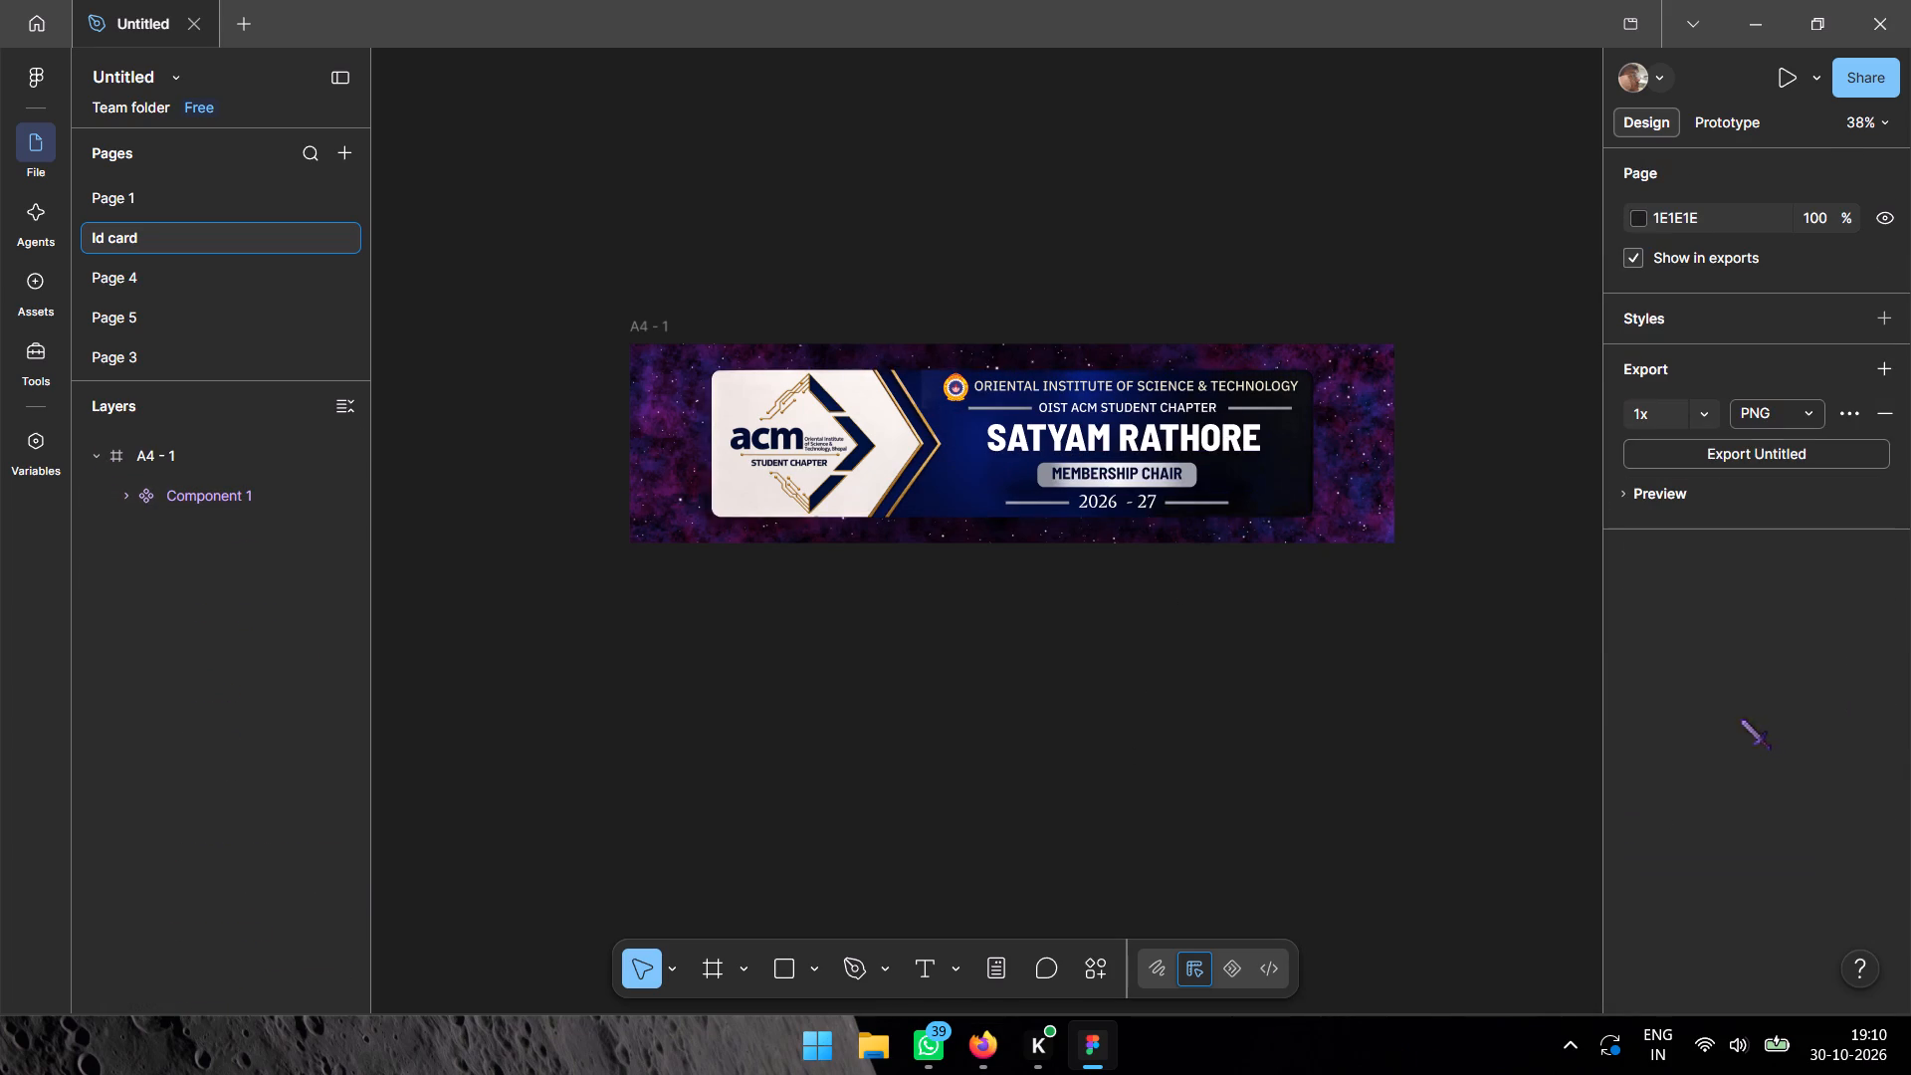
Replace the badge component's dark navy color 030A2F with 051557, sampled from the badge's blue background, and deselect the component.
click(799, 389)
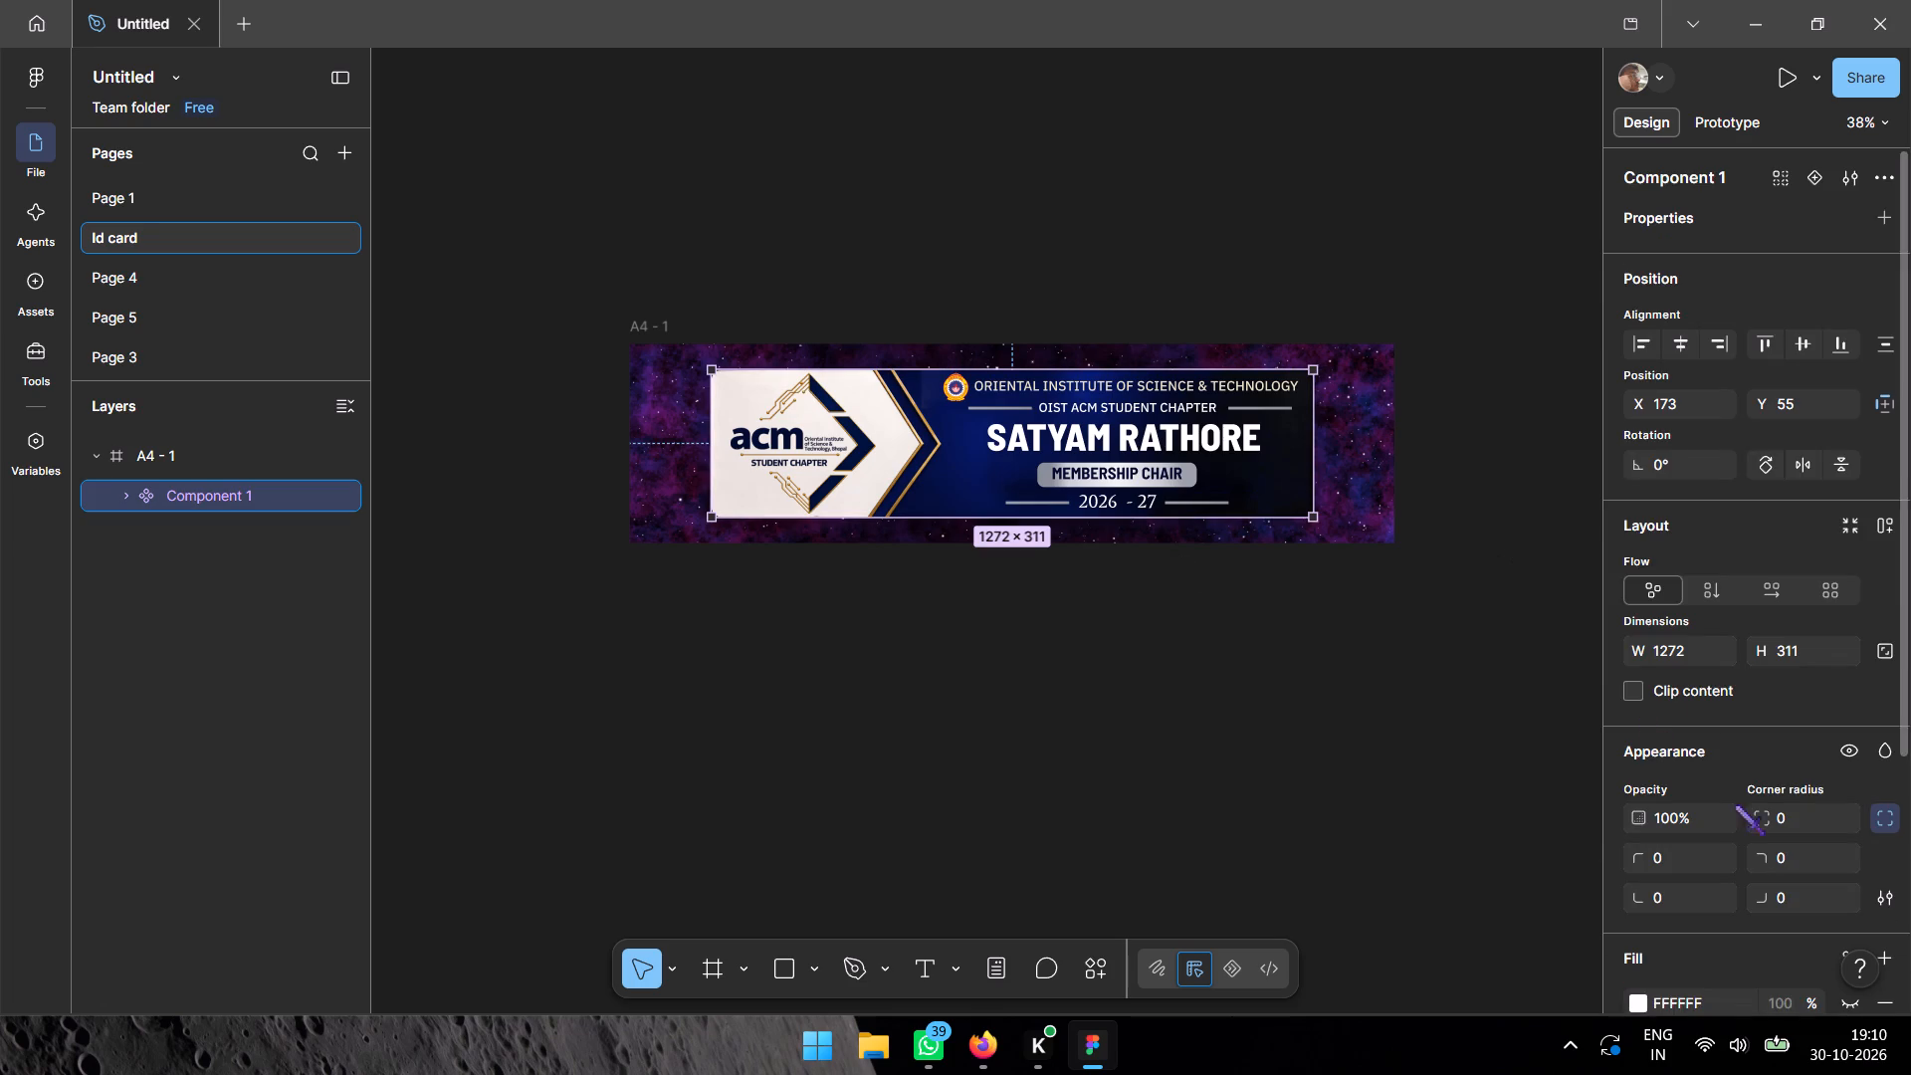
scroll(1797, 847, down, 3)
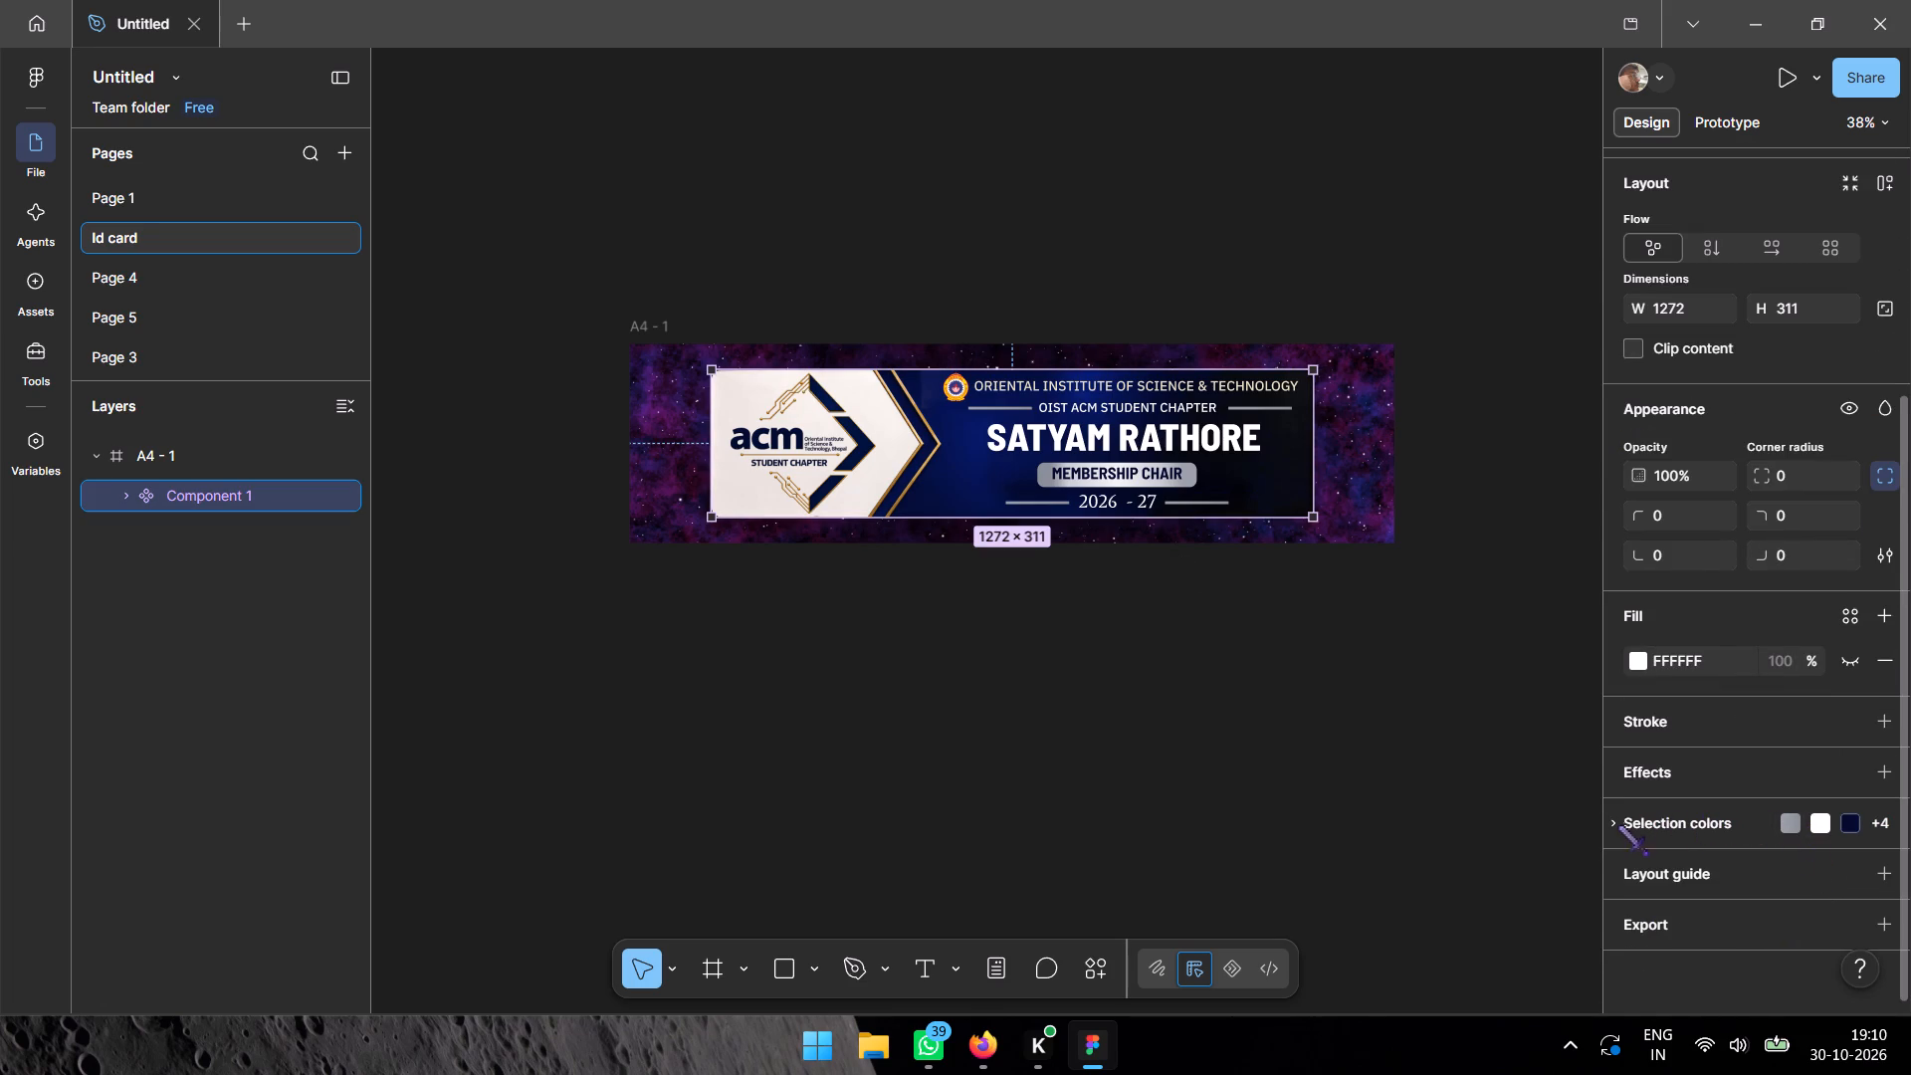
click(1617, 827)
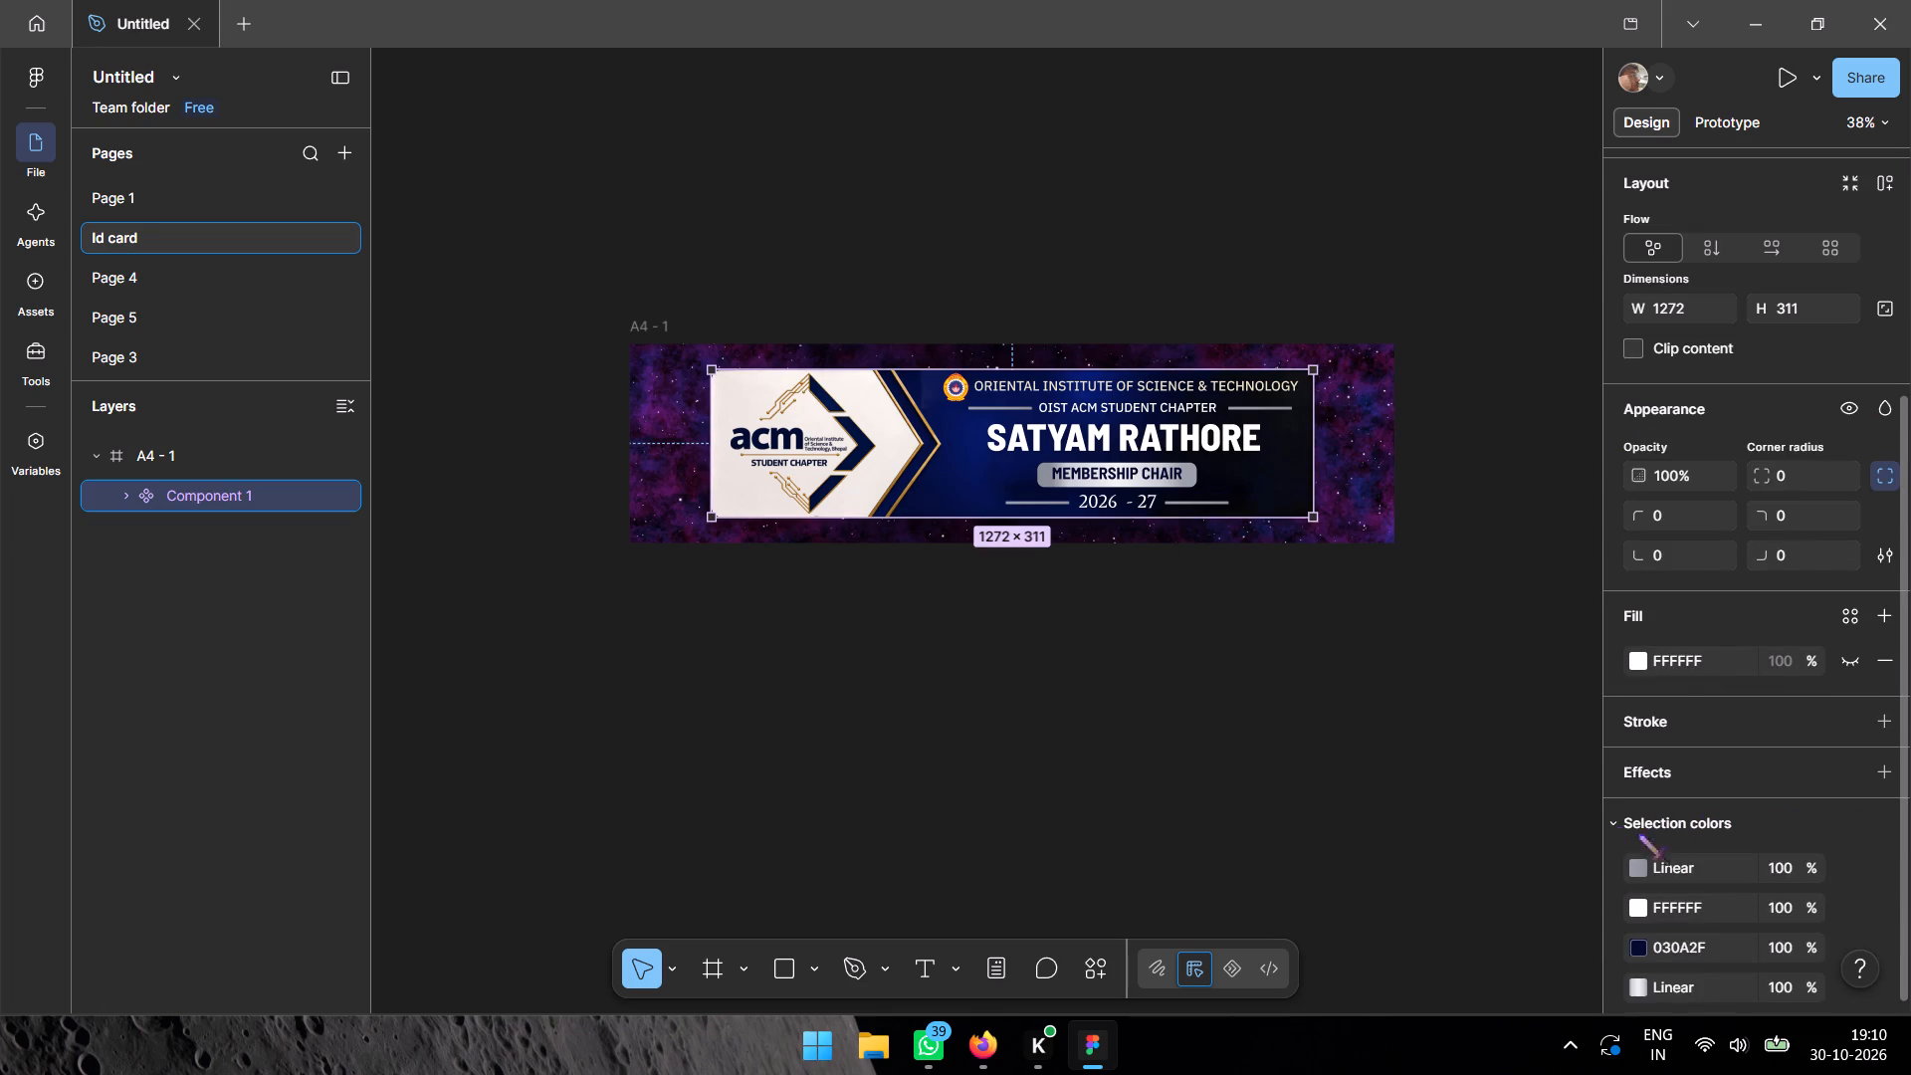
scroll(1690, 853, down, 2)
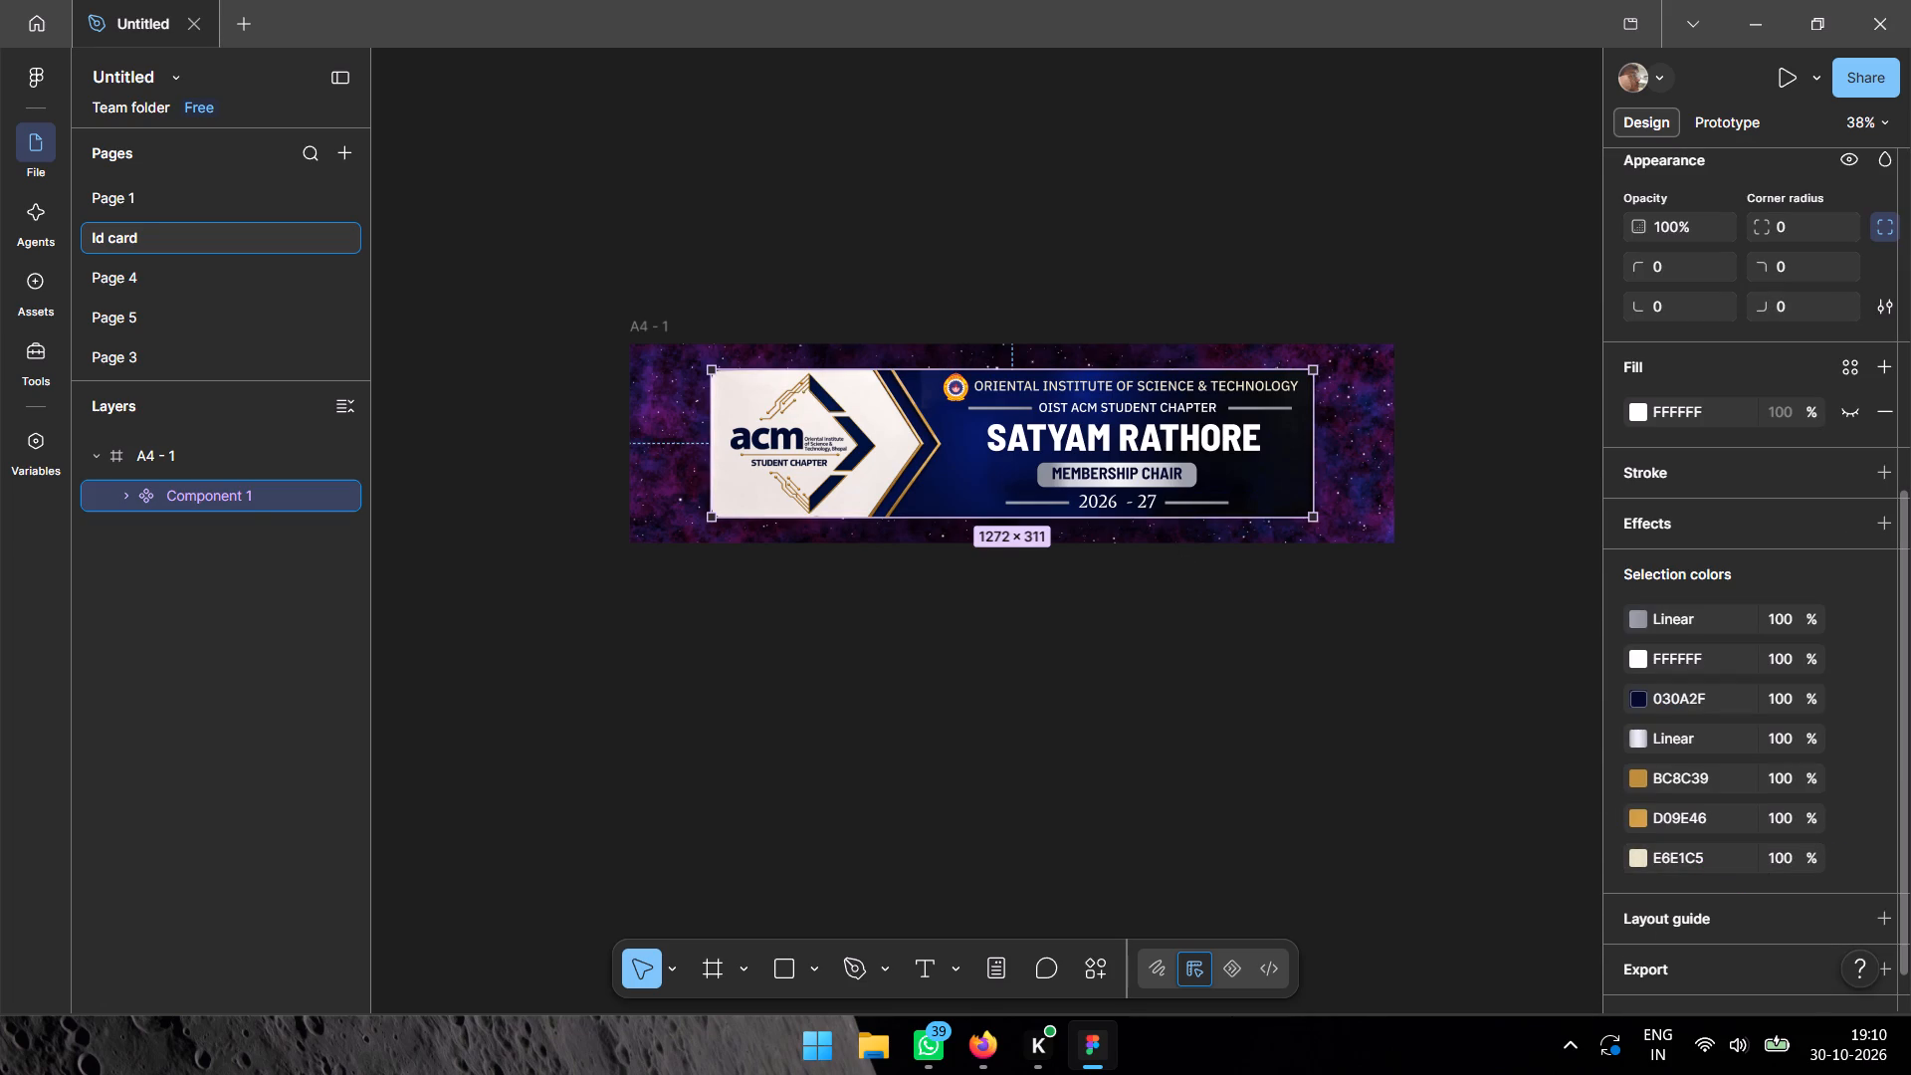
scroll(1910, 779, up, 1)
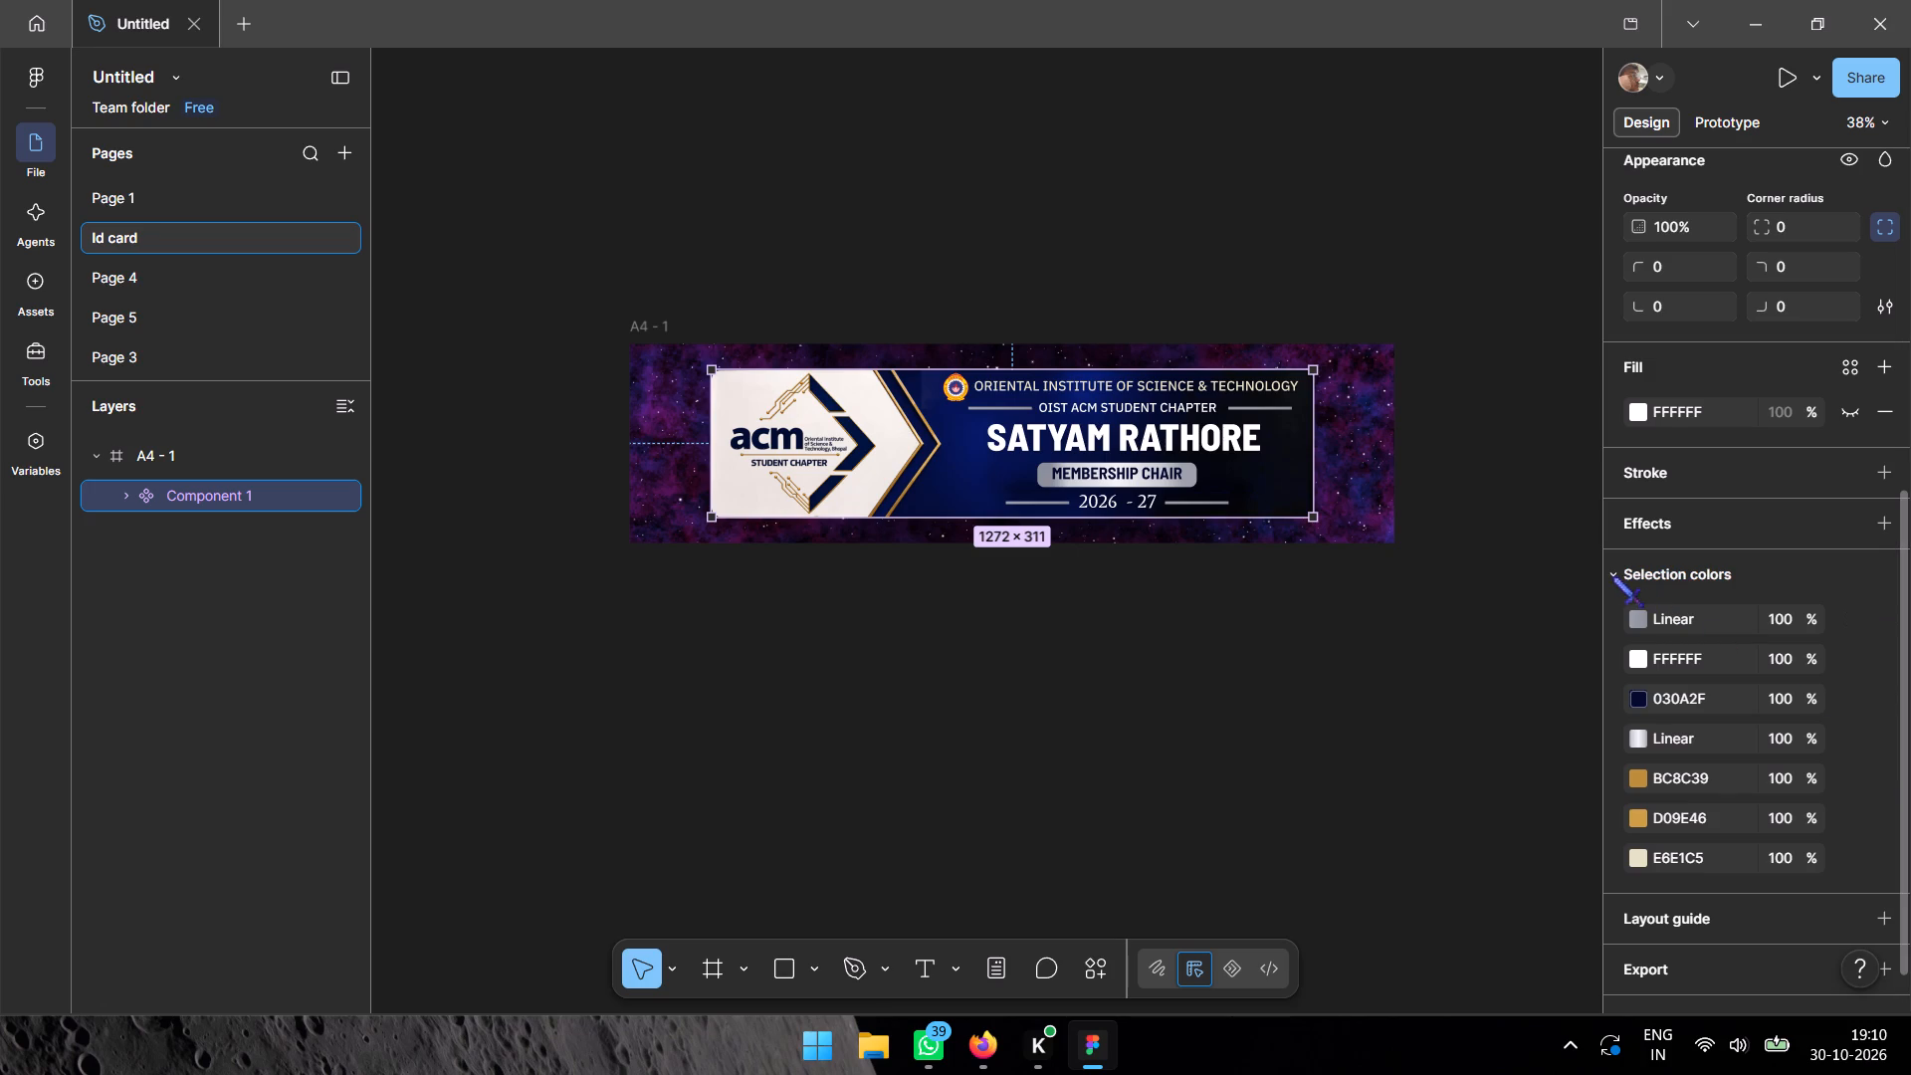
click(1648, 655)
click(1647, 701)
click(1631, 704)
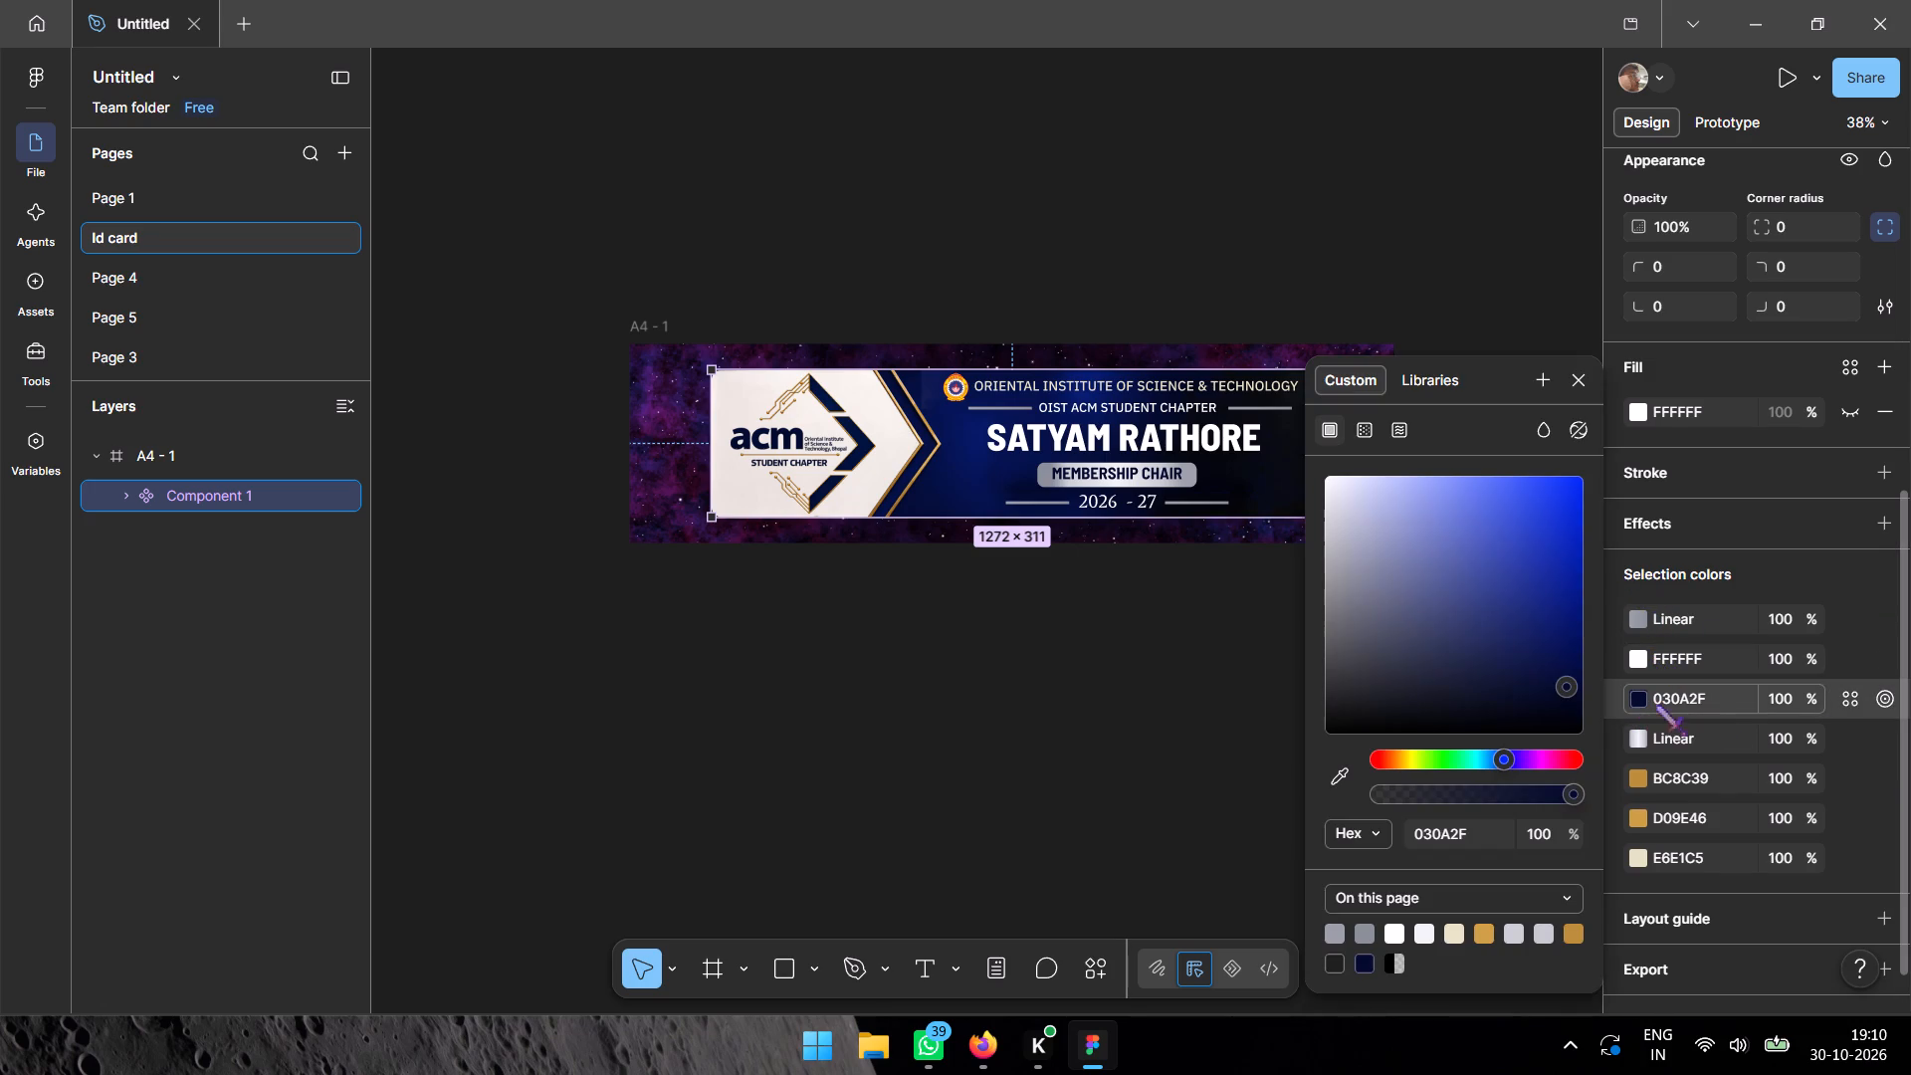
drag(1570, 693, 1495, 540)
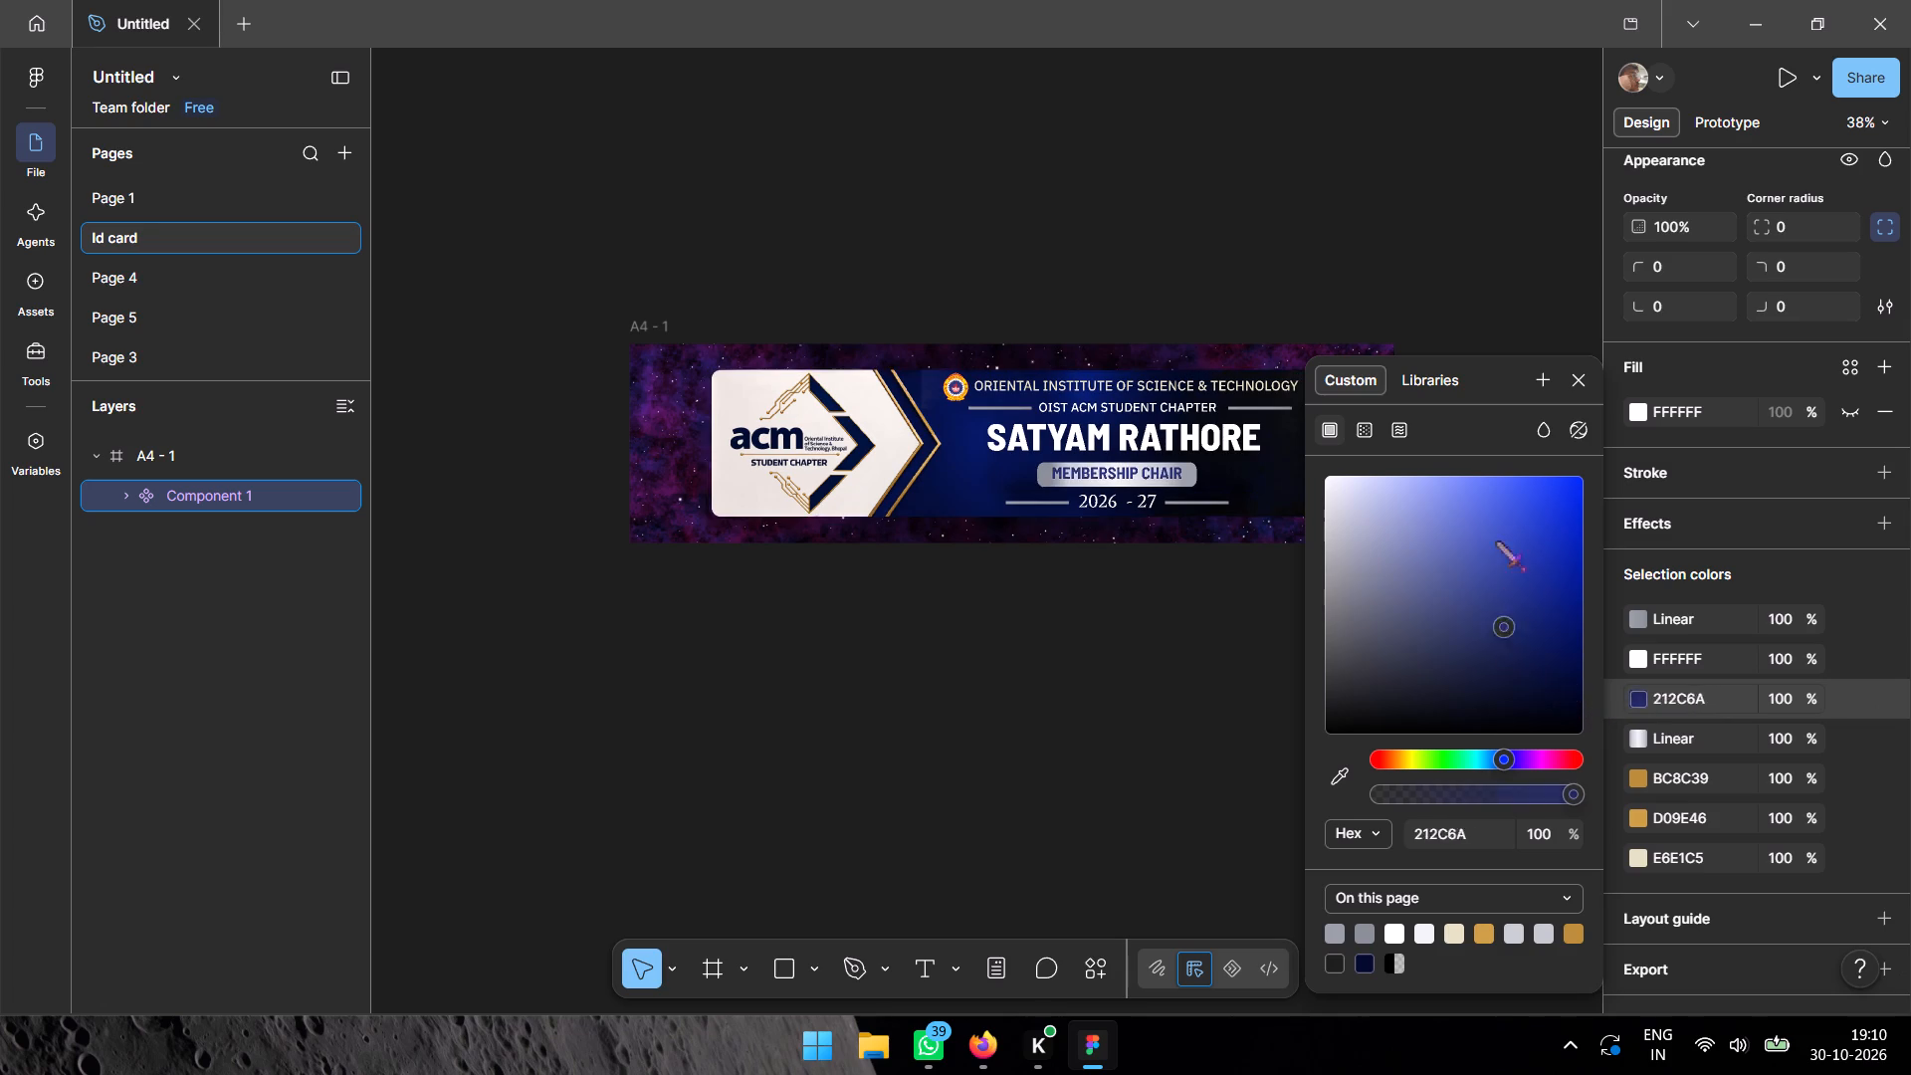
drag(1495, 540, 1478, 603)
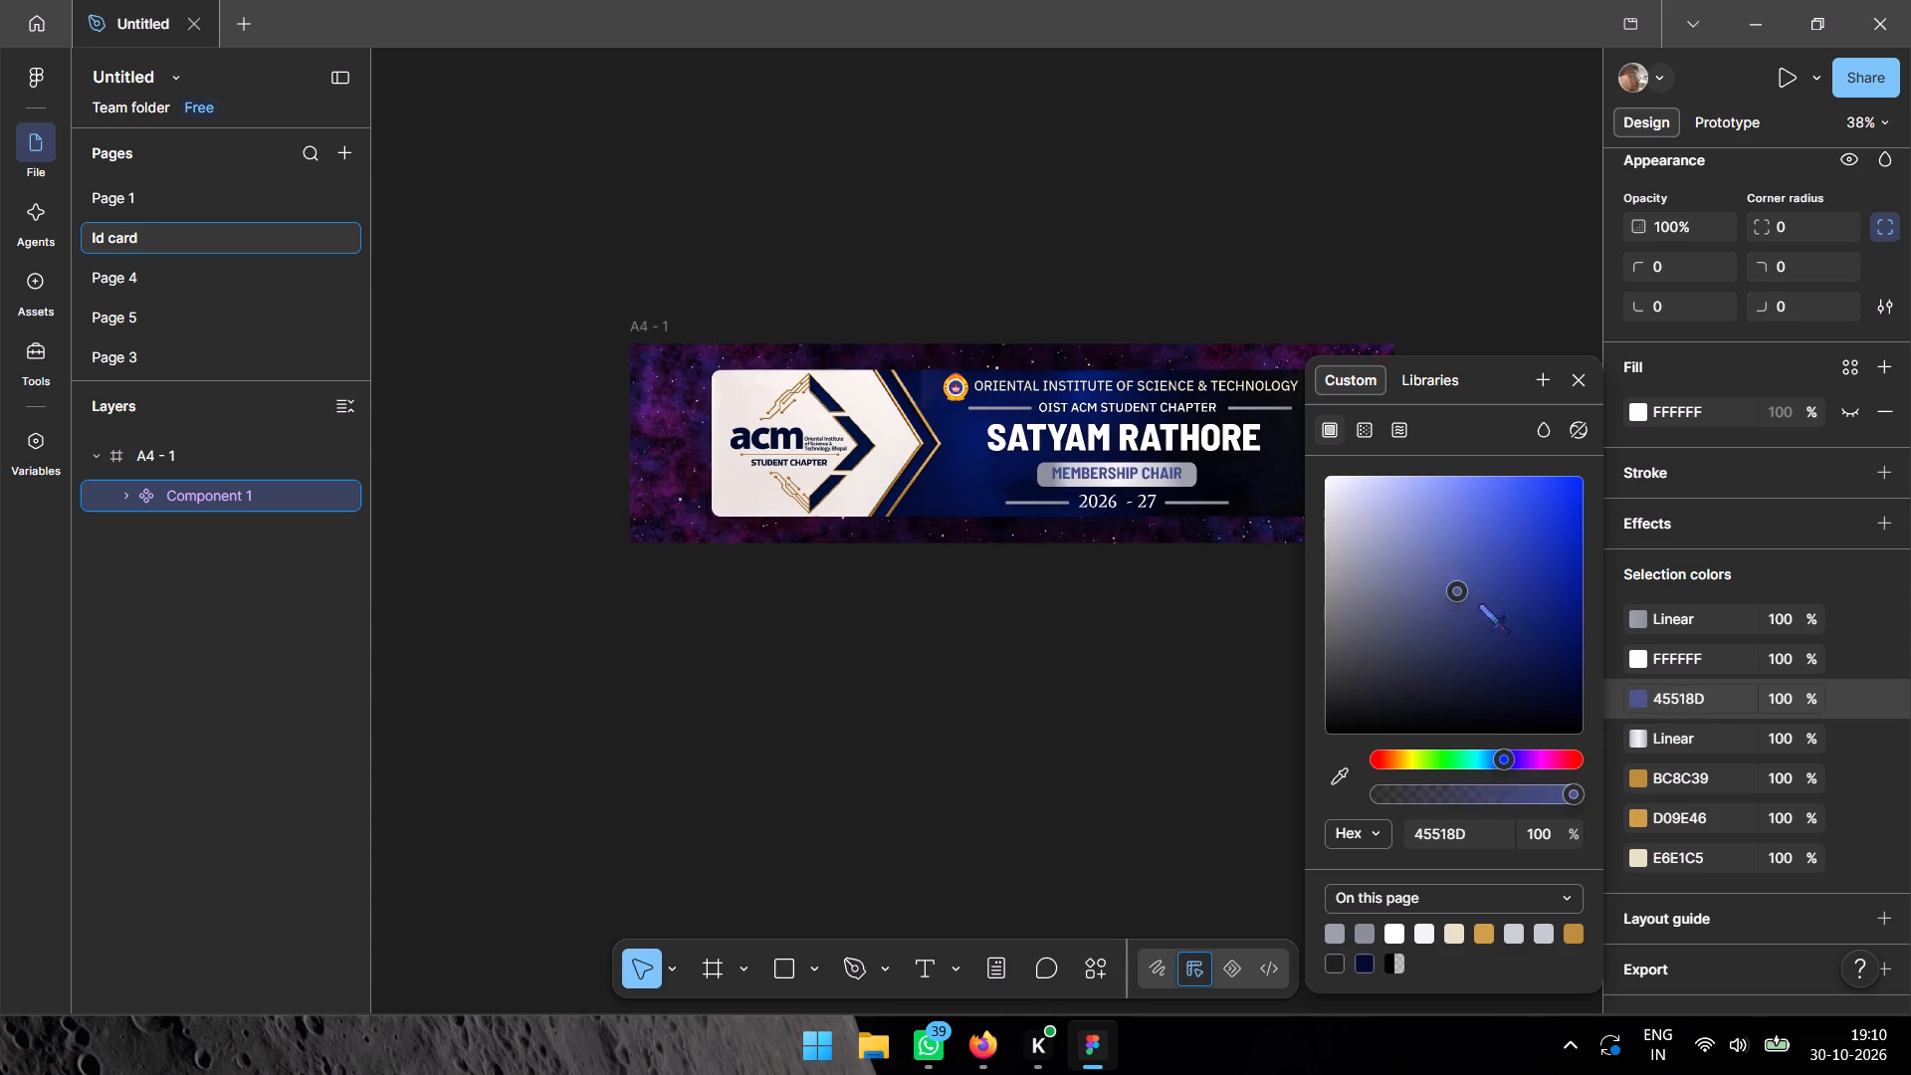
drag(1478, 603, 1536, 655)
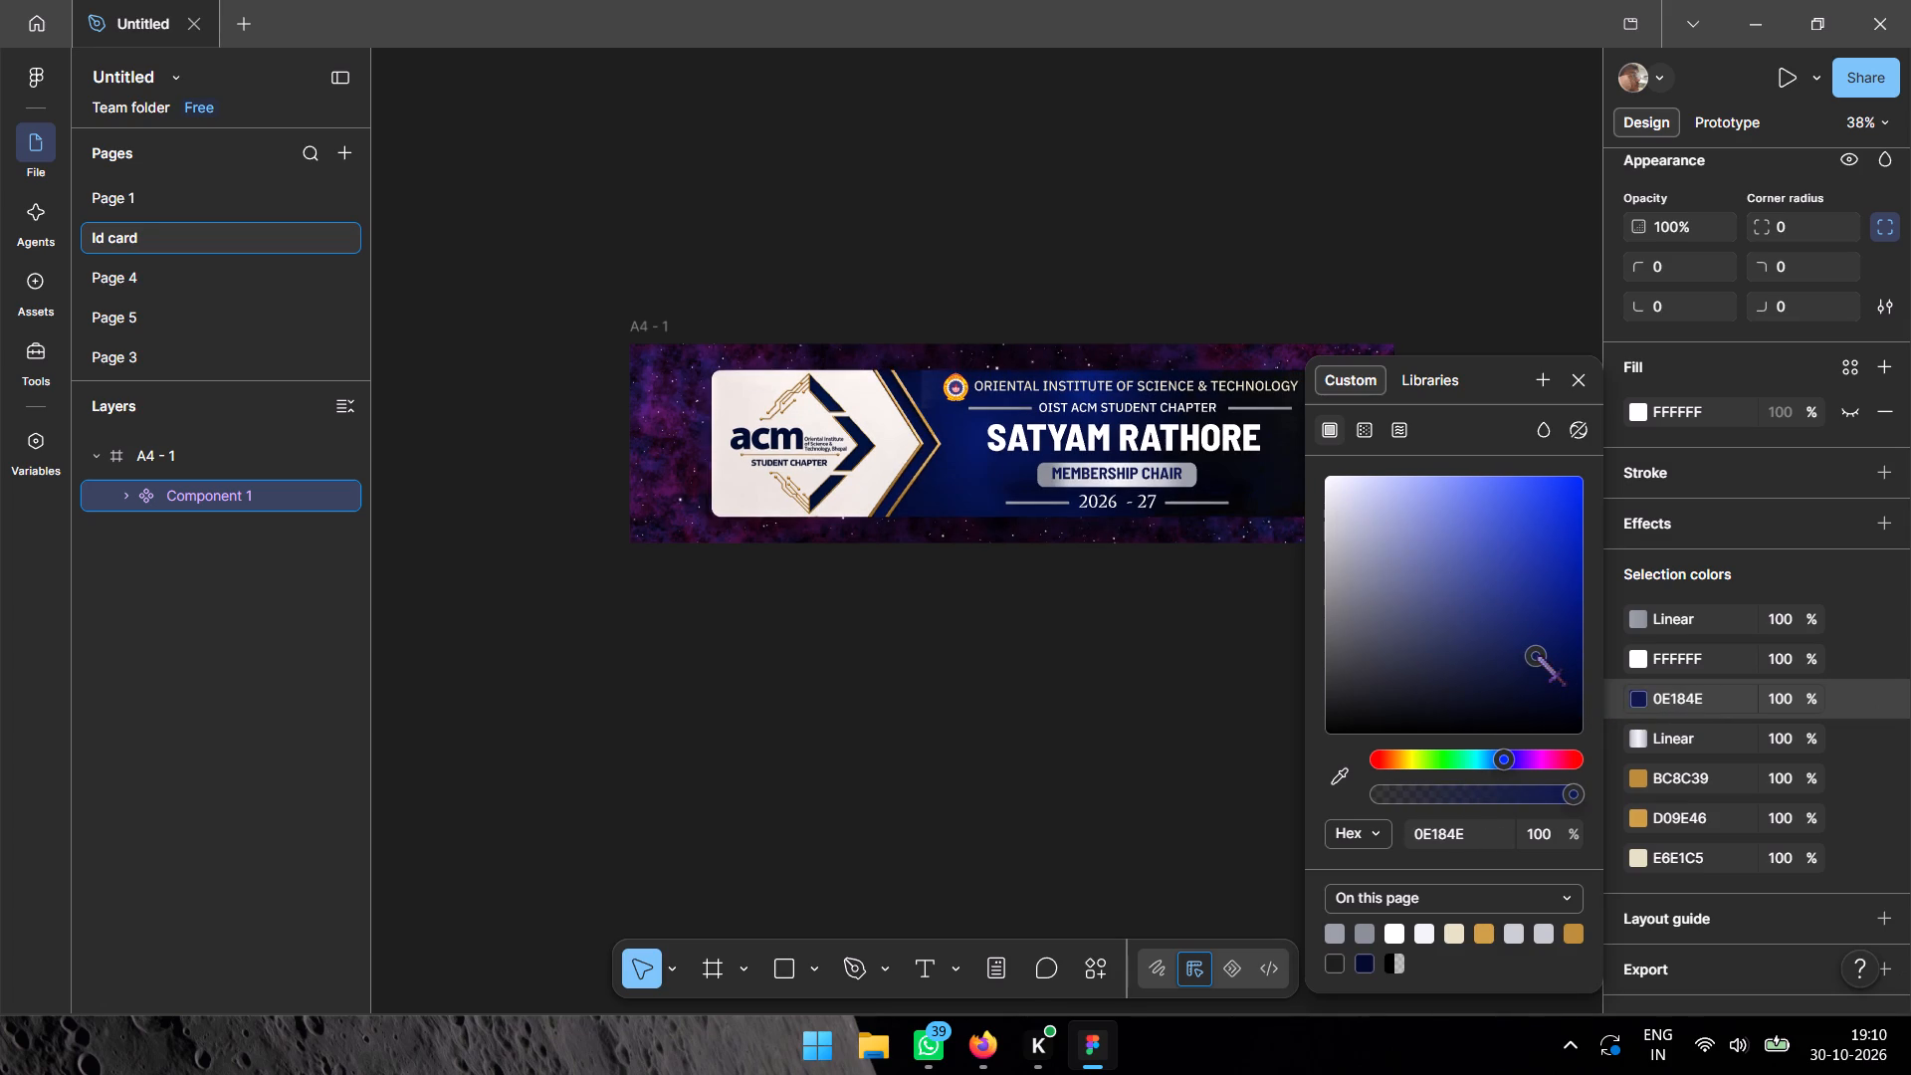
drag(1536, 655, 1543, 661)
click(1348, 780)
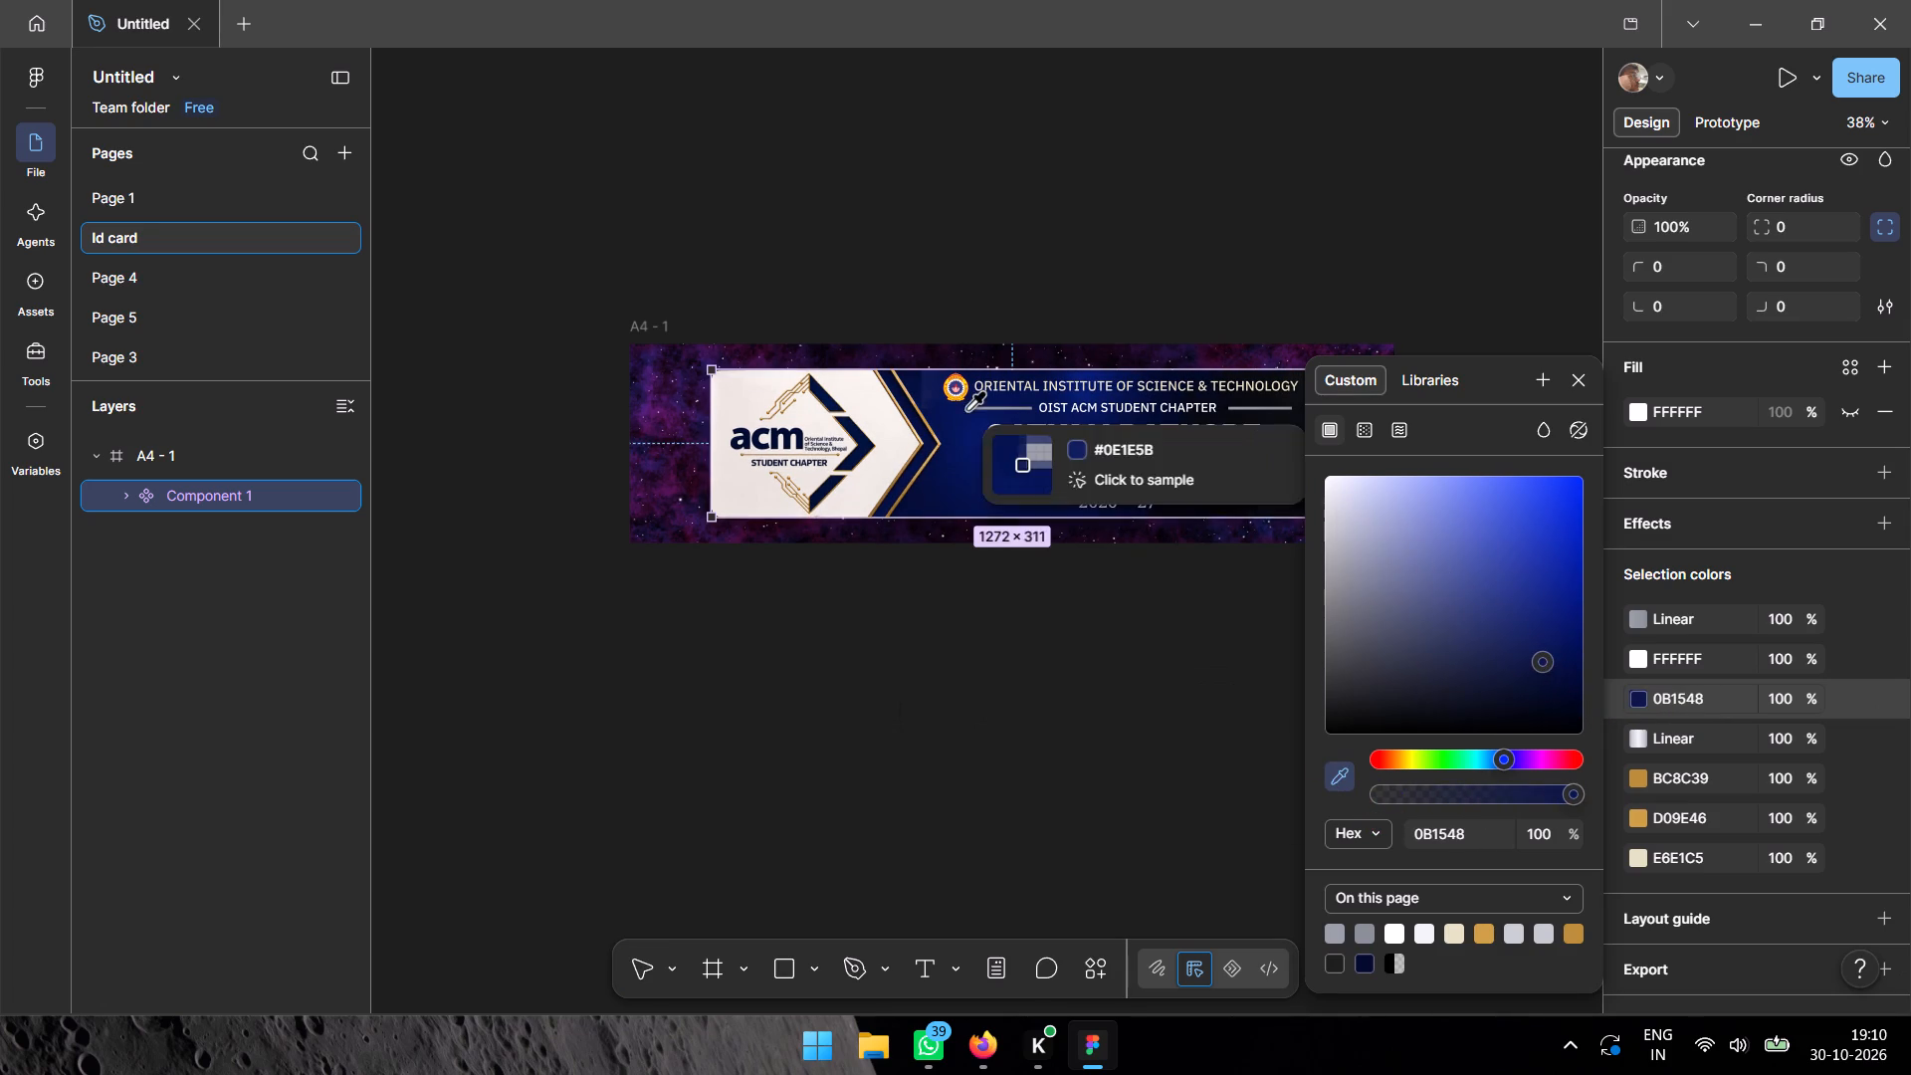
click(963, 465)
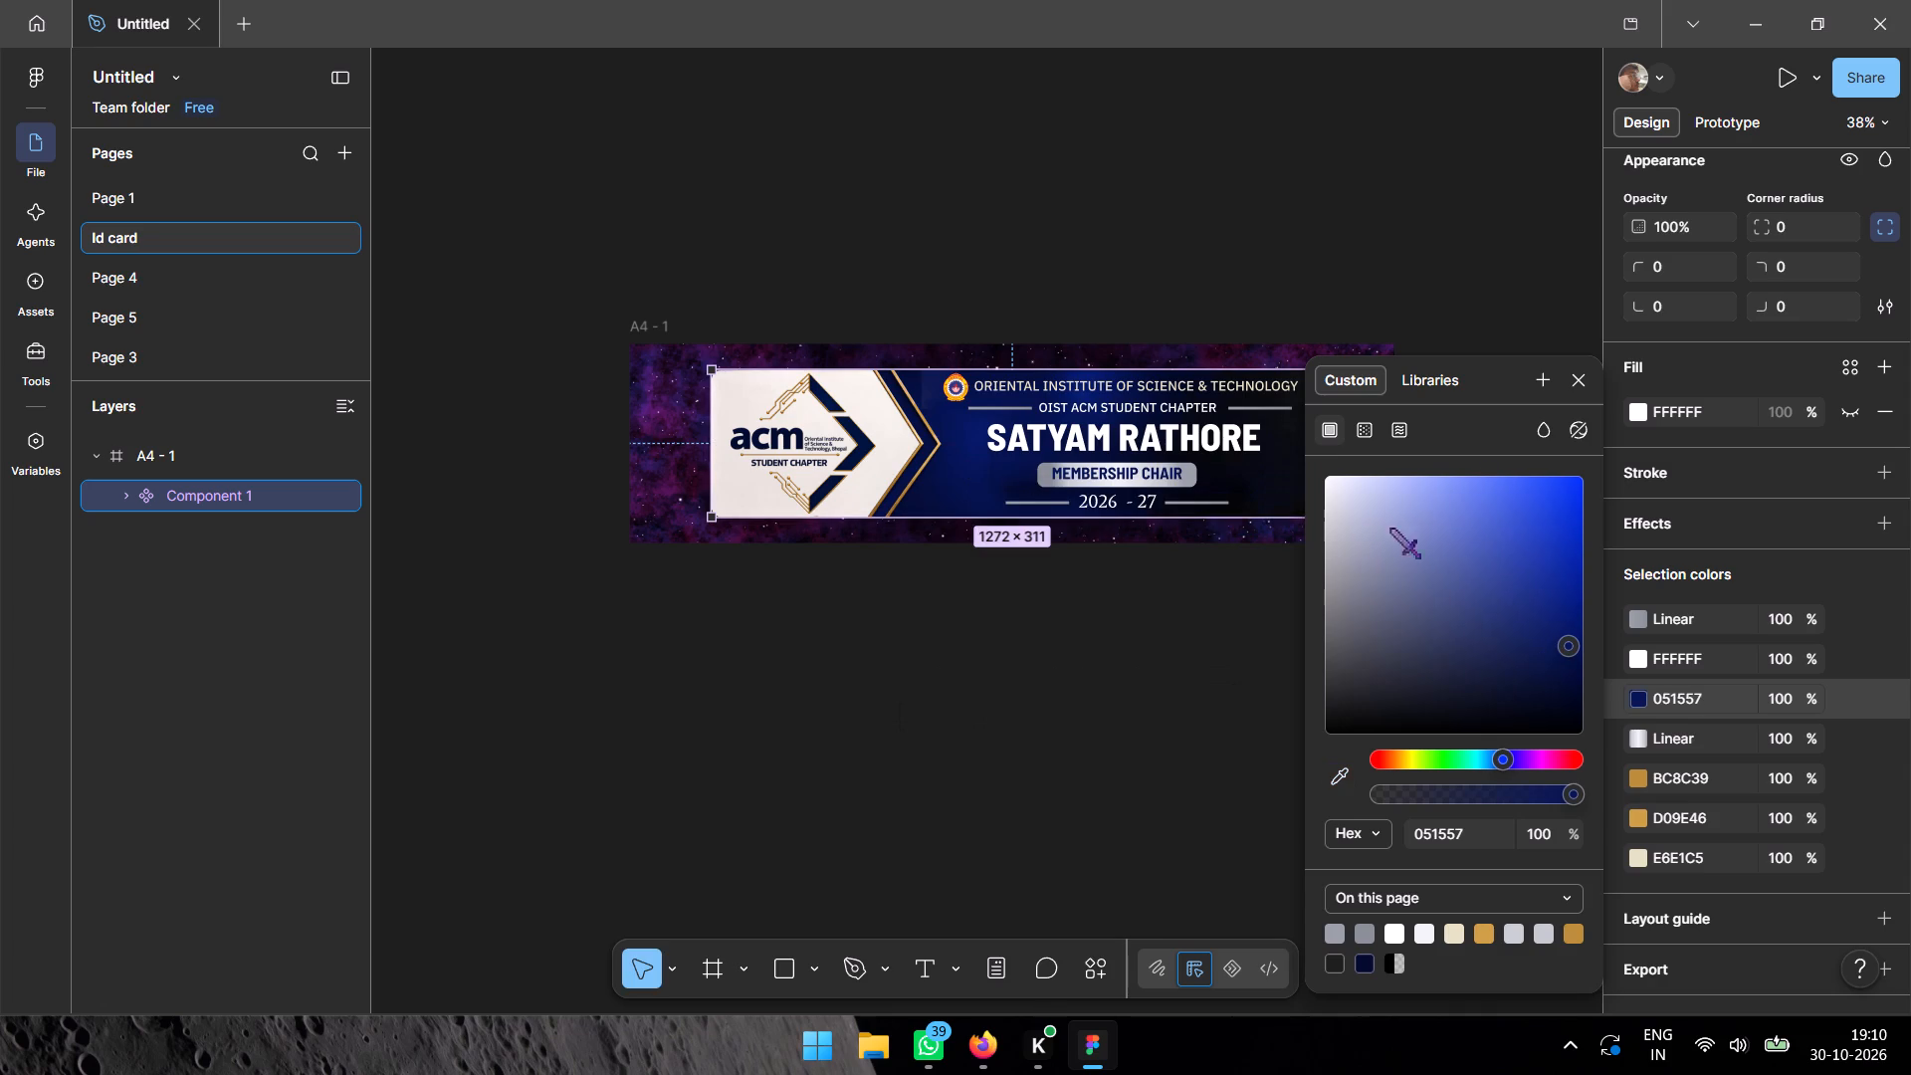
click(1581, 393)
click(1463, 678)
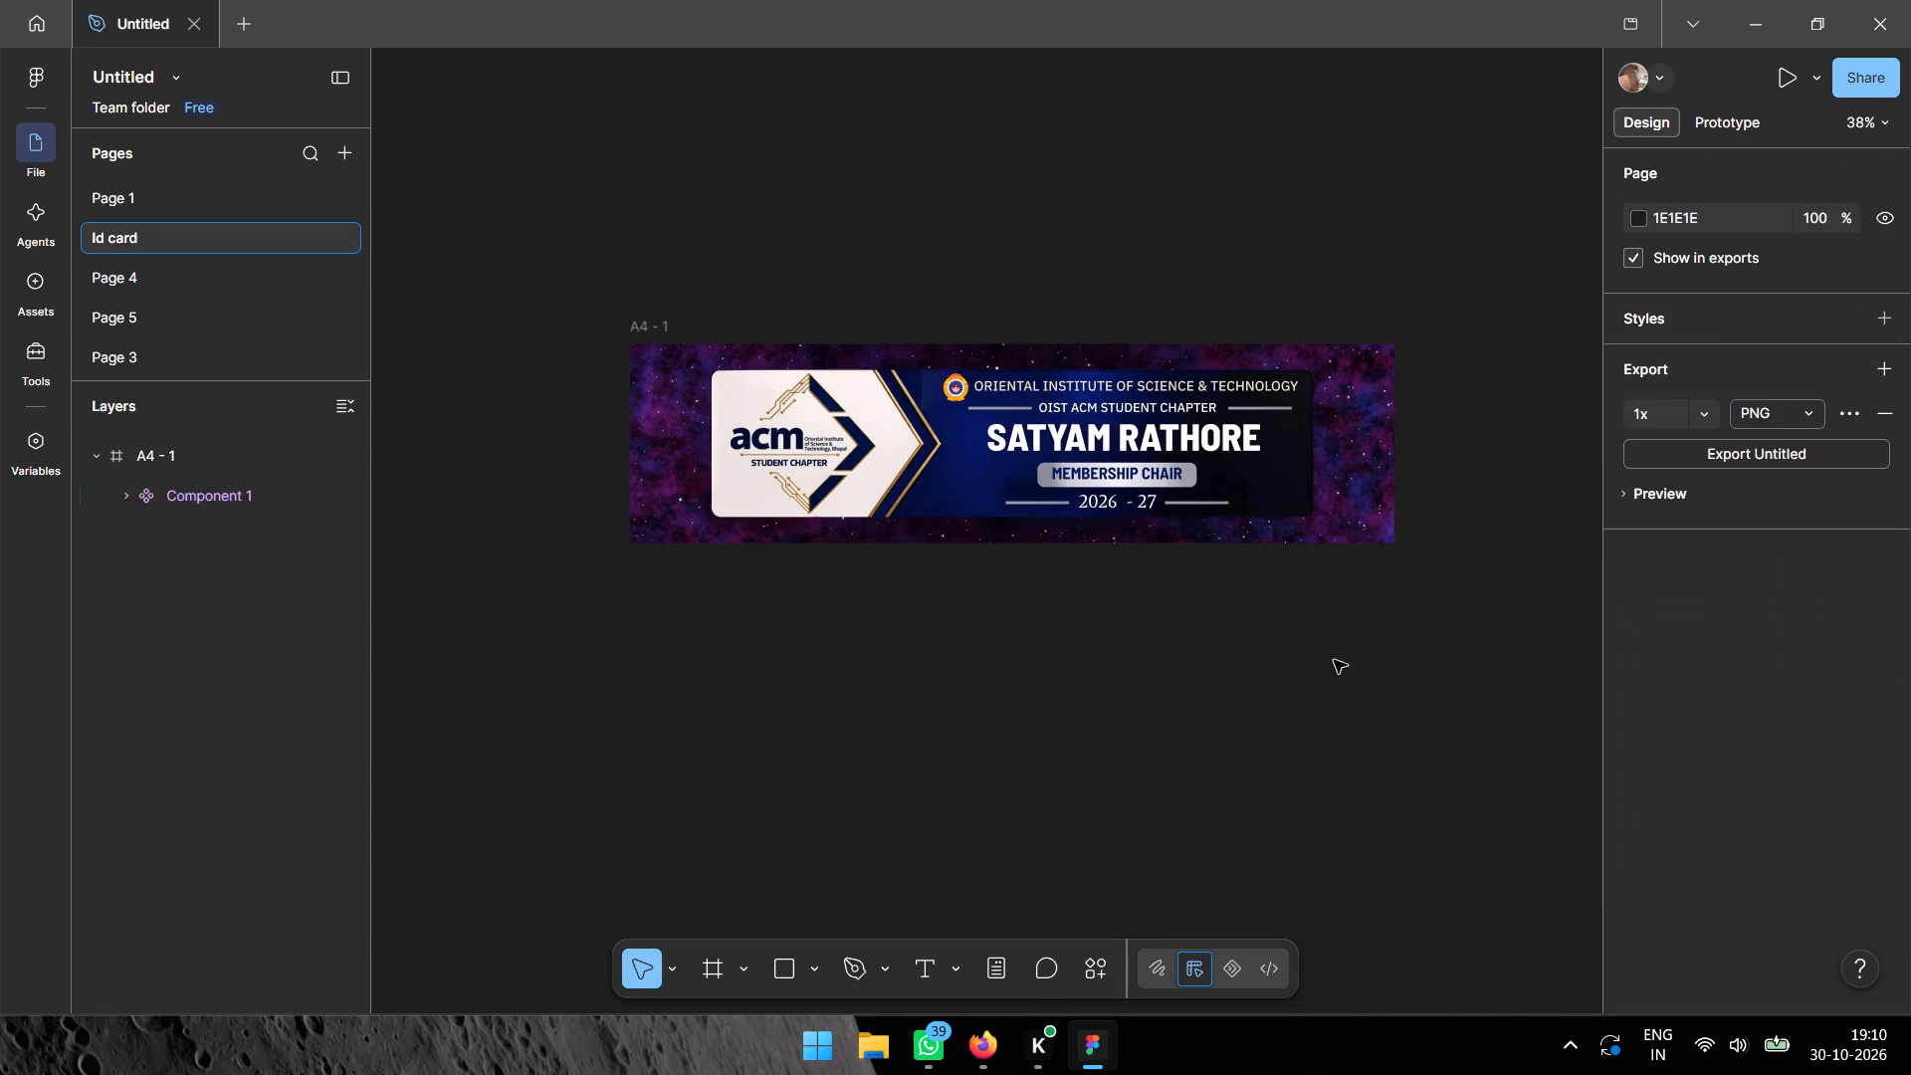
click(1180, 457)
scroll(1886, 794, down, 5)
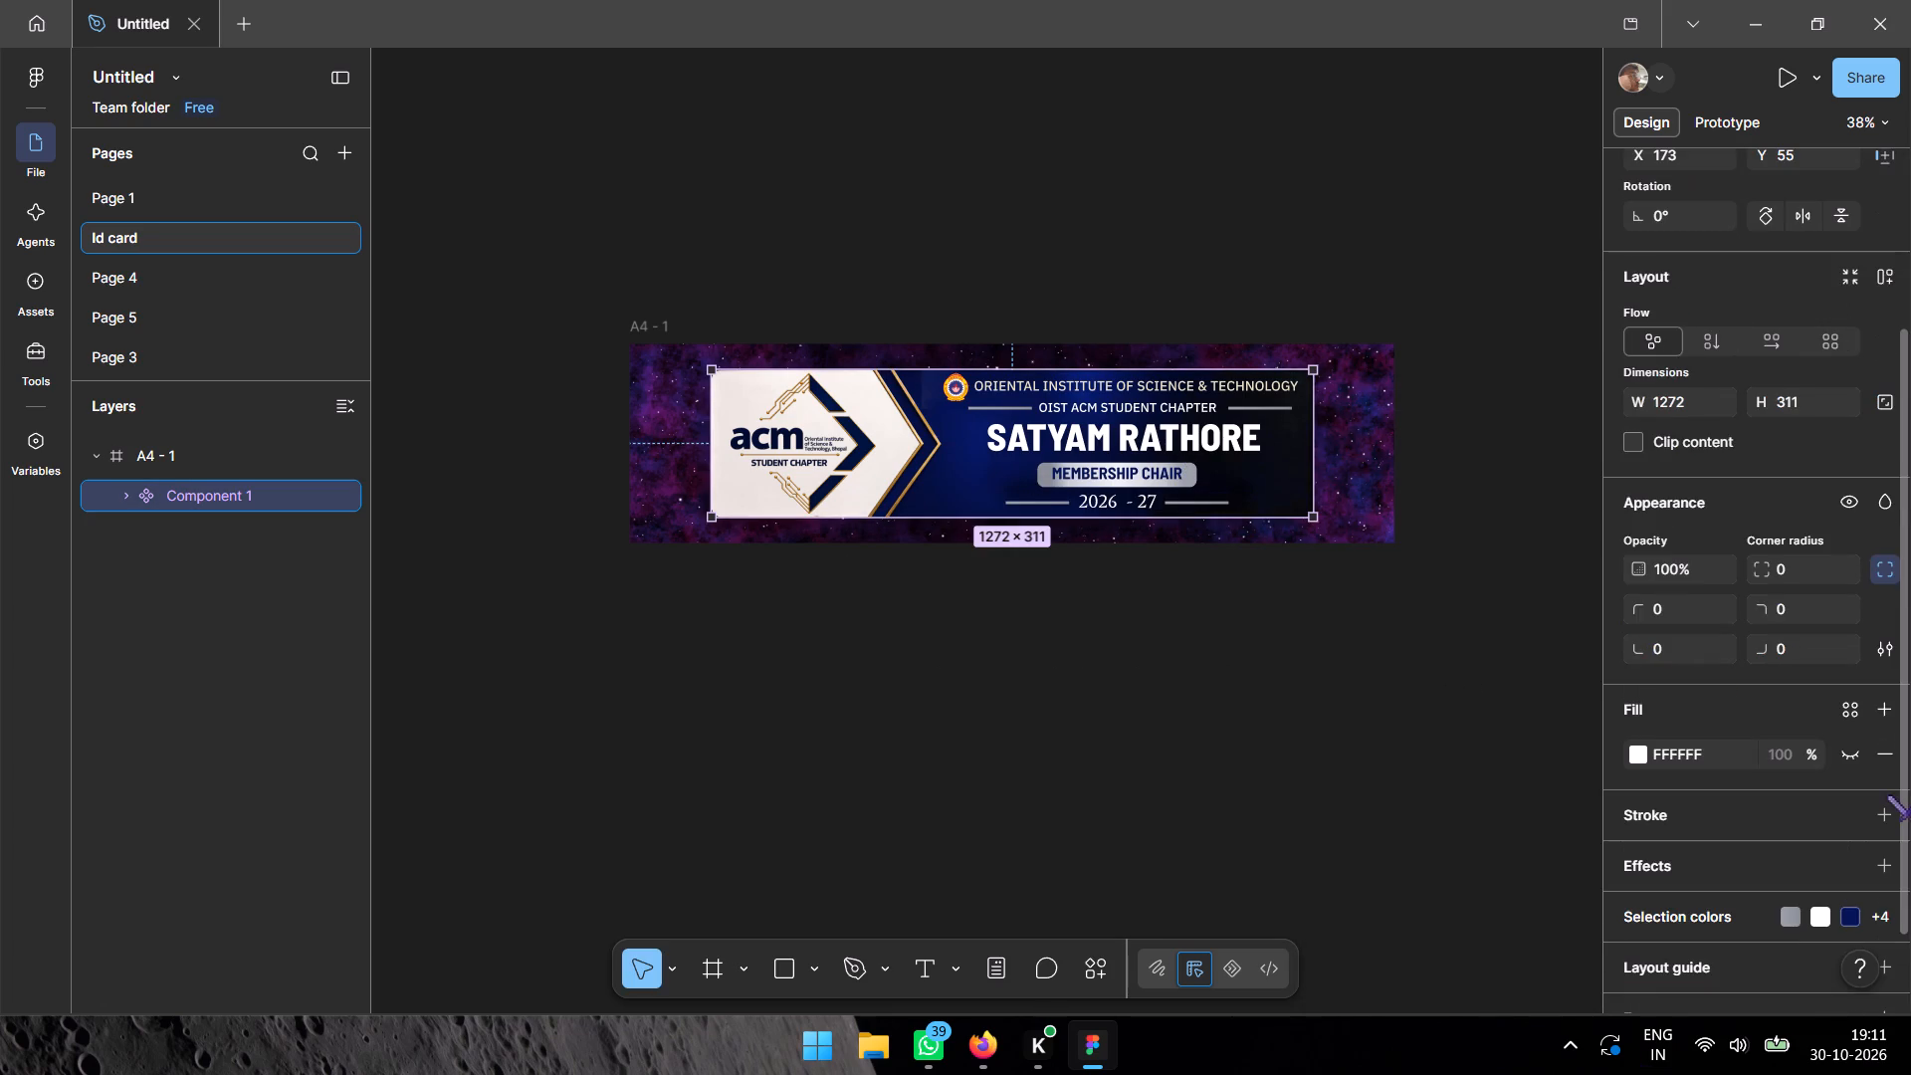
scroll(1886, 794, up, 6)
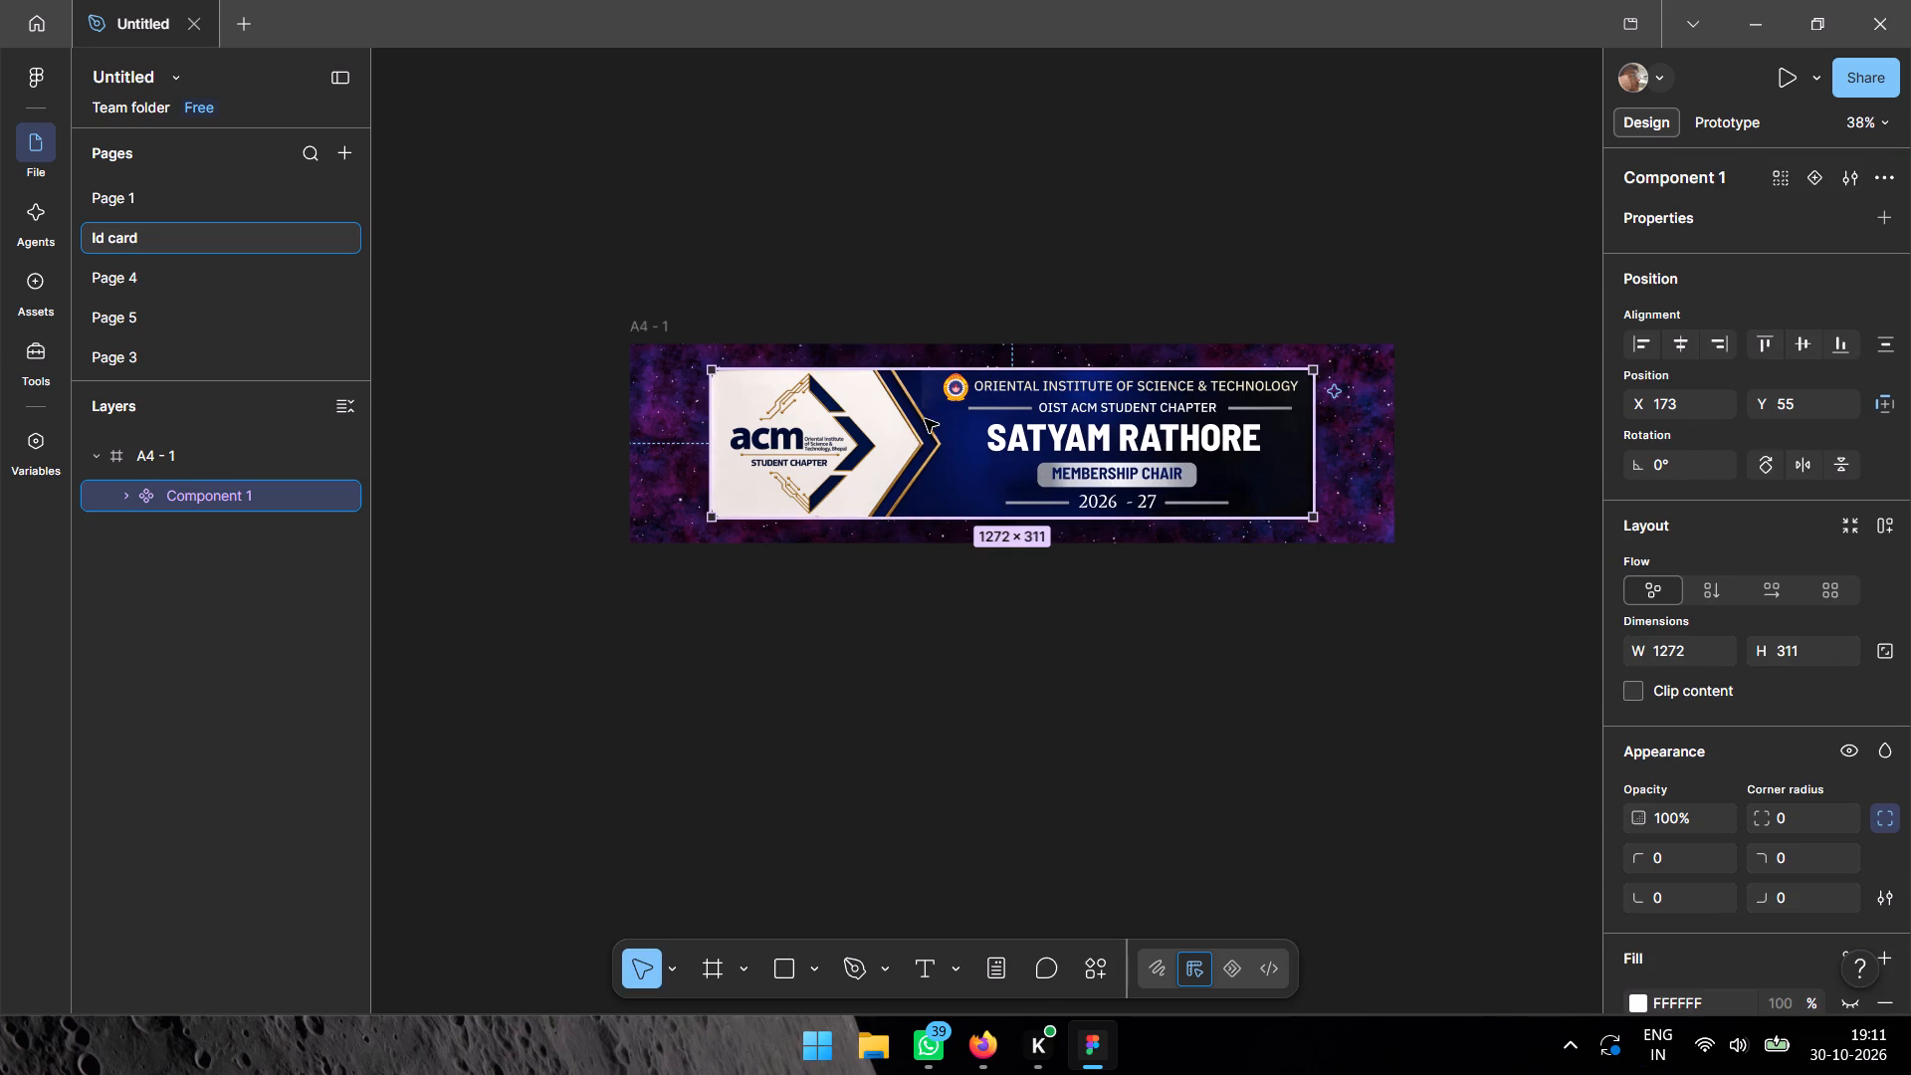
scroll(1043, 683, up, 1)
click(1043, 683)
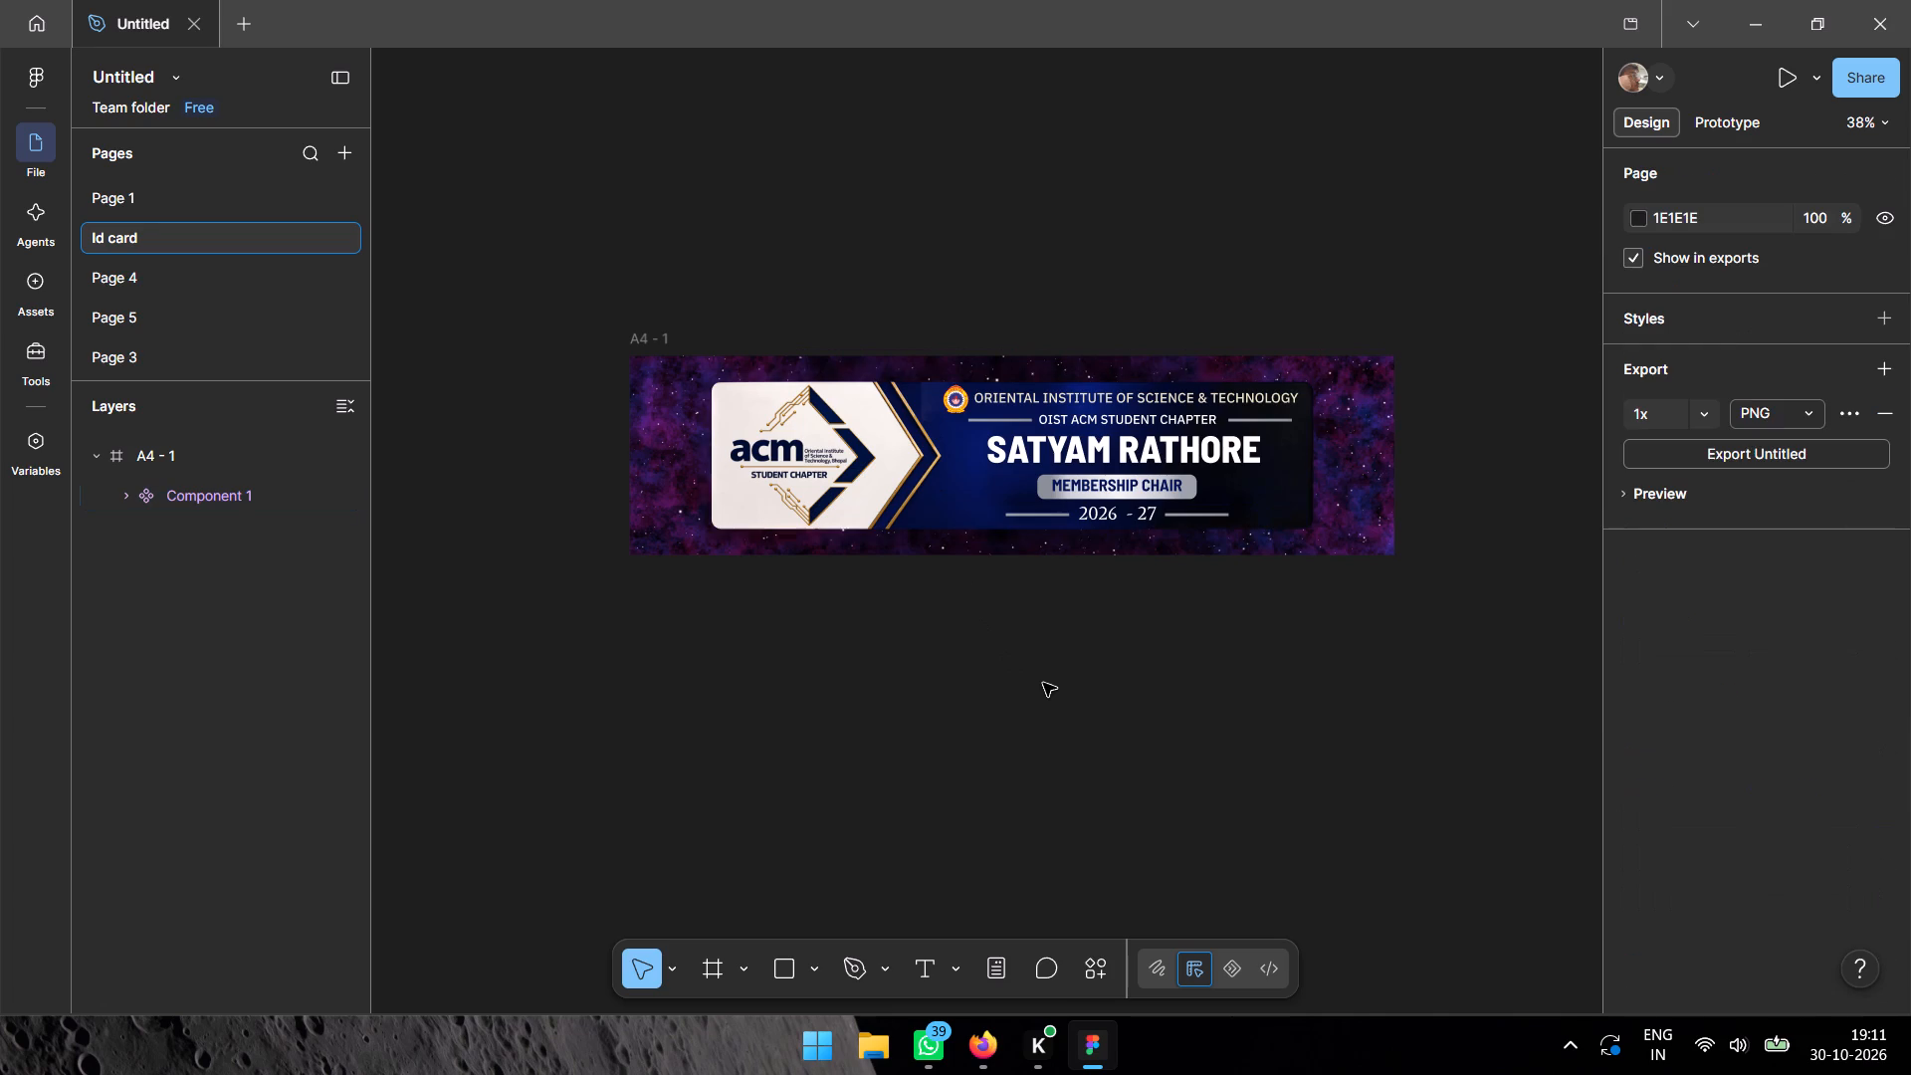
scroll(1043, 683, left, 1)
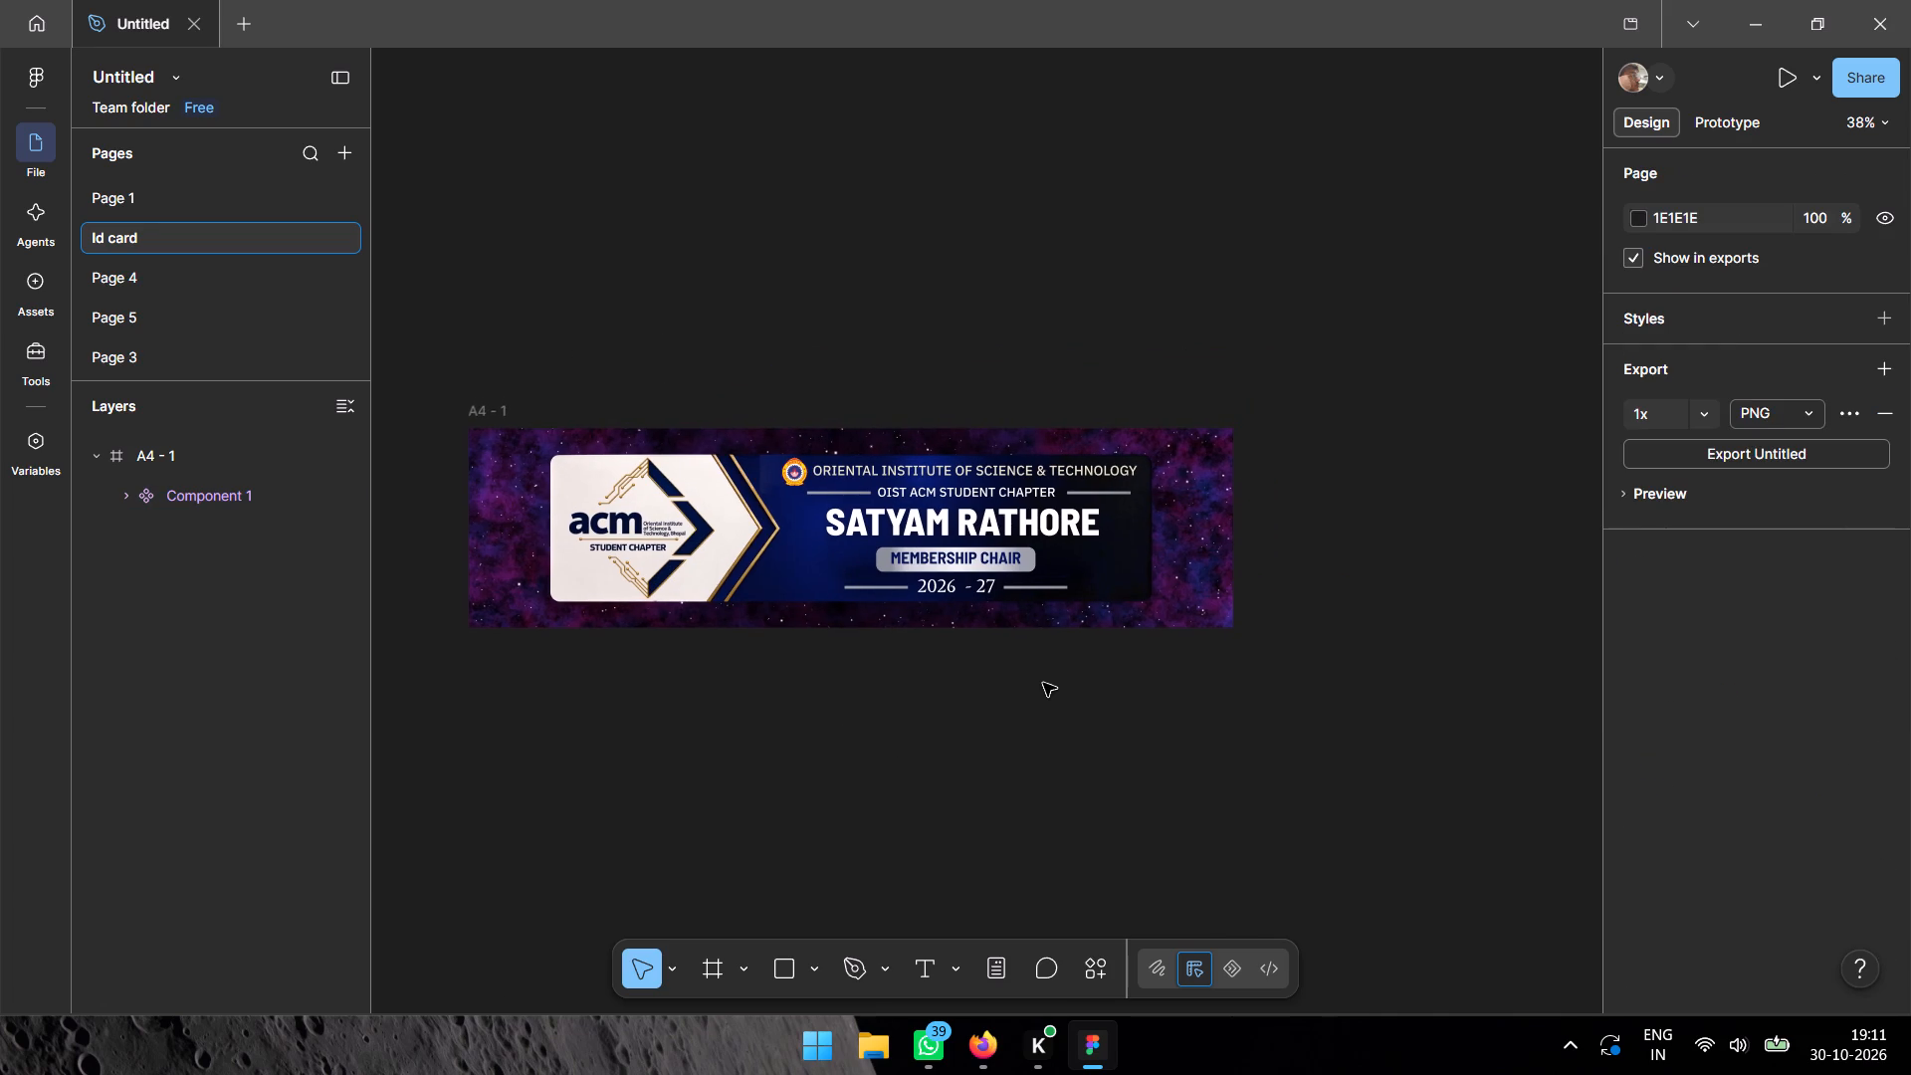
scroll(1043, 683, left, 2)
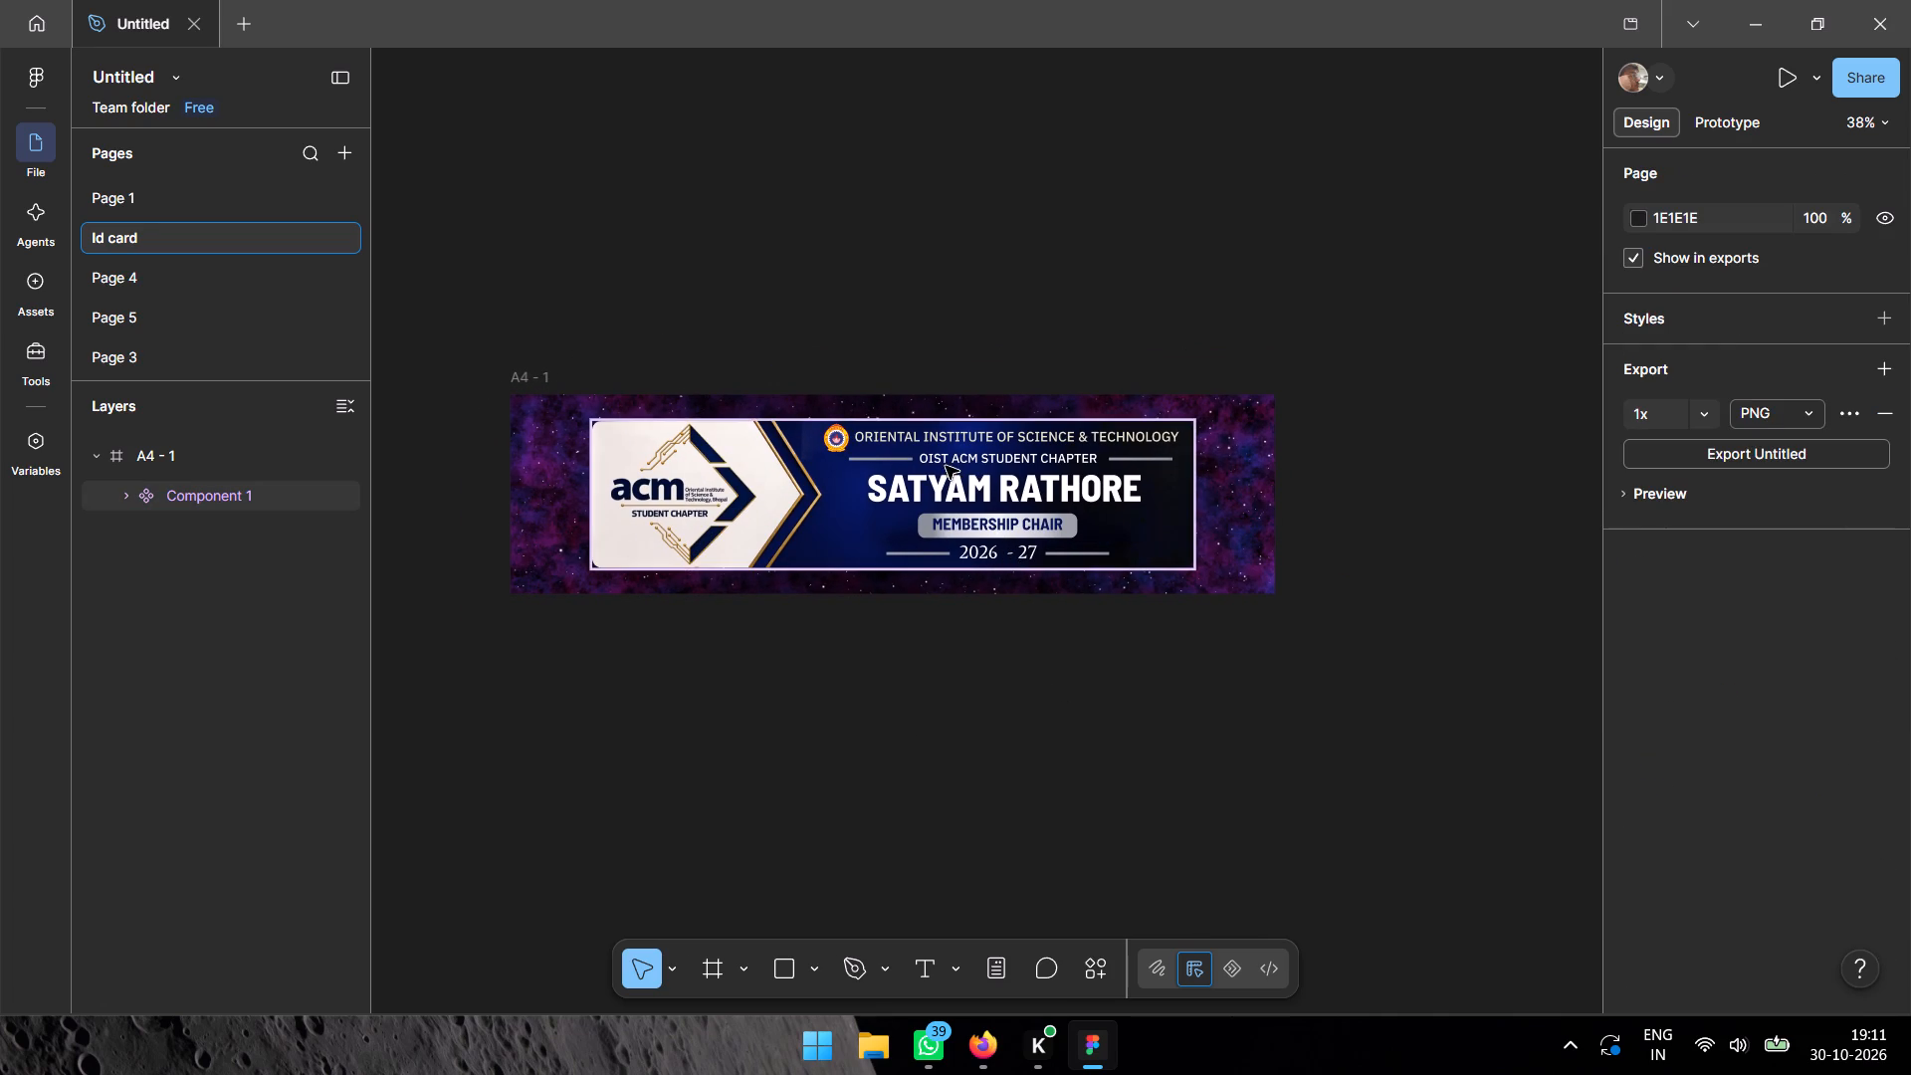
Set the drop shadow blur of the large member name text inside Component 1 to 4, then deselect the text.
click(120, 494)
scroll(160, 669, down, 1)
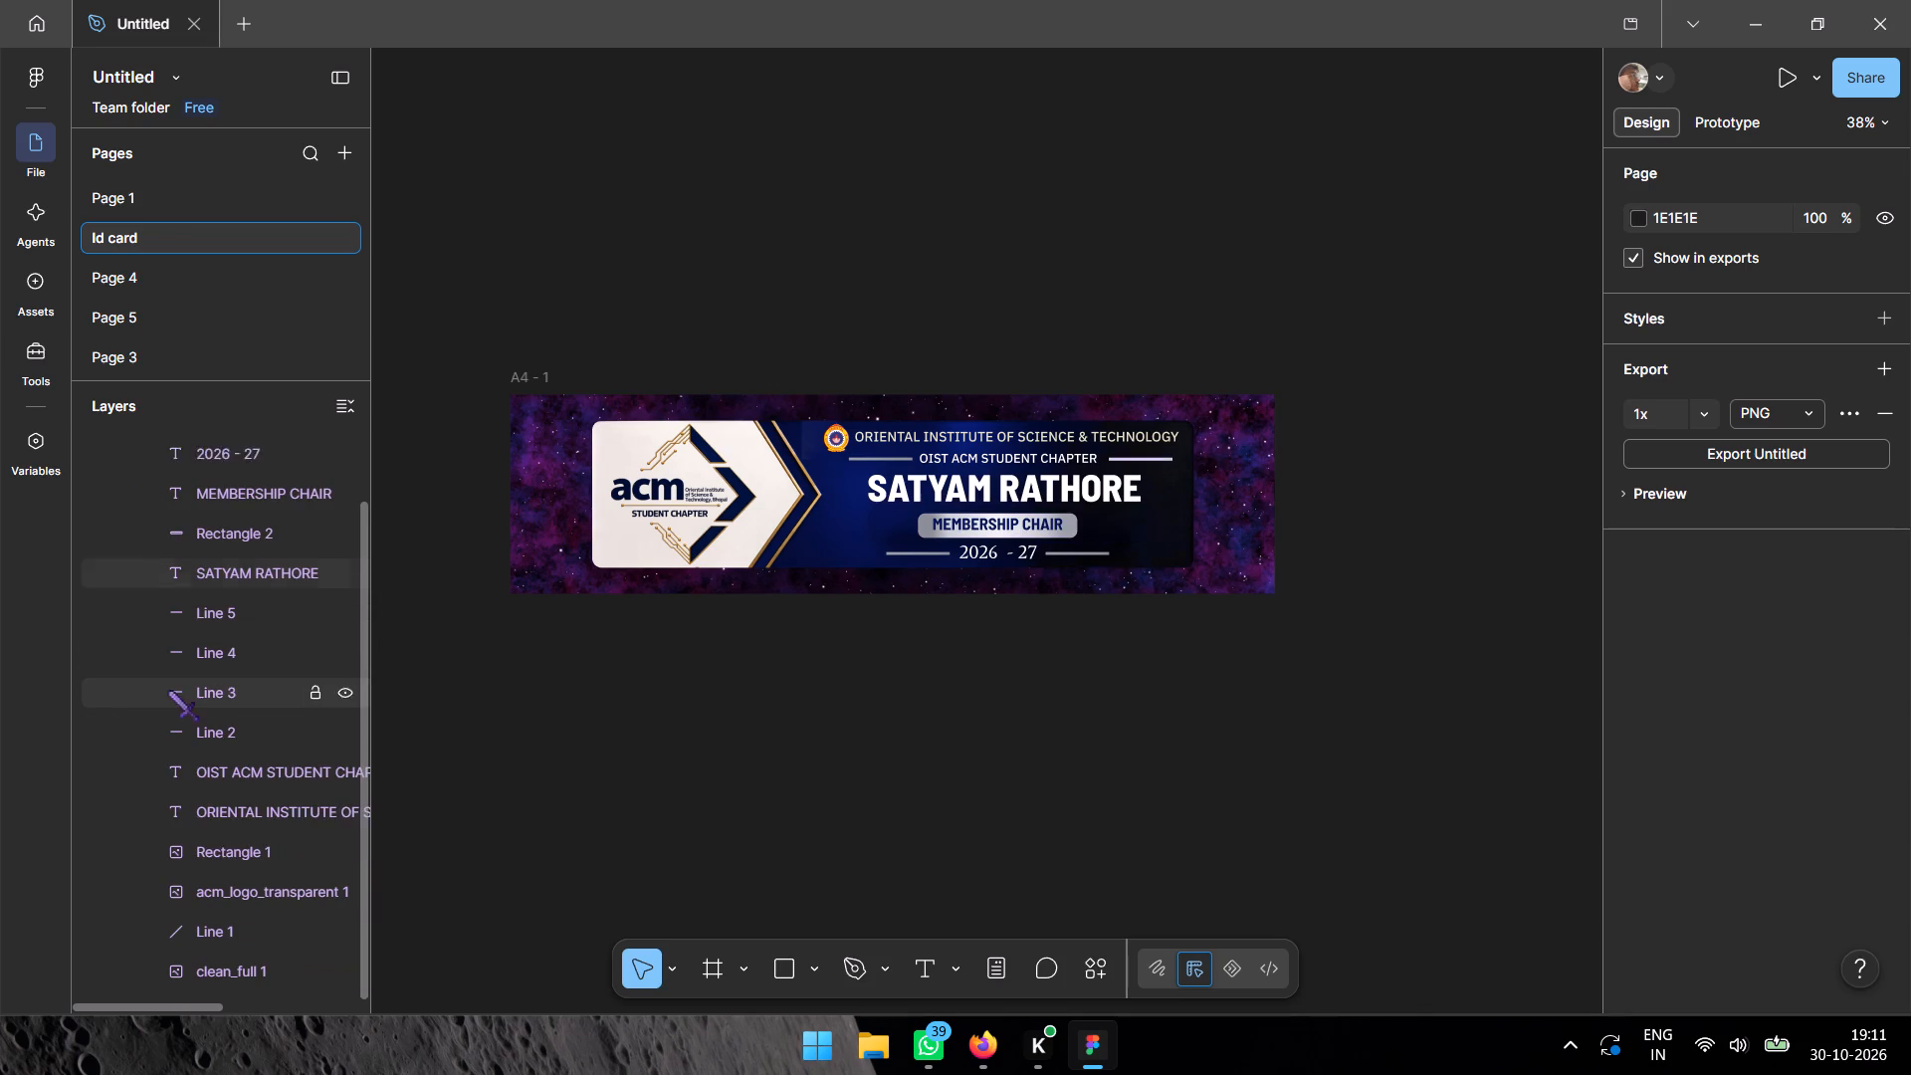
scroll(225, 884, down, 4)
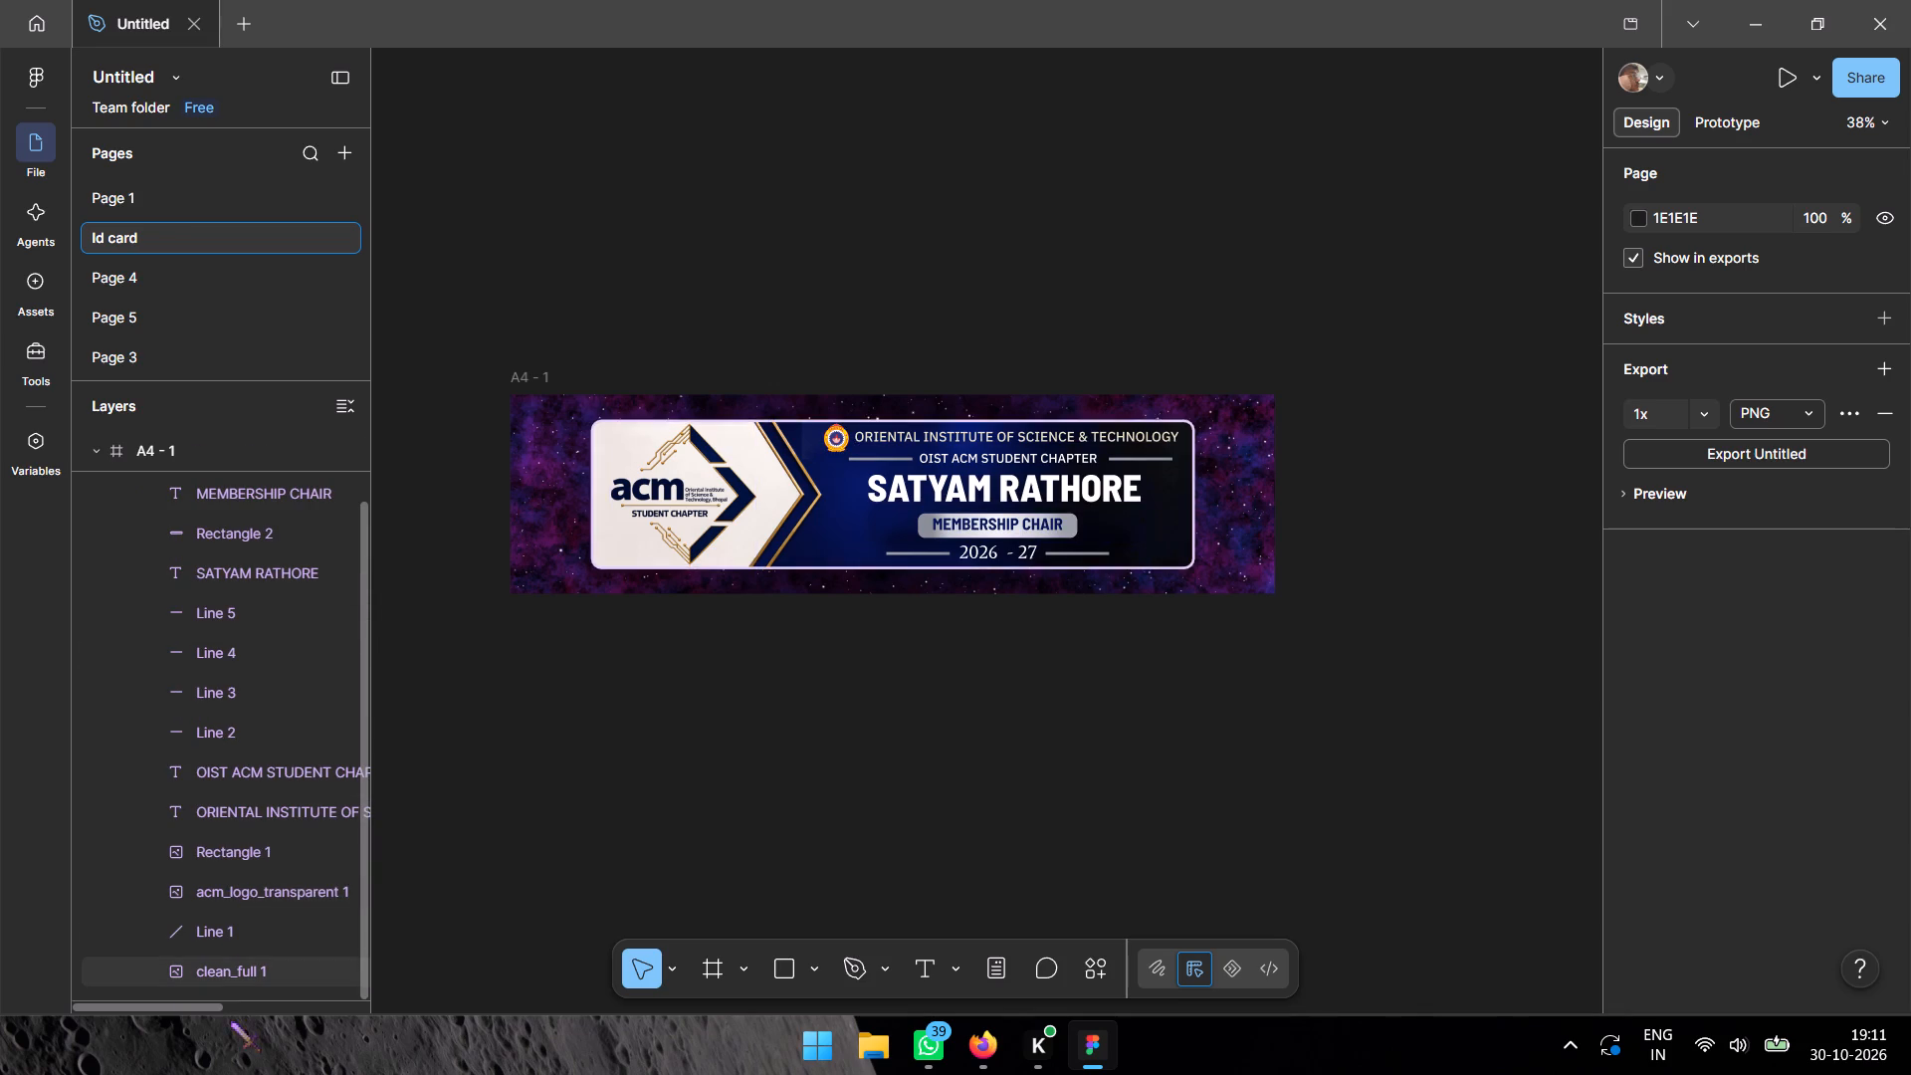
click(259, 551)
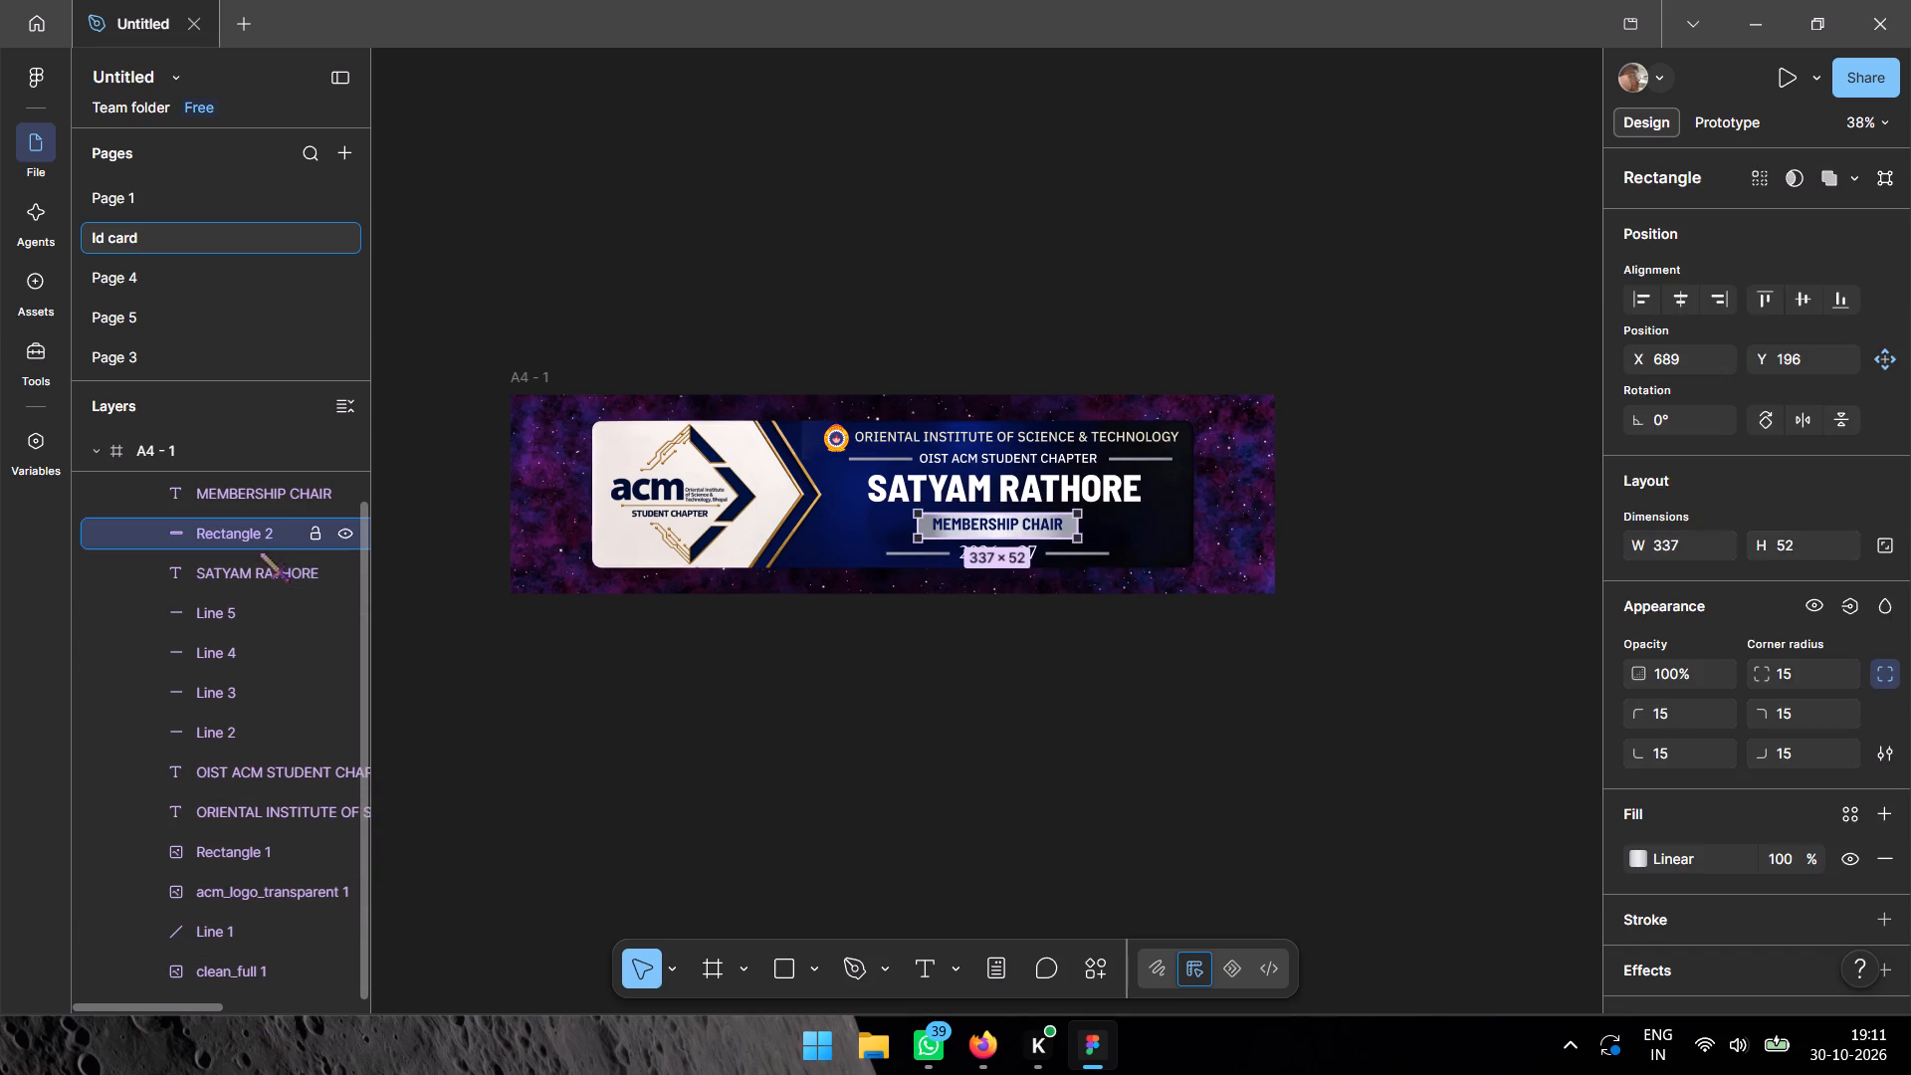
click(255, 579)
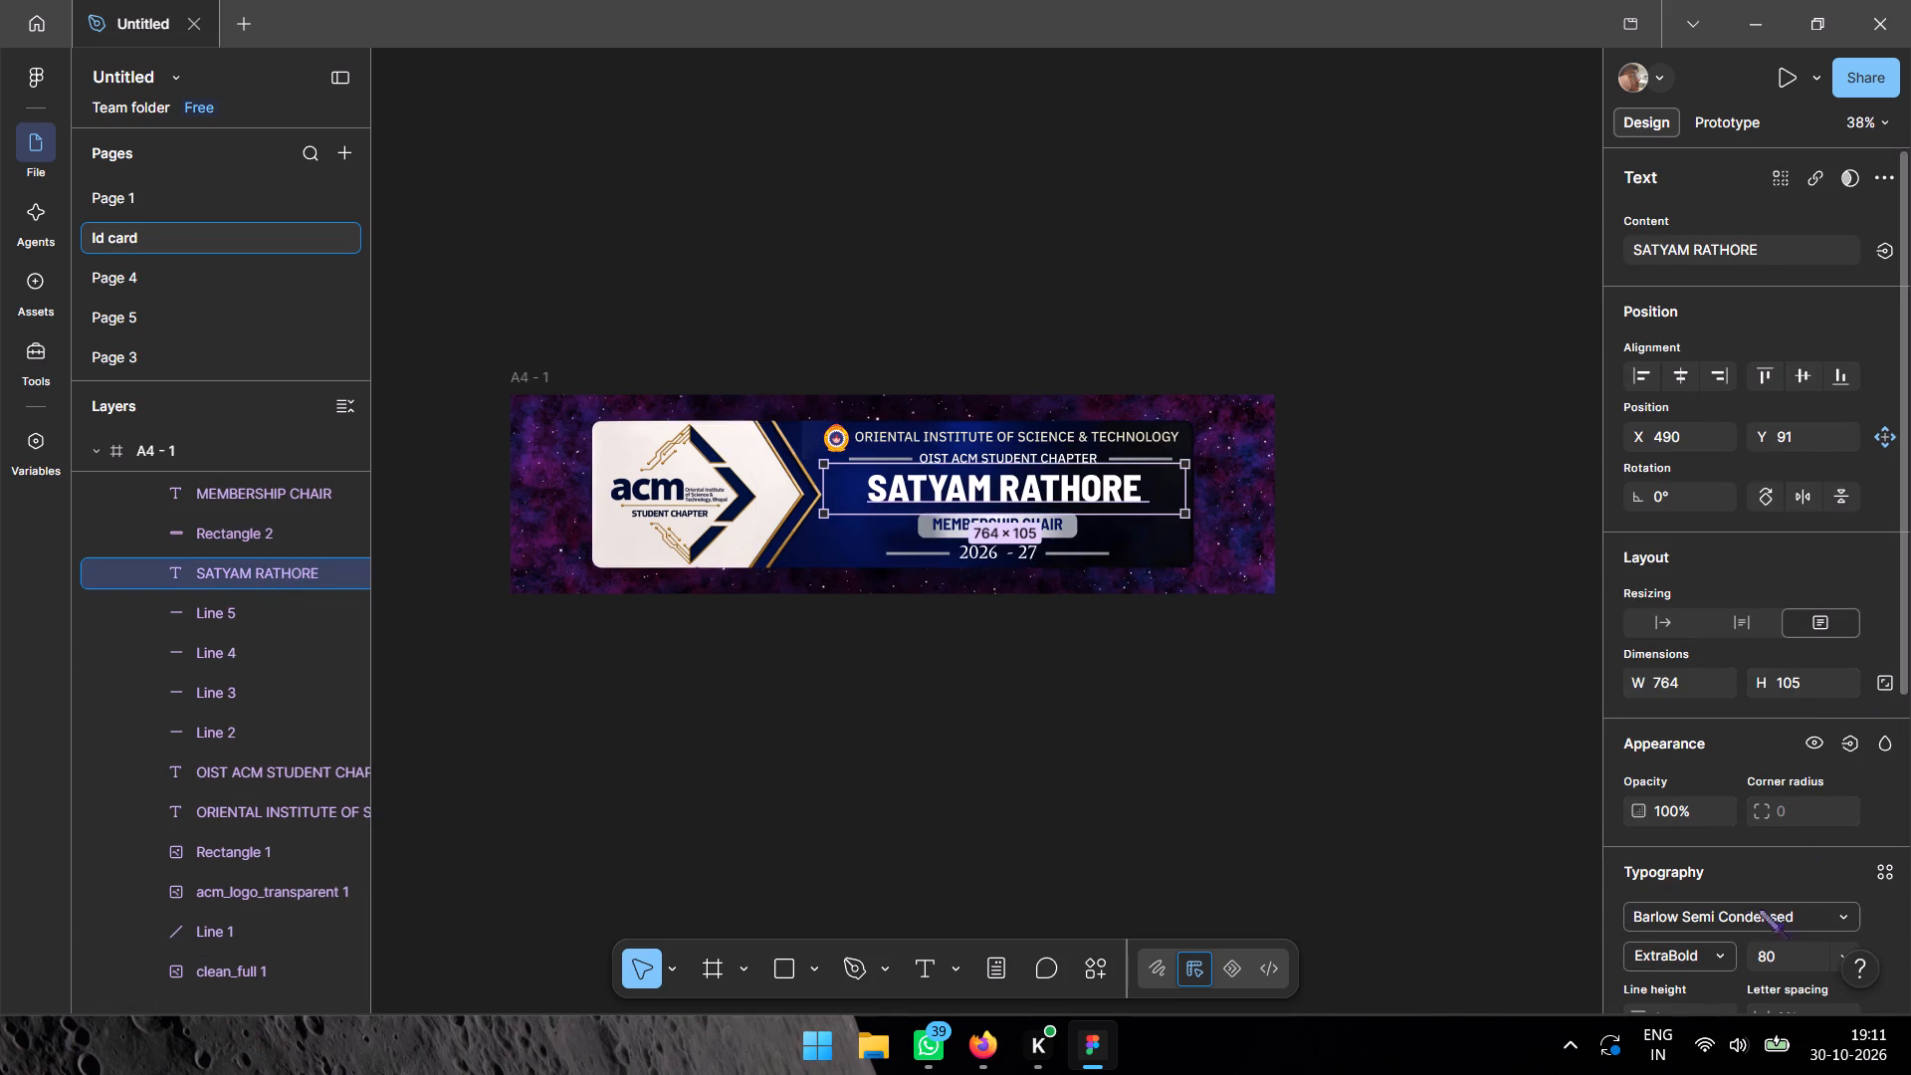
scroll(1760, 907, down, 5)
click(1742, 847)
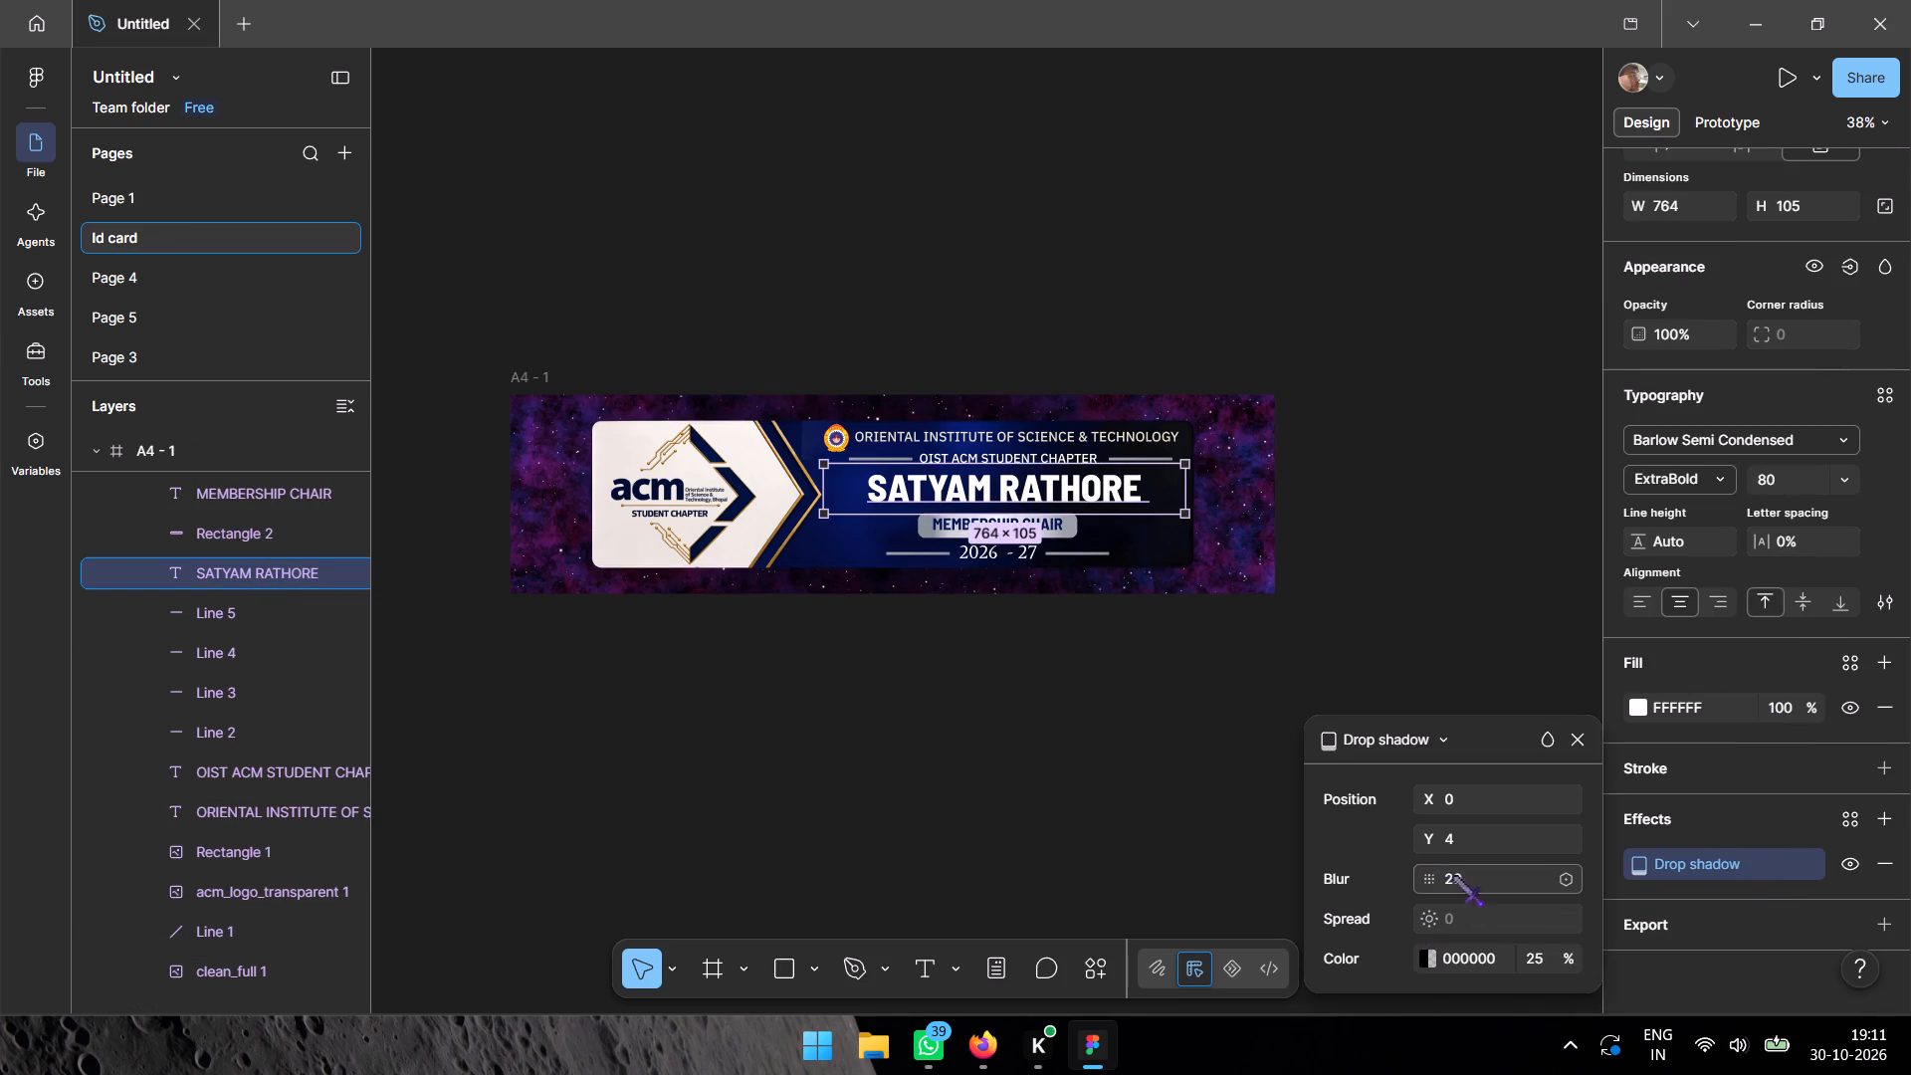
click(1503, 864)
key(5)
key(BackSpace)
key(4)
key(Return)
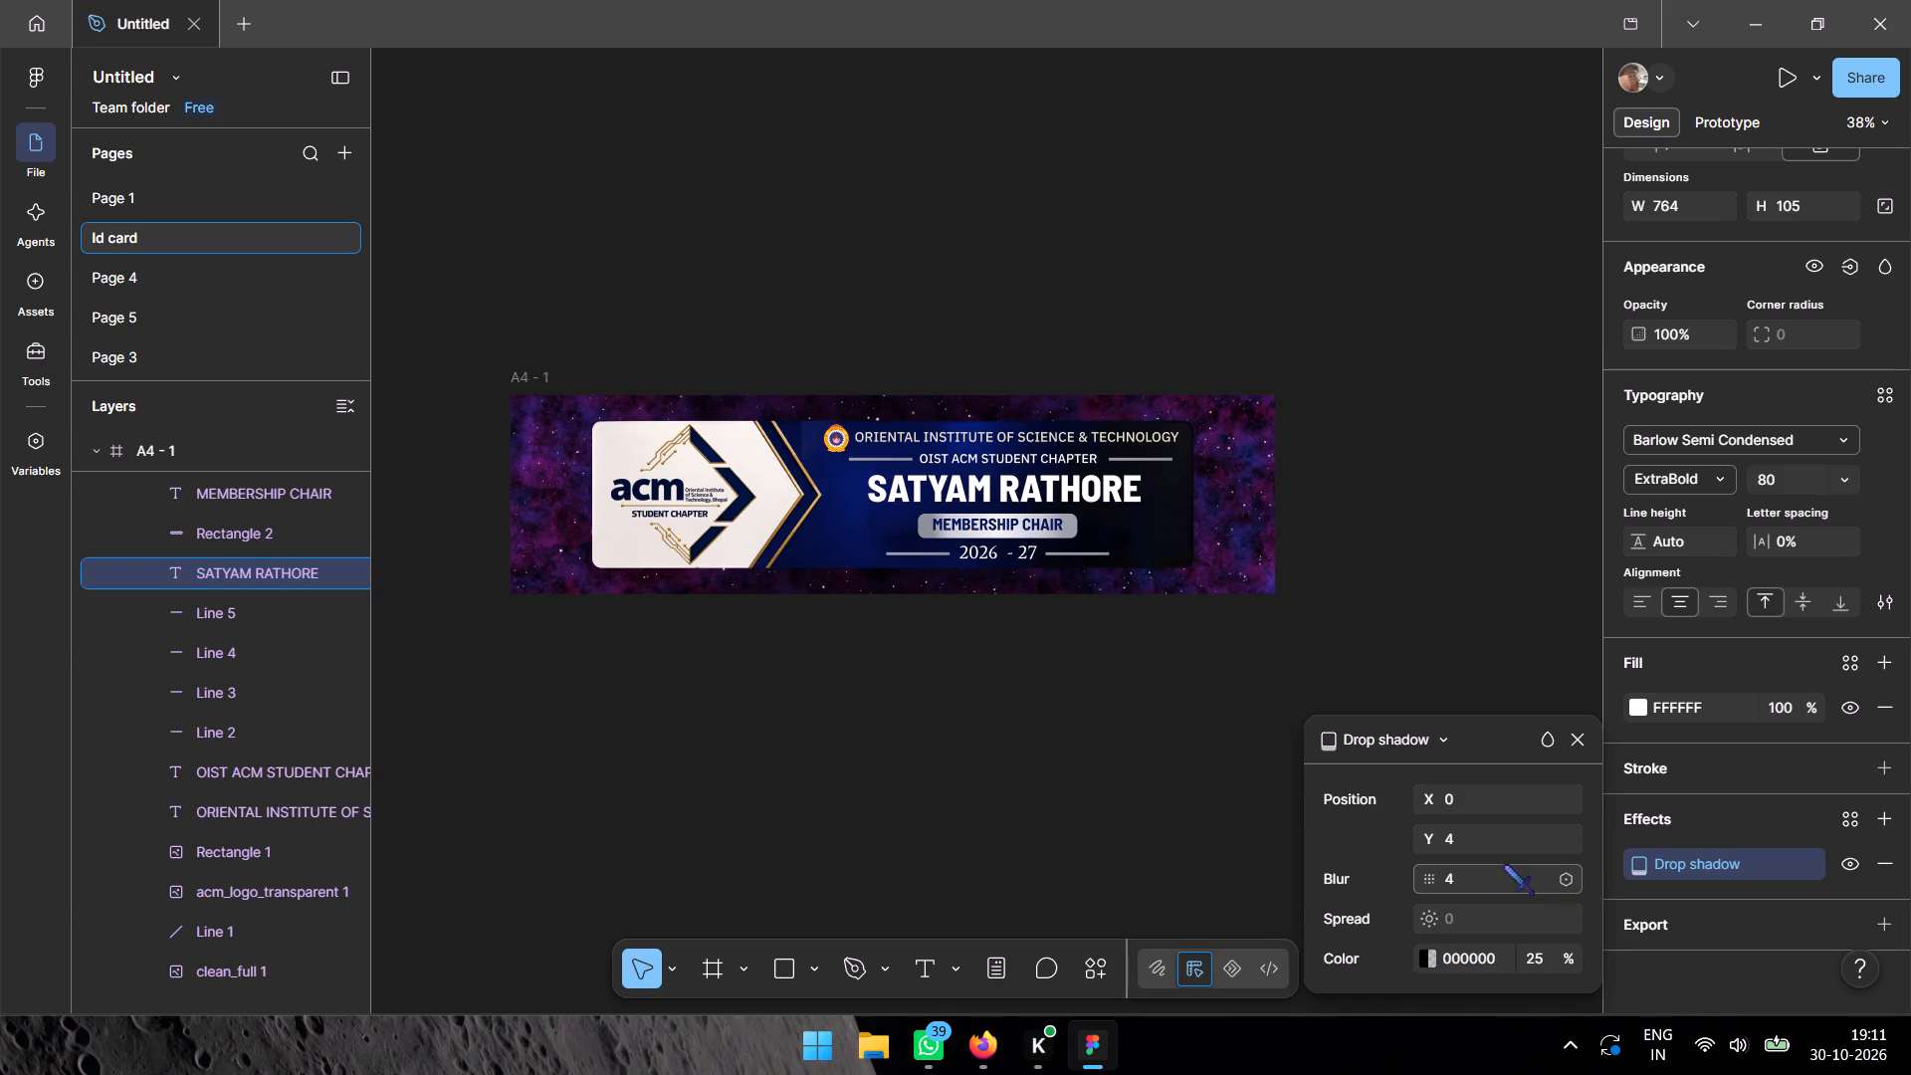
click(1484, 447)
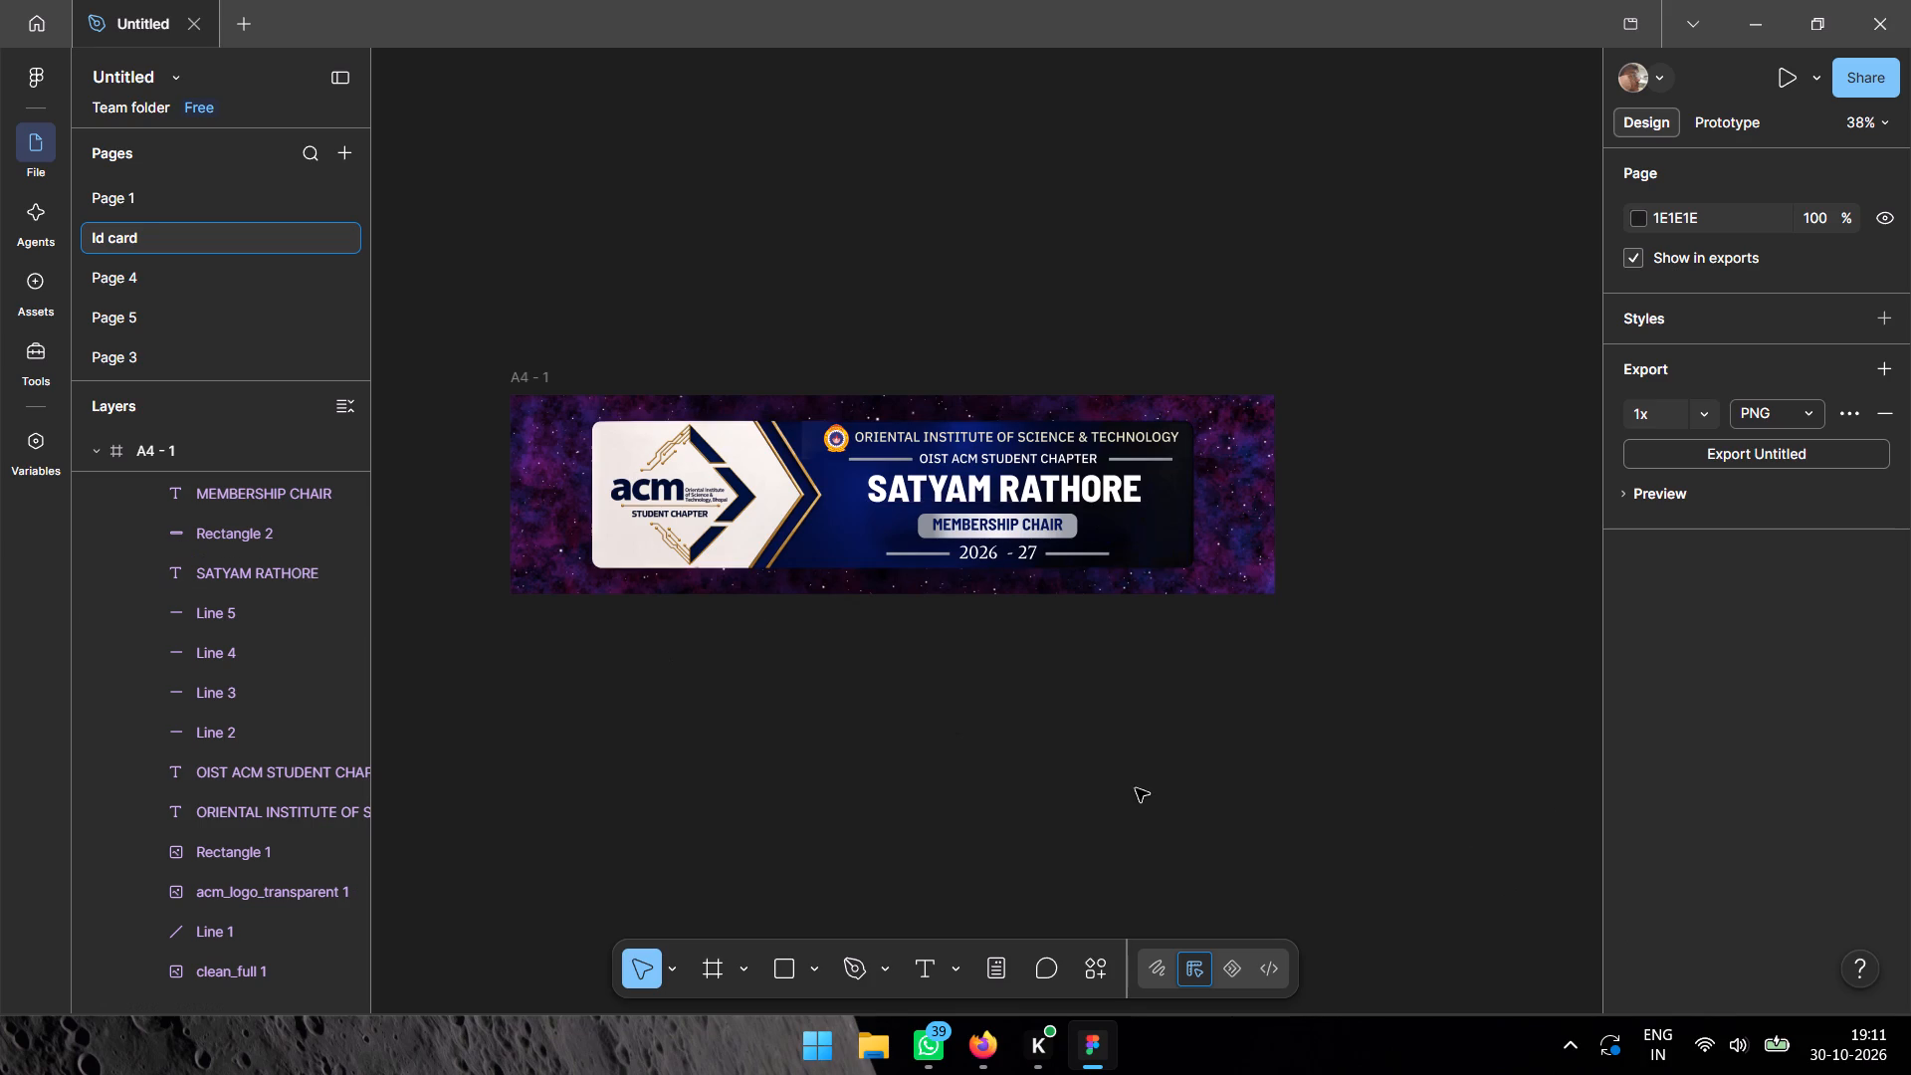
Collapse Component 1 in the layer tree again.
scroll(174, 730, up, 5)
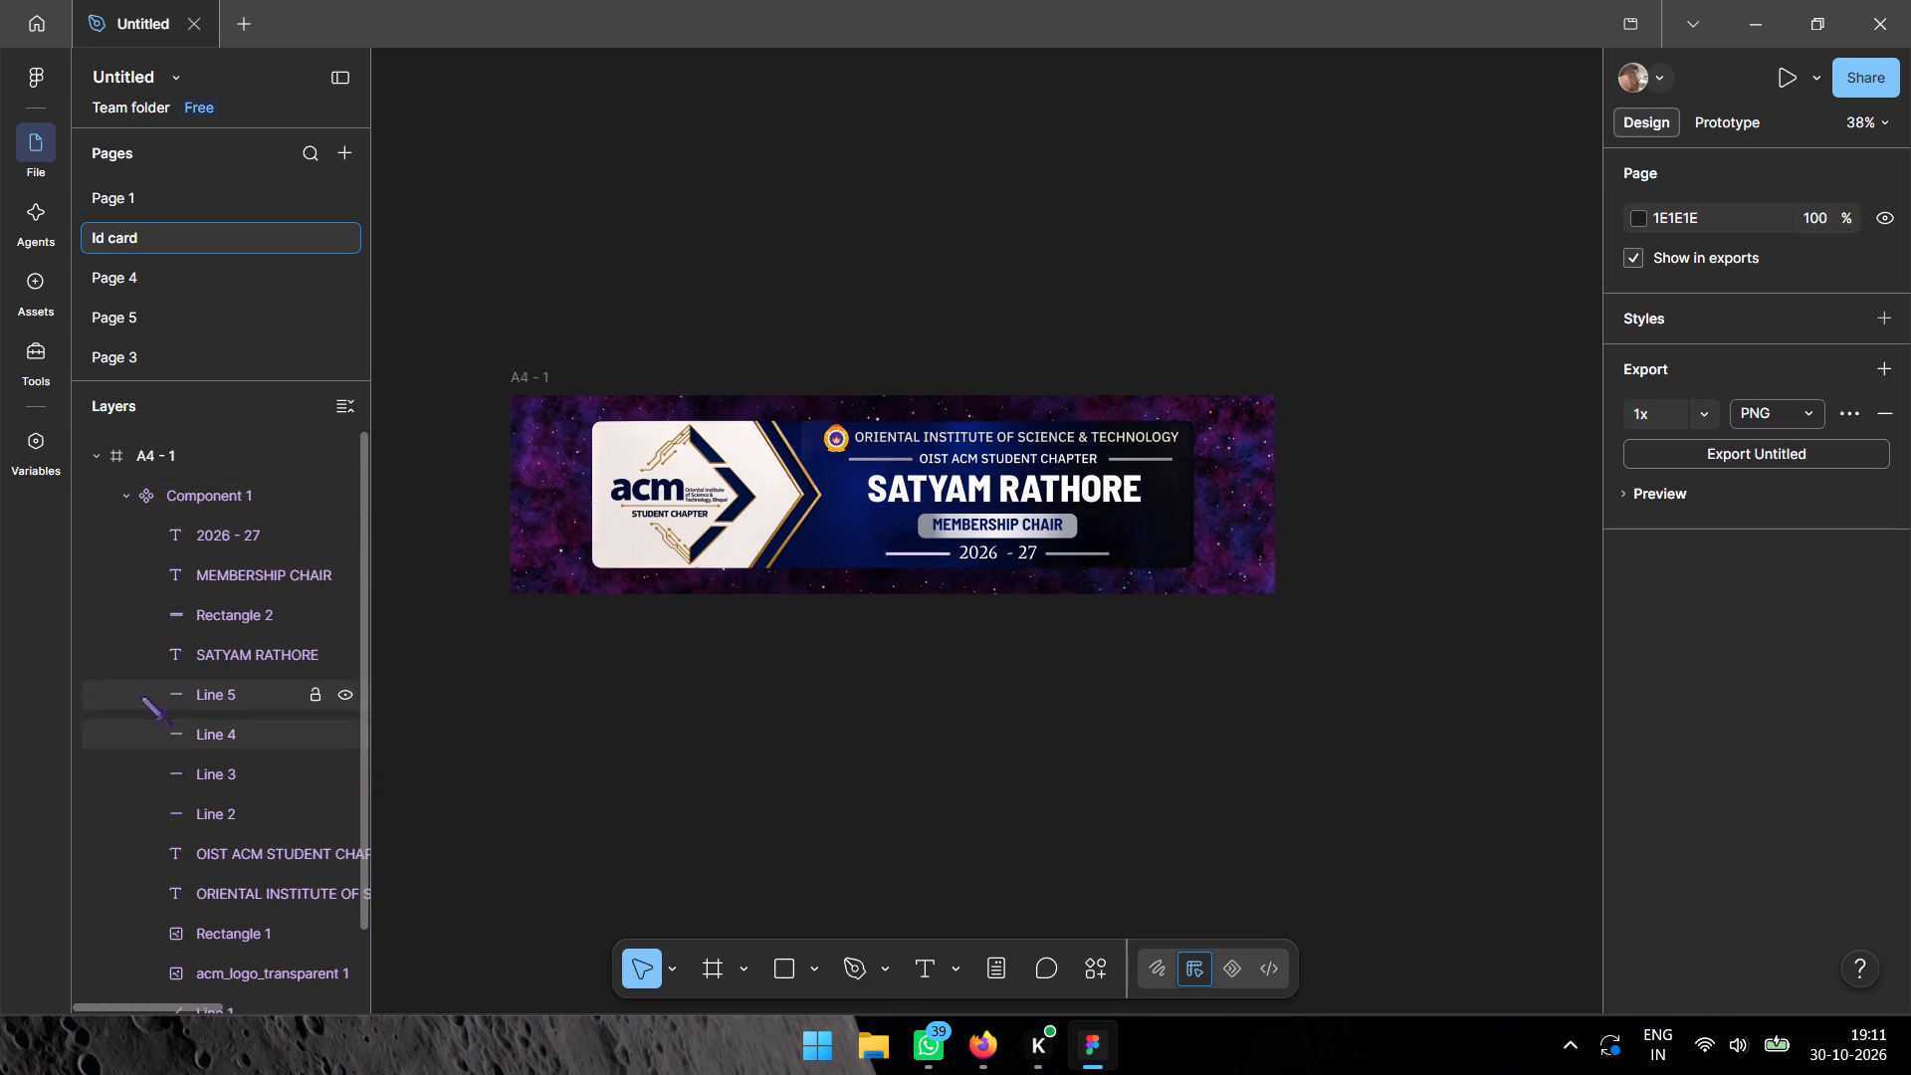
click(124, 499)
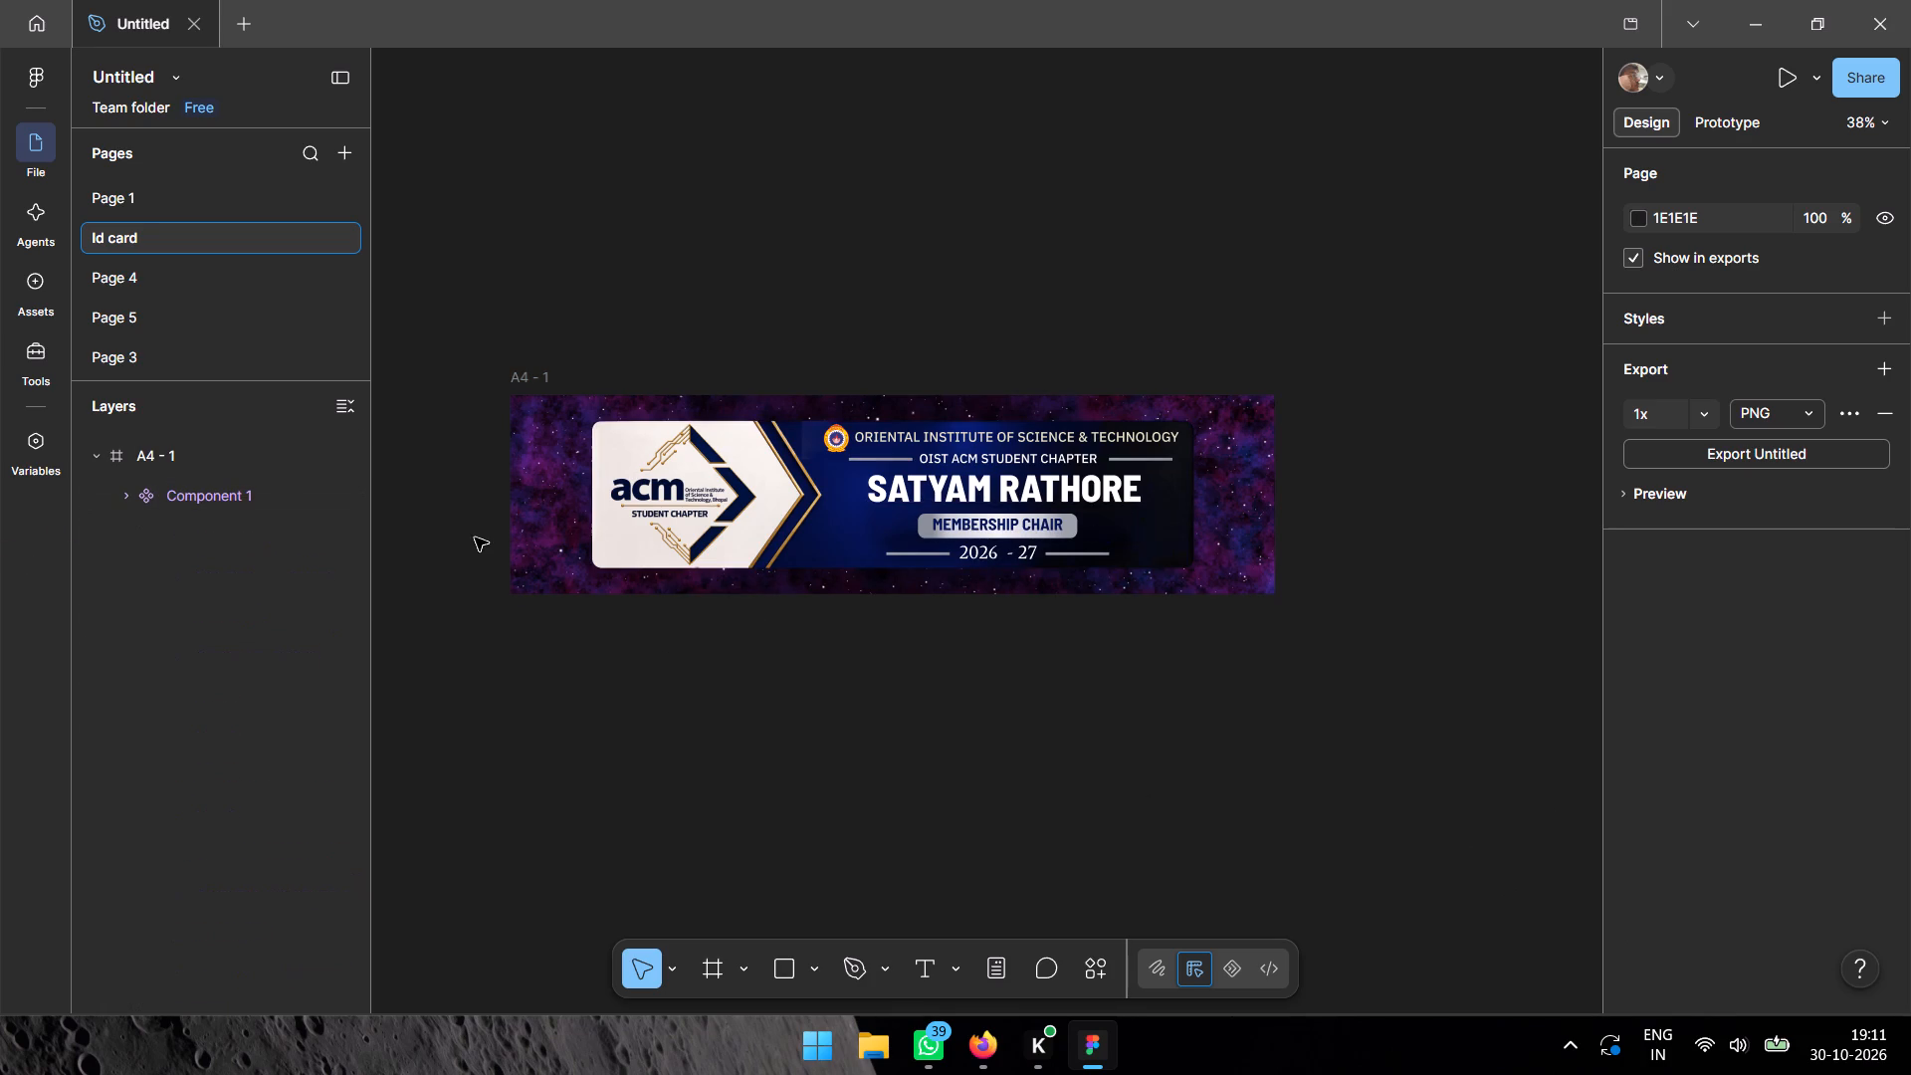
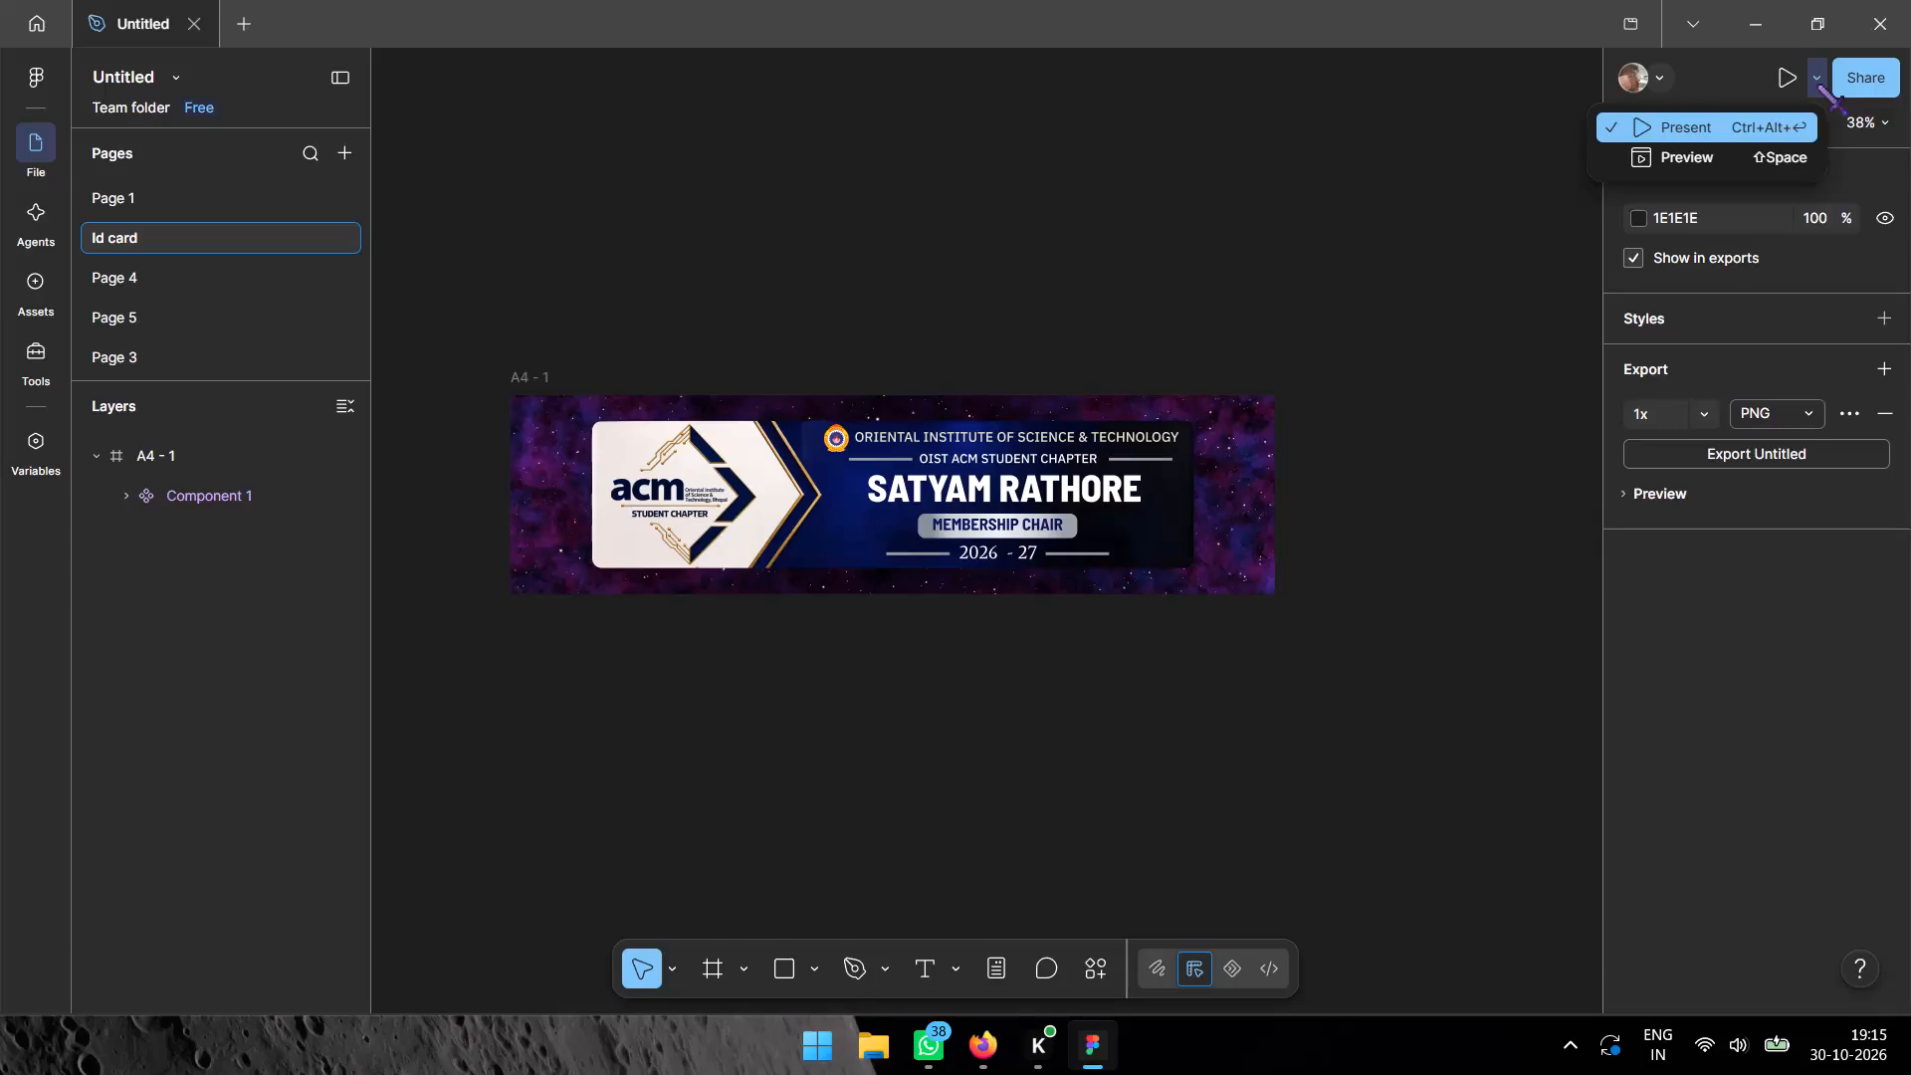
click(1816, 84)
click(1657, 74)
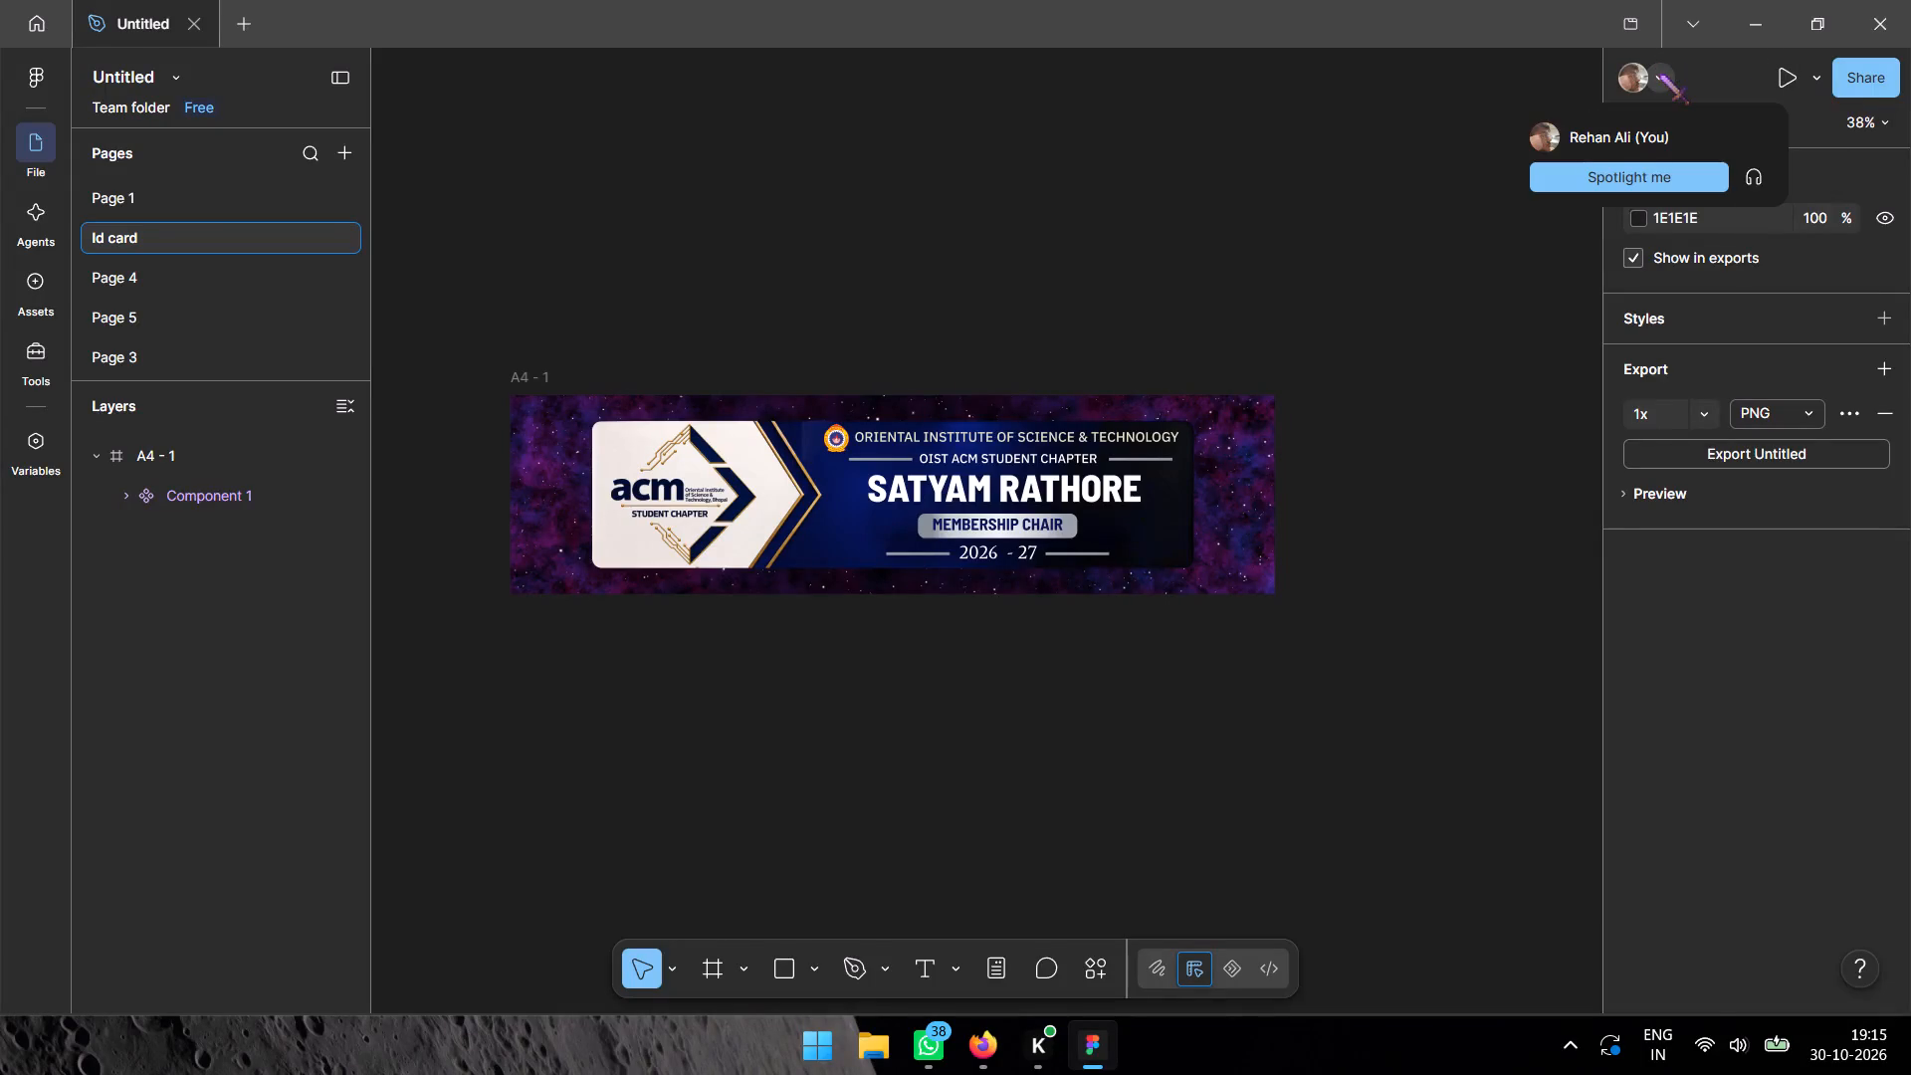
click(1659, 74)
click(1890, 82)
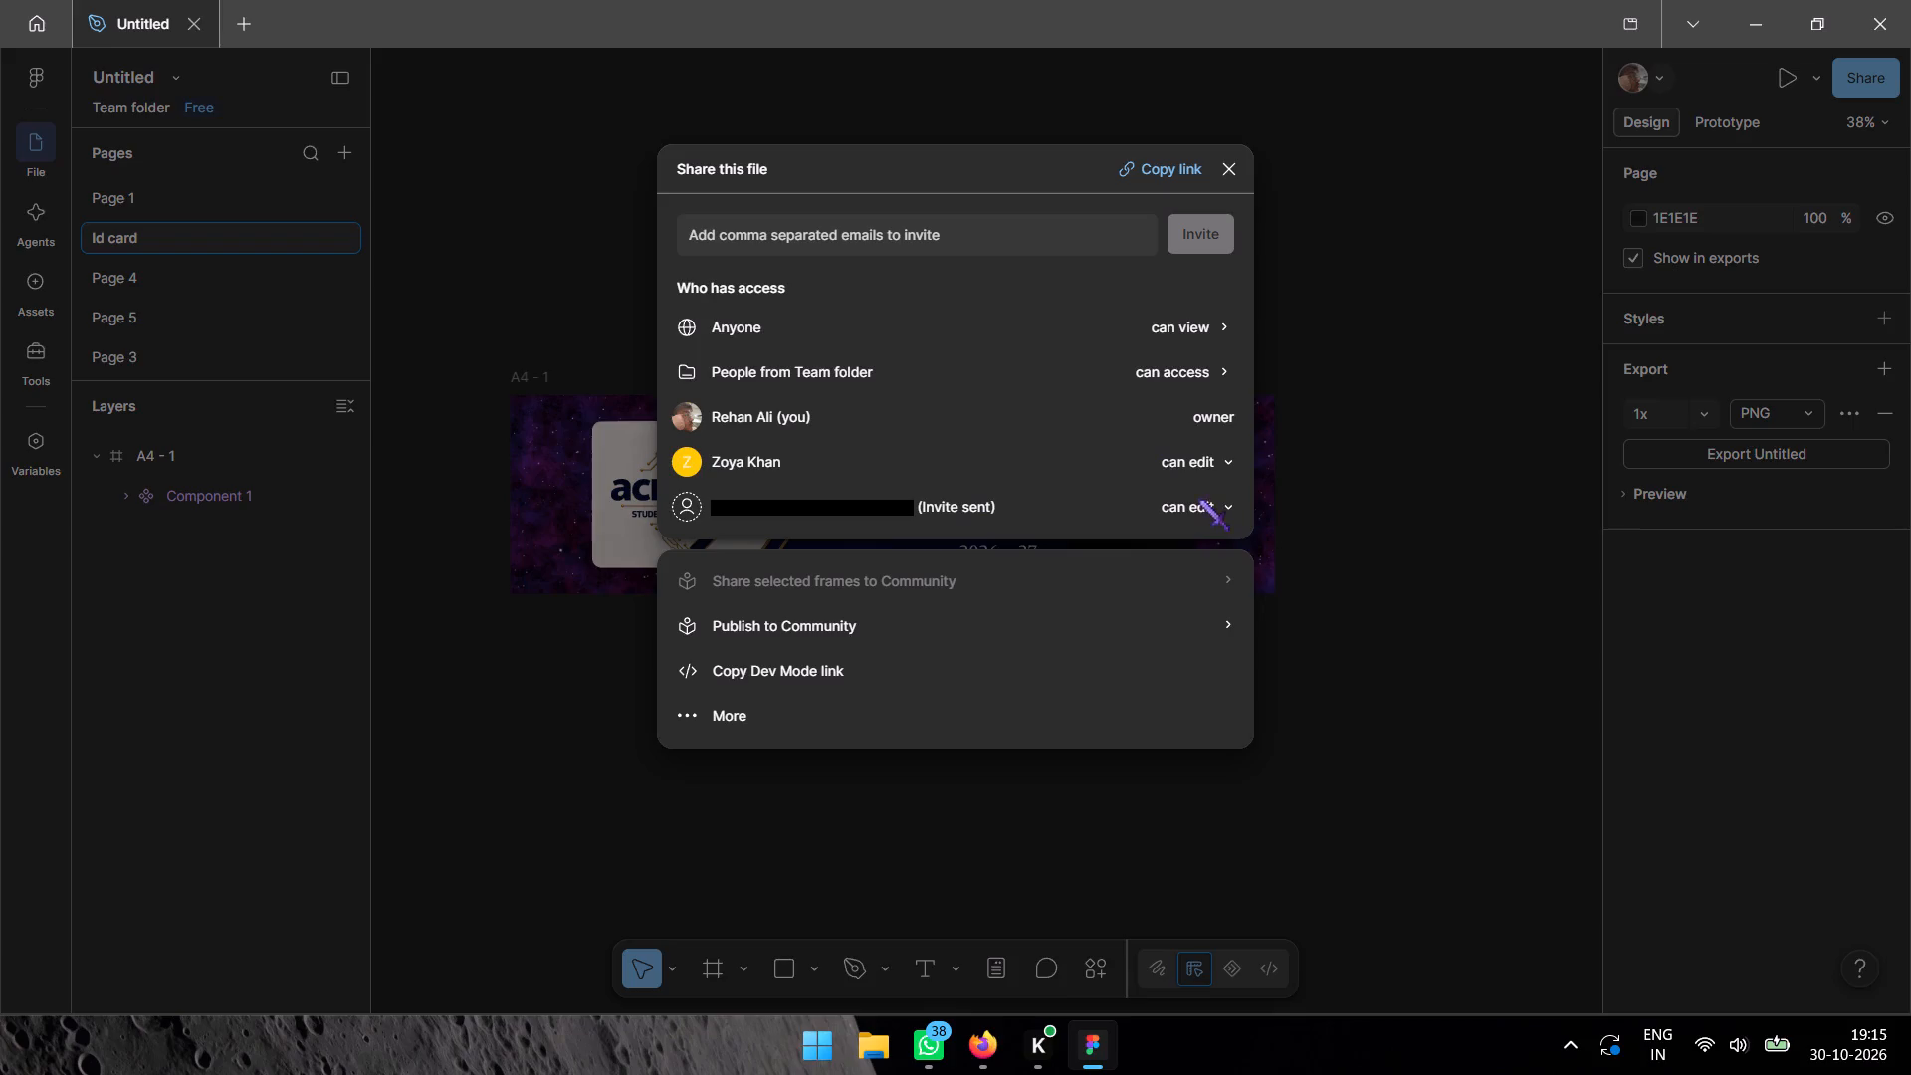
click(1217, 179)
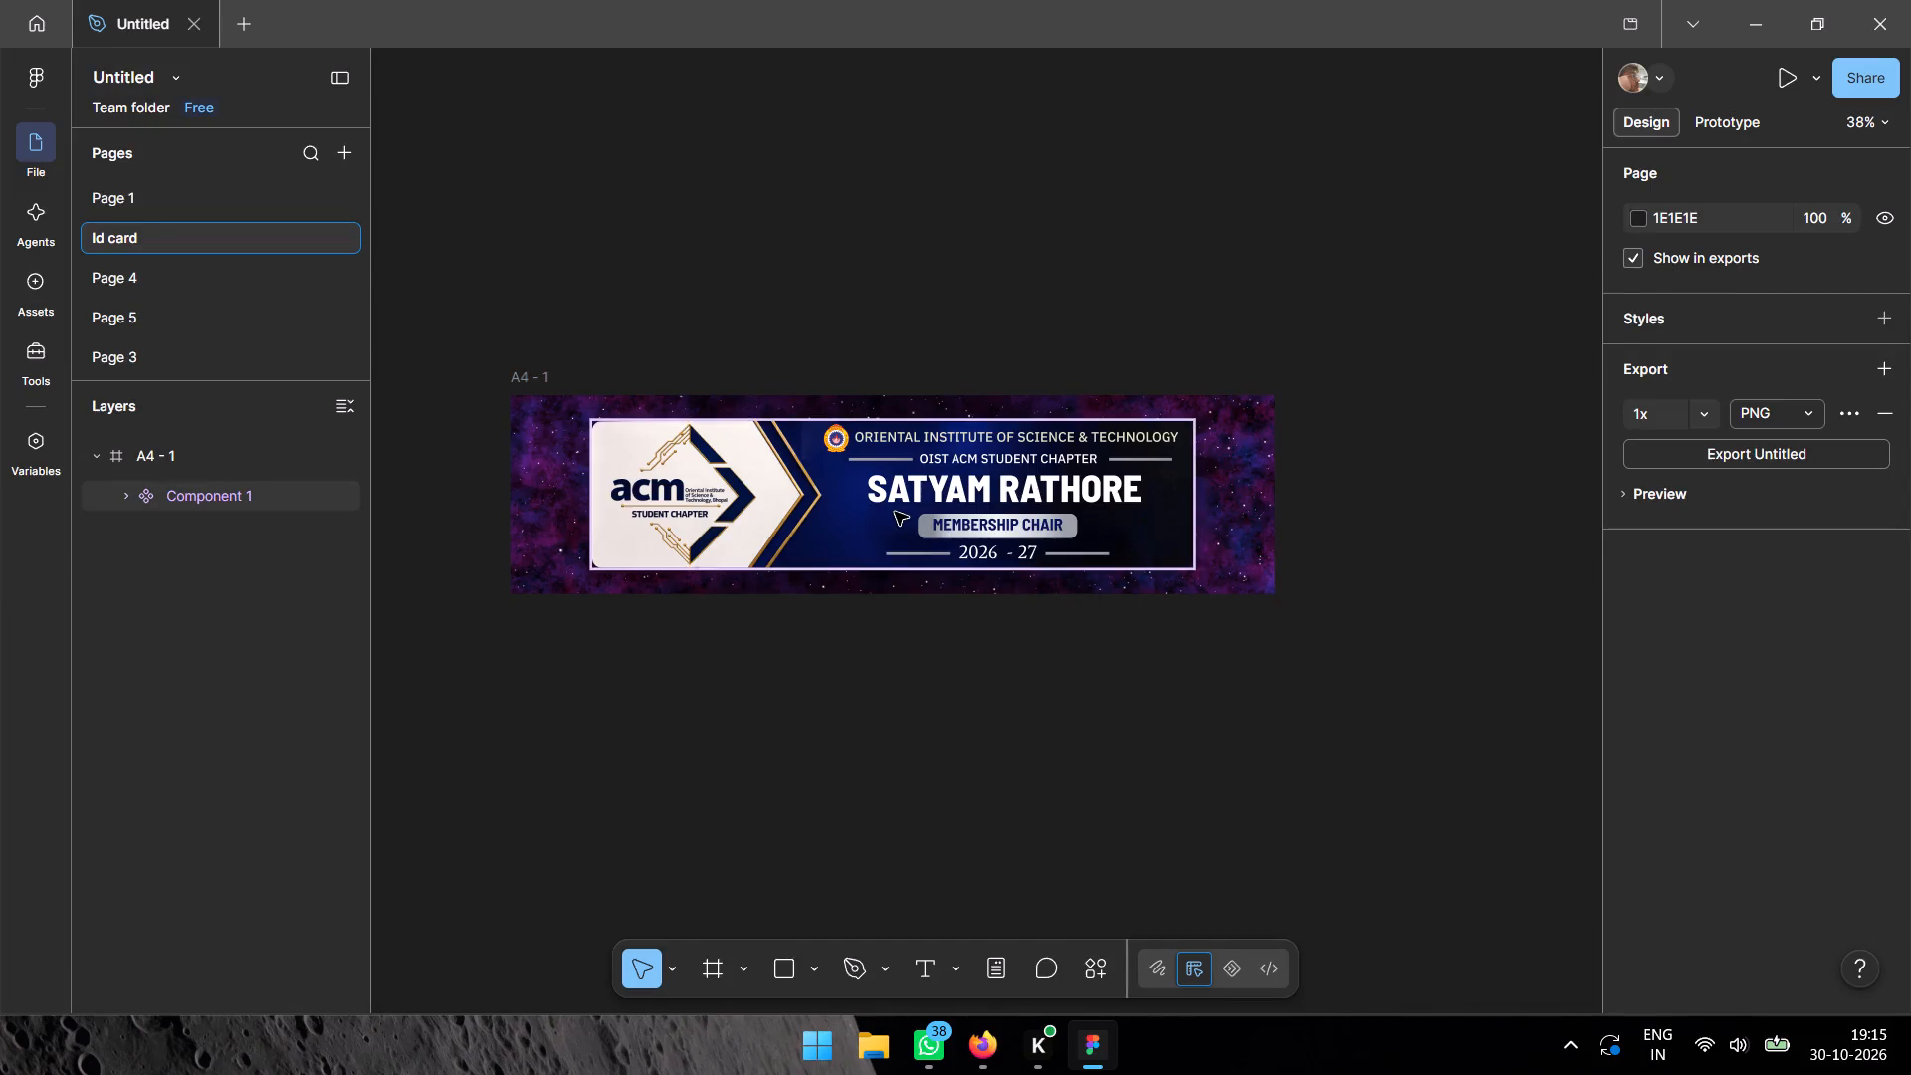
Select the whole ID card banner, Component 1, inside the A4 - 1 frame.
click(895, 512)
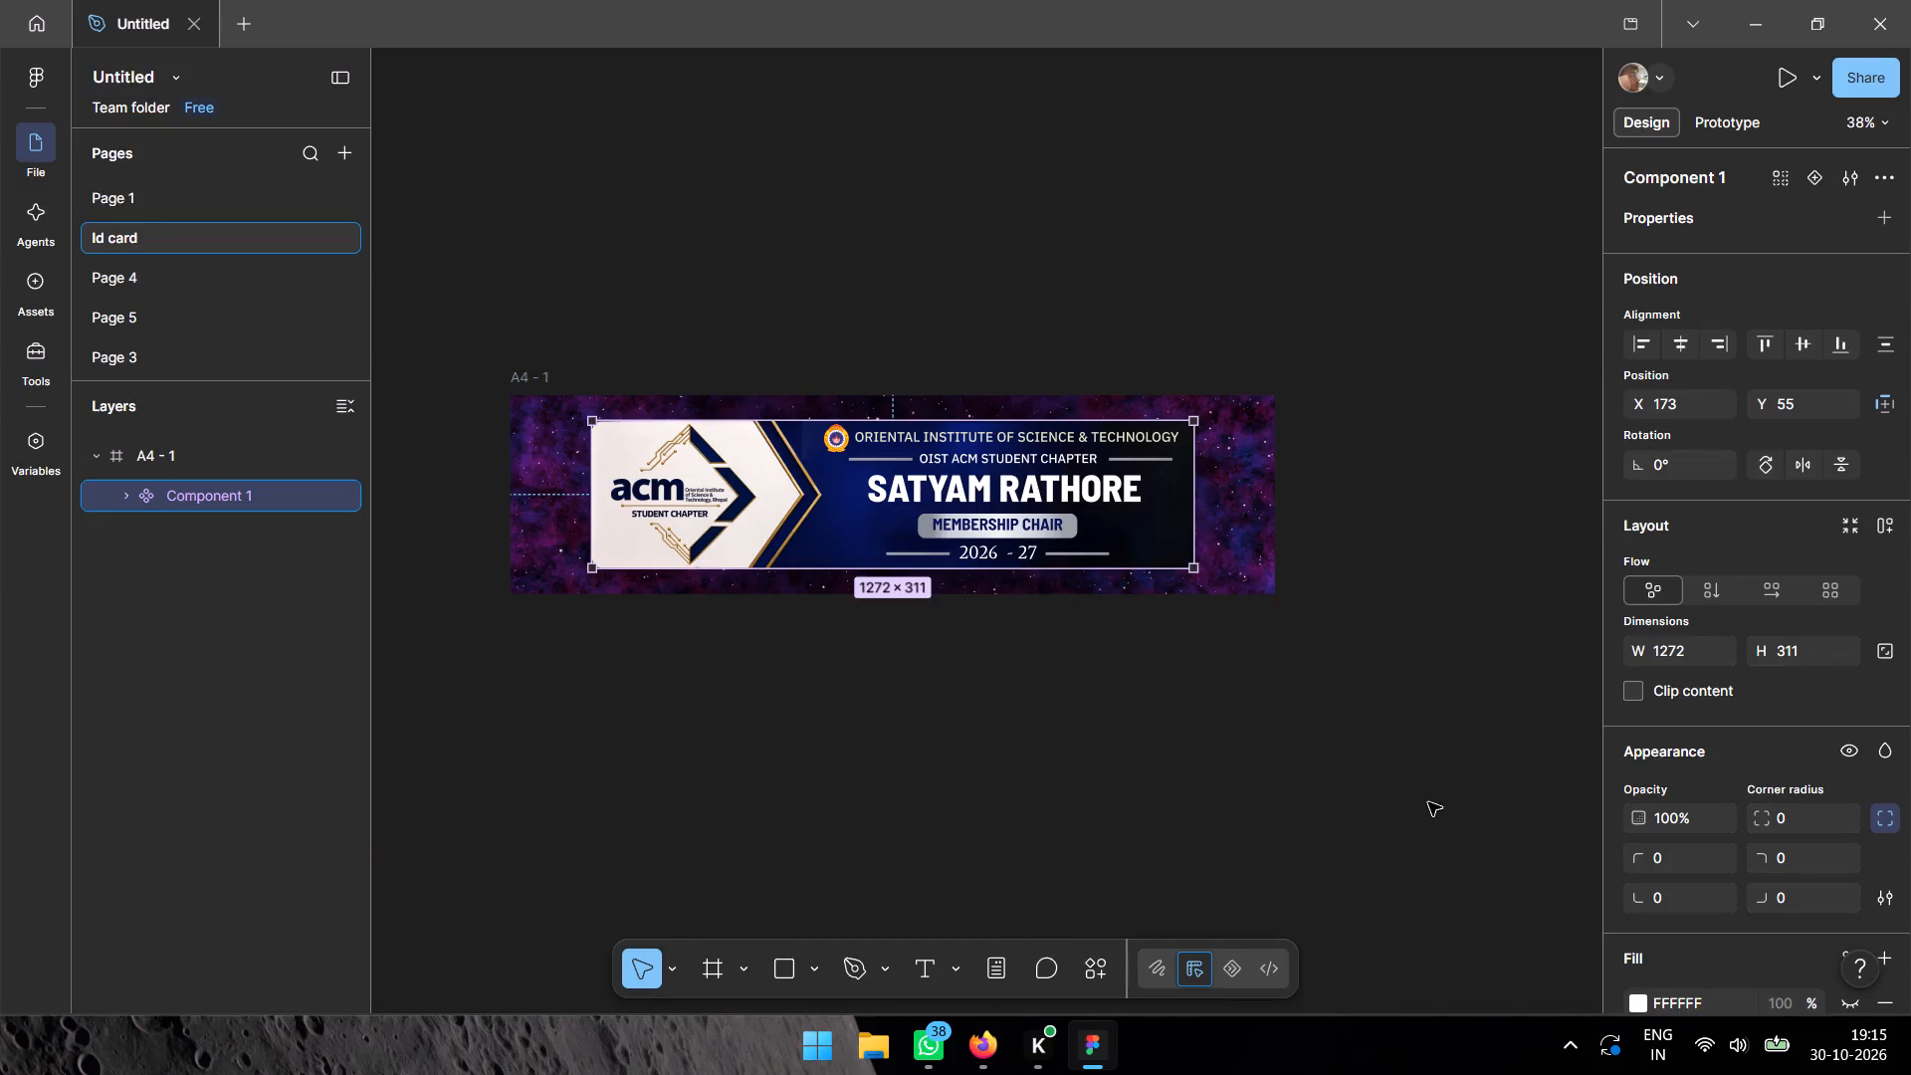
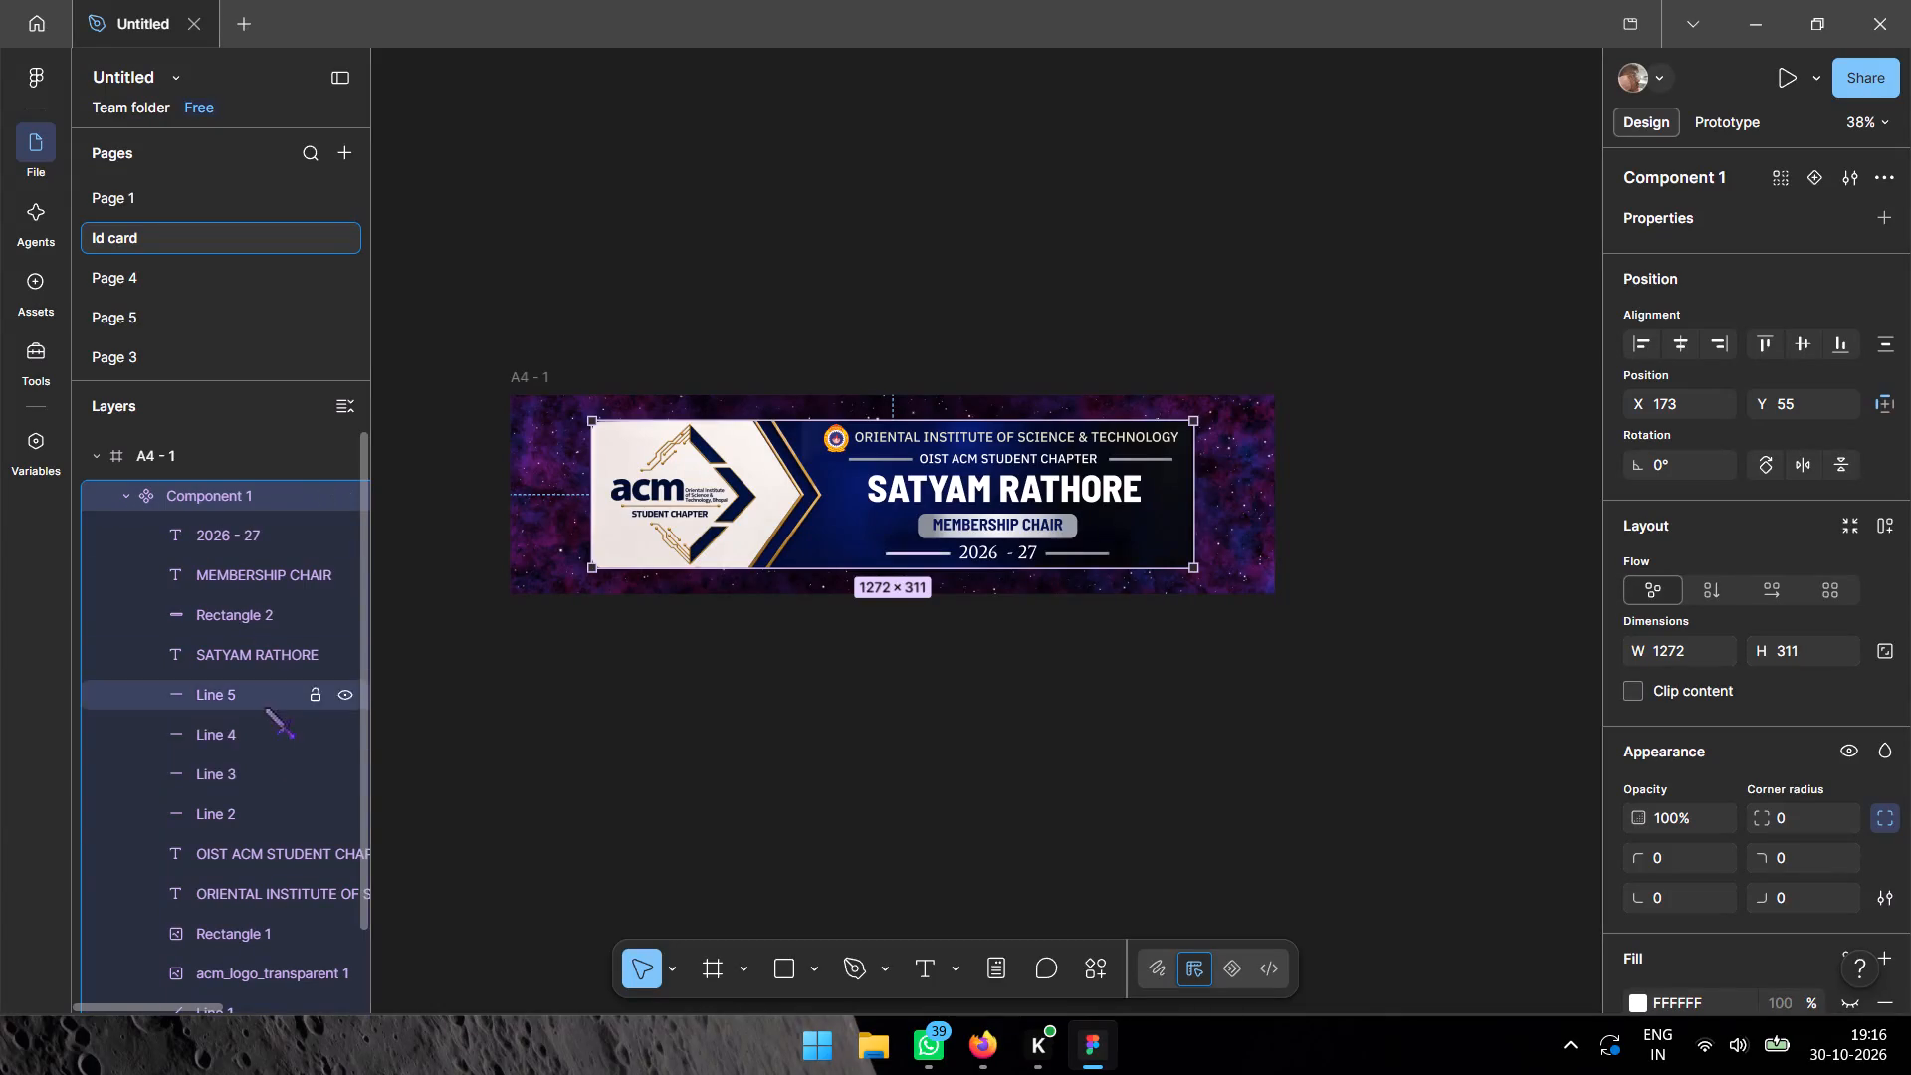
Collapse the Component 1 layer group inside the A4 - 1 frame.
scroll(293, 827, down, 4)
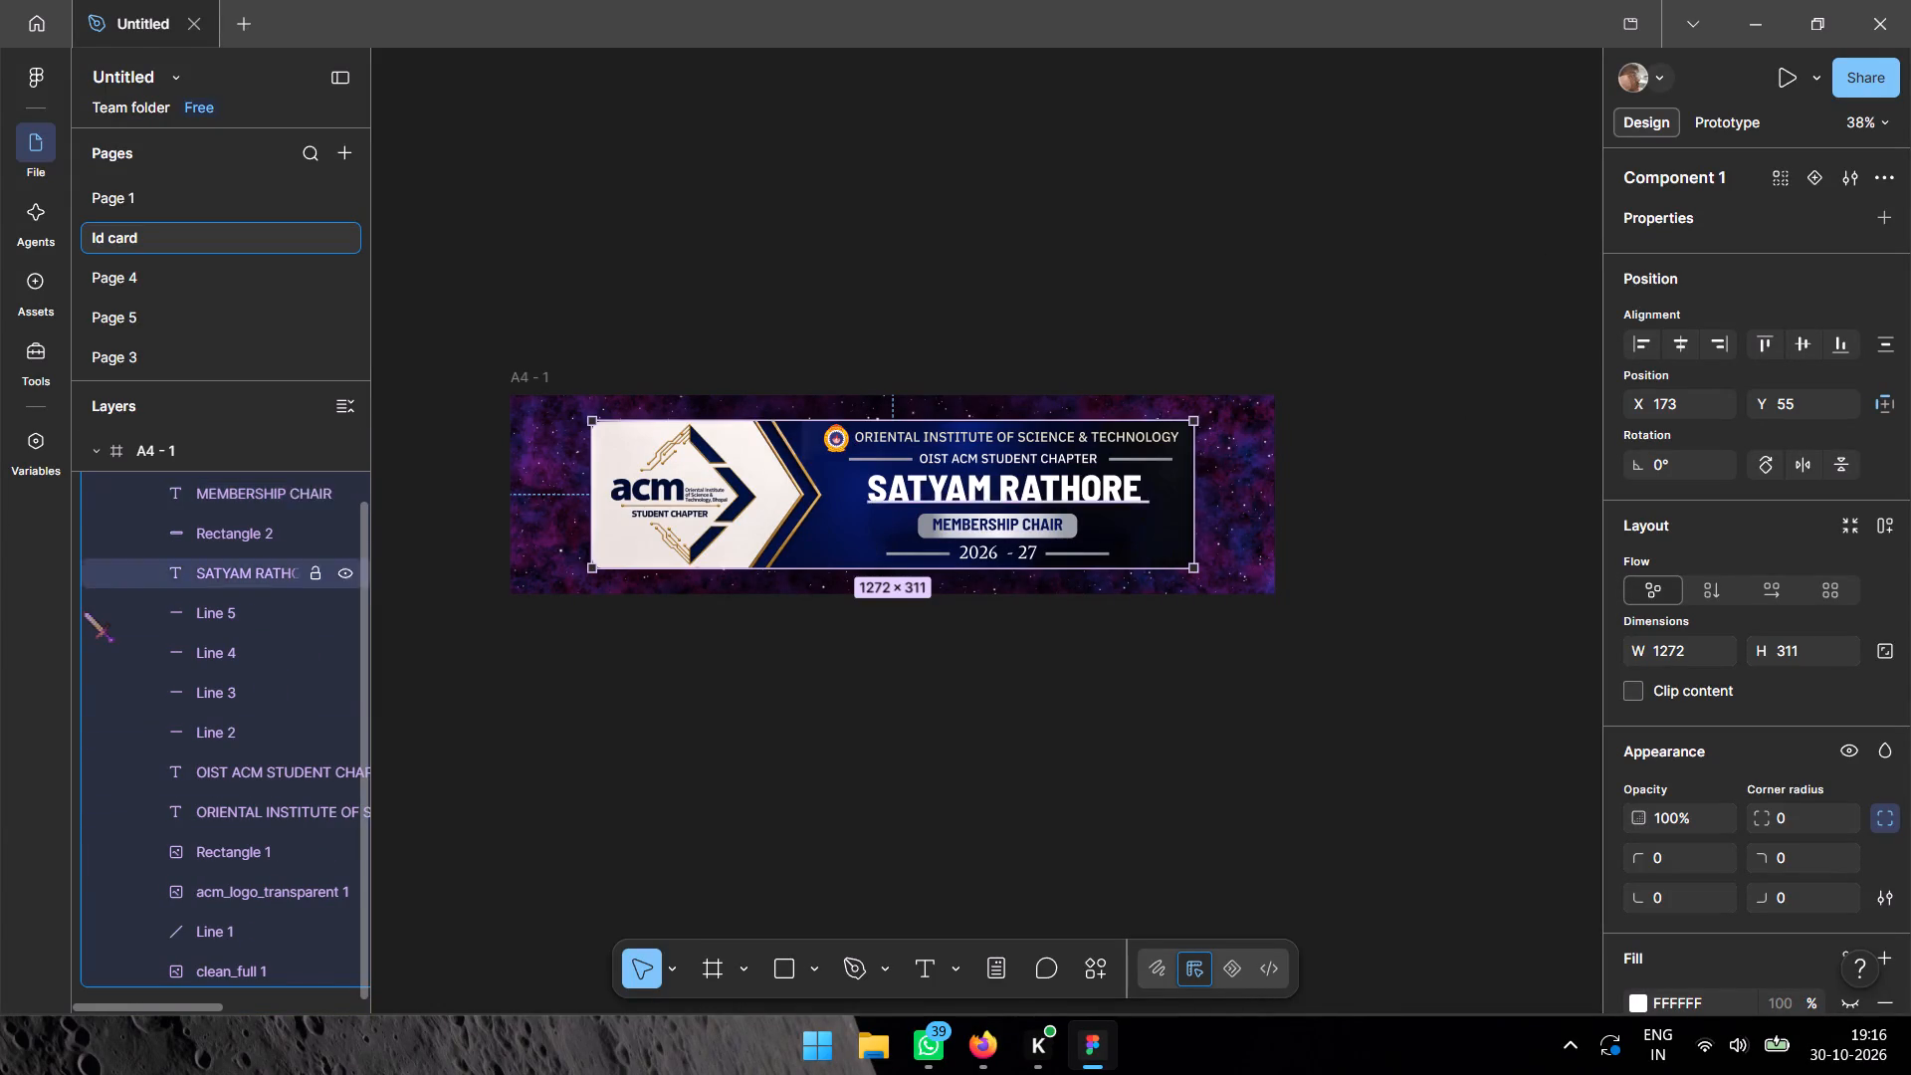
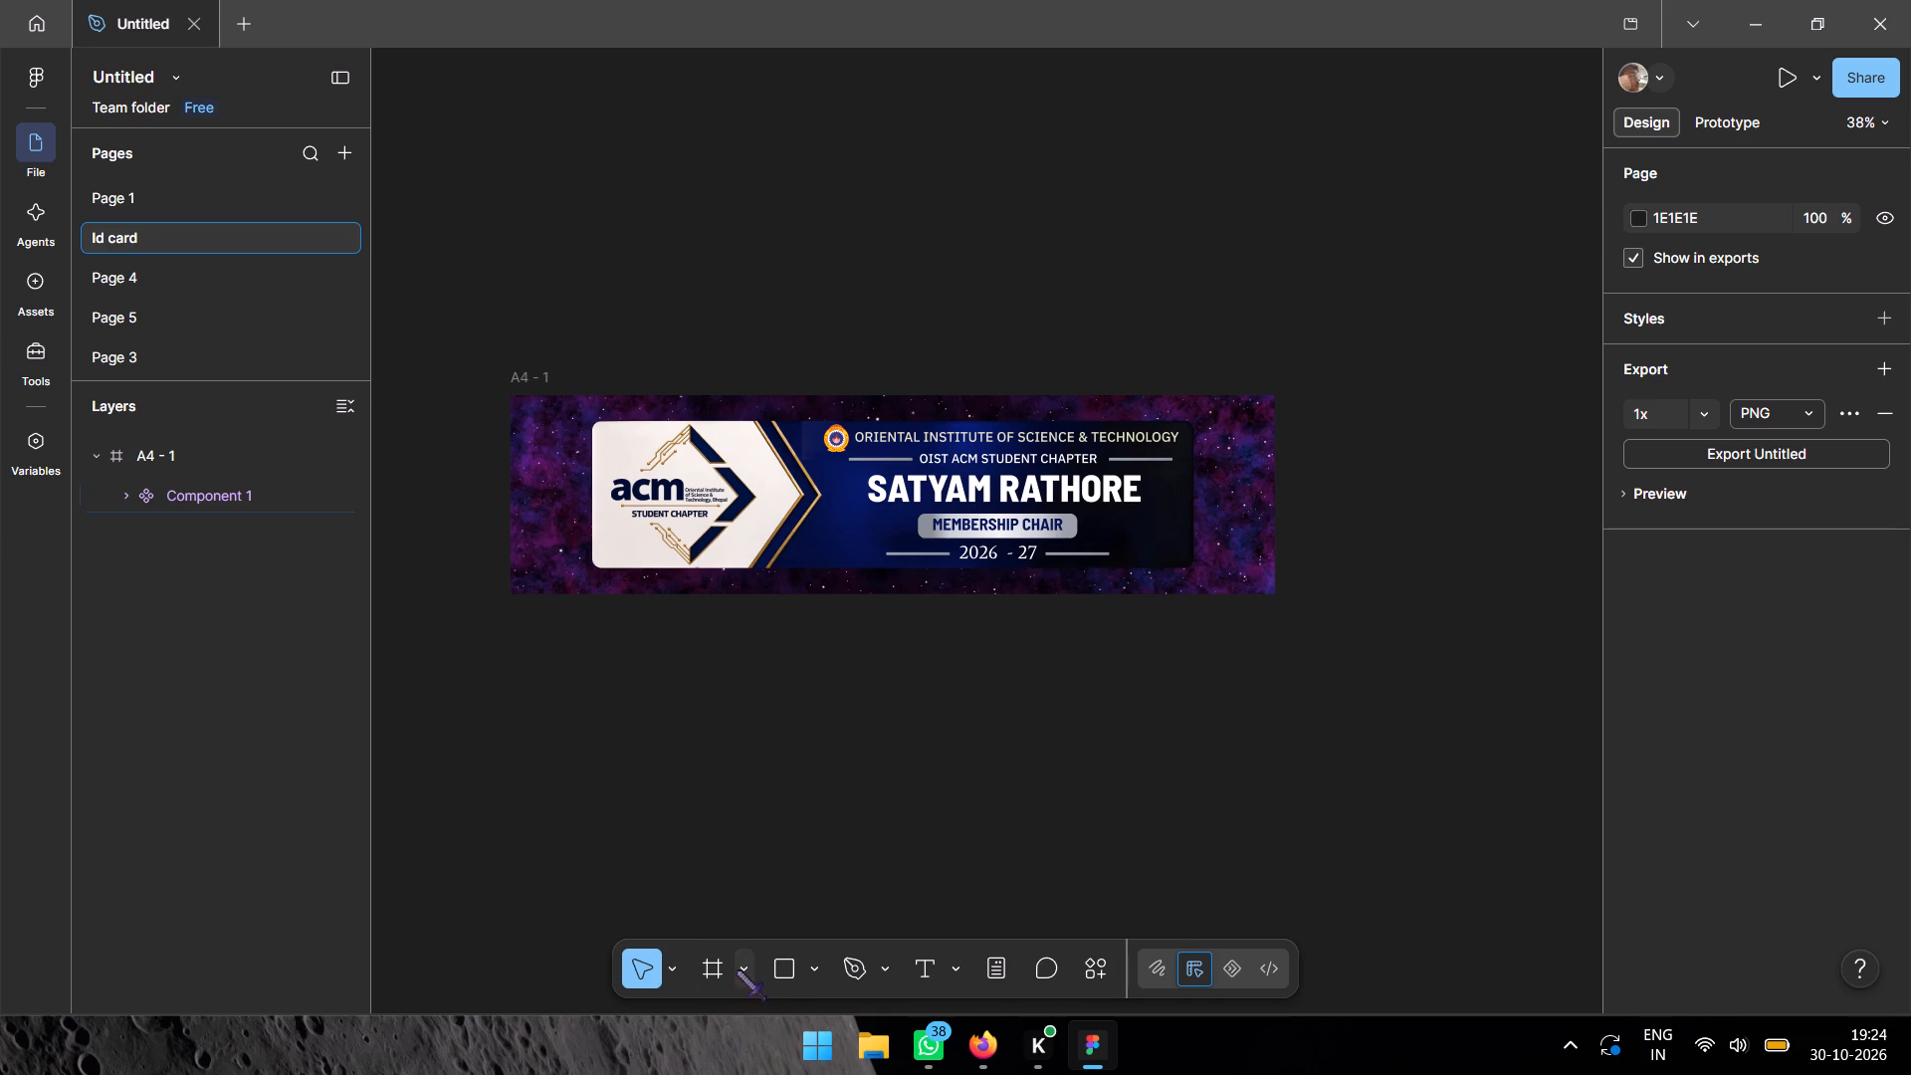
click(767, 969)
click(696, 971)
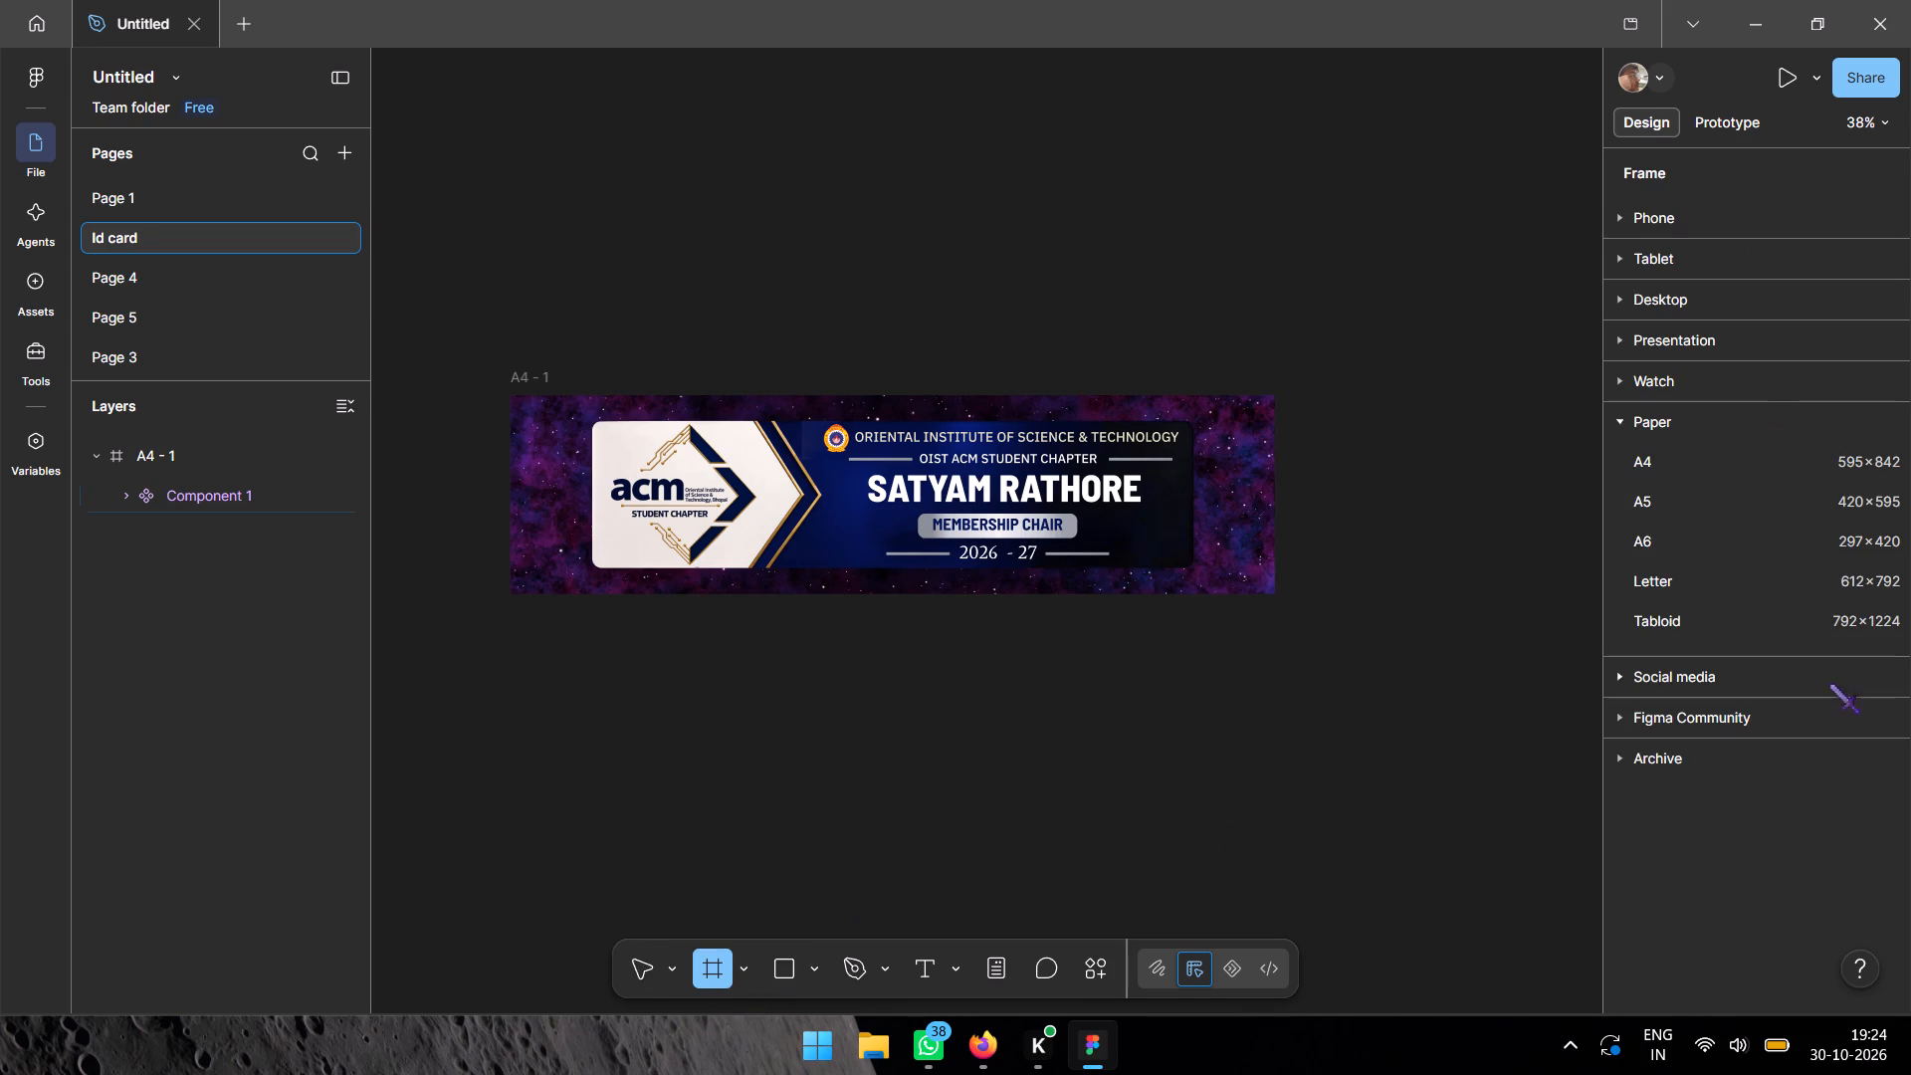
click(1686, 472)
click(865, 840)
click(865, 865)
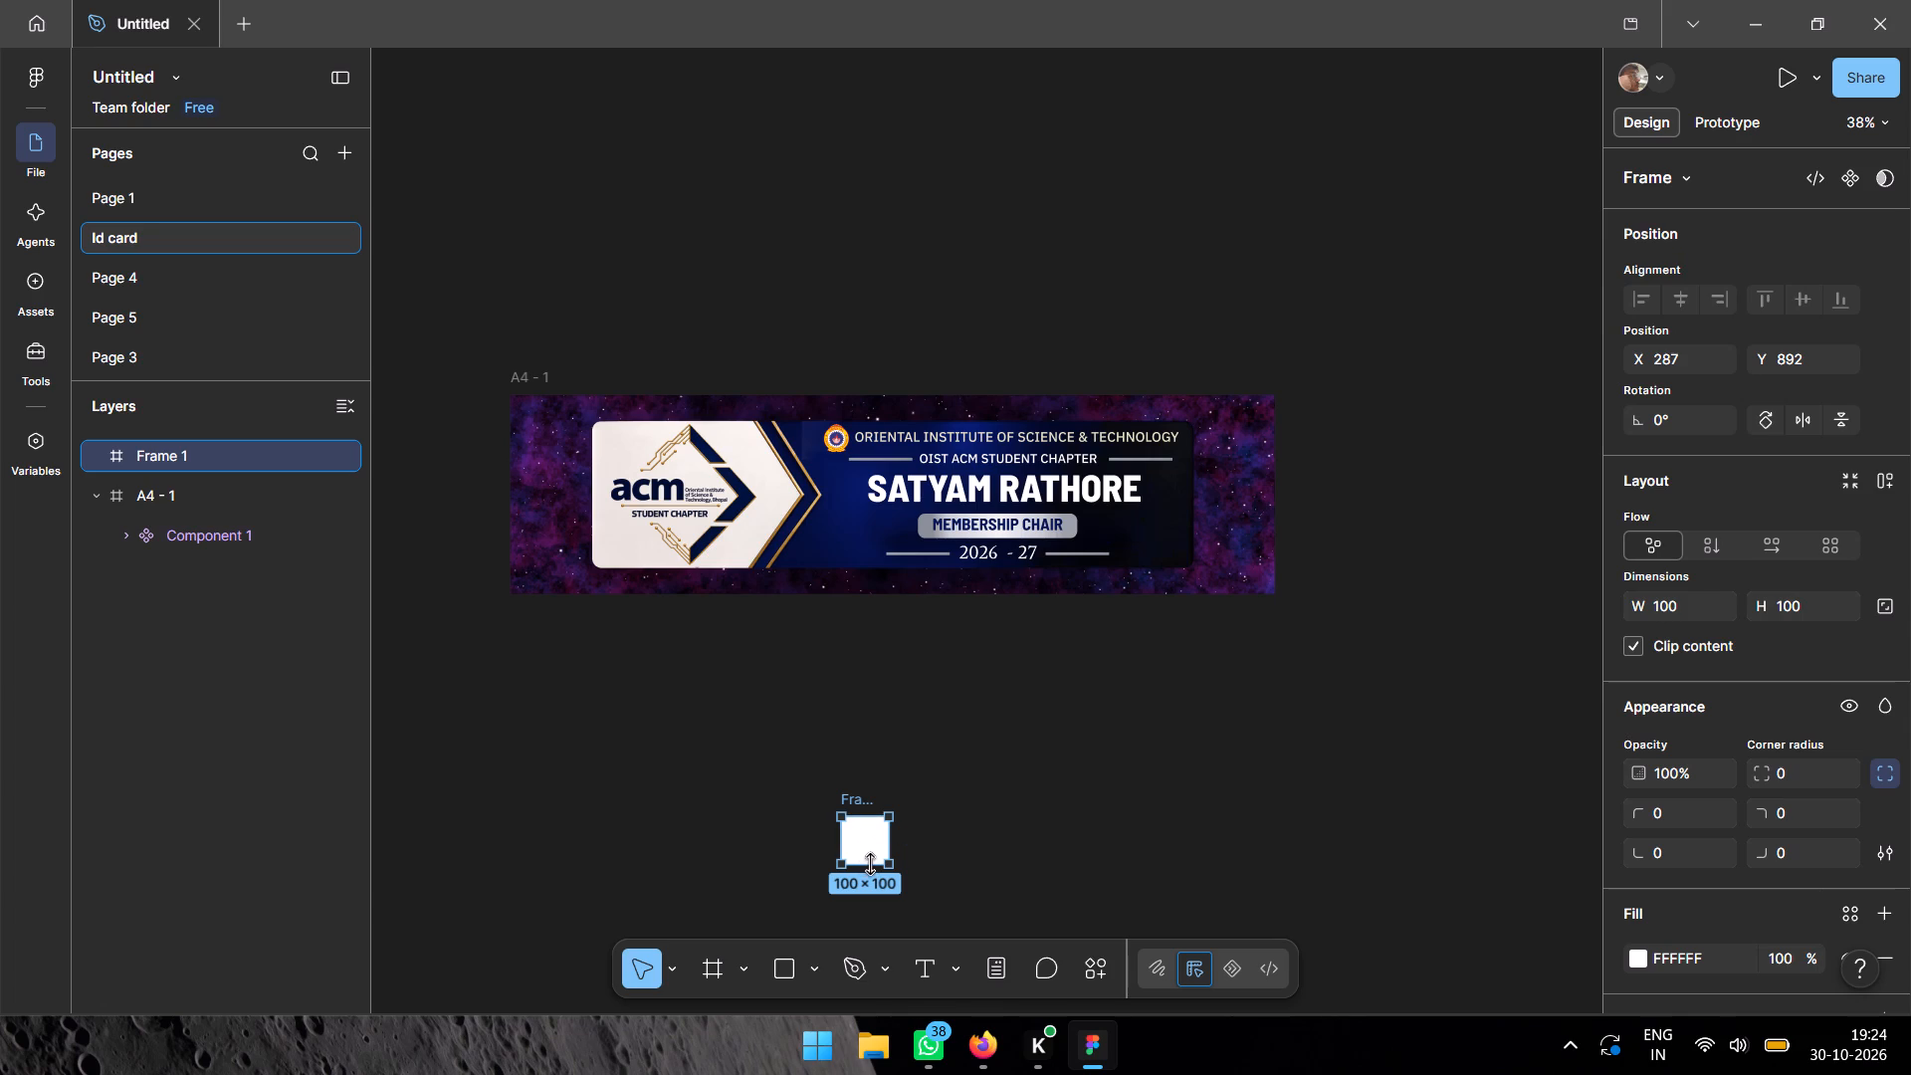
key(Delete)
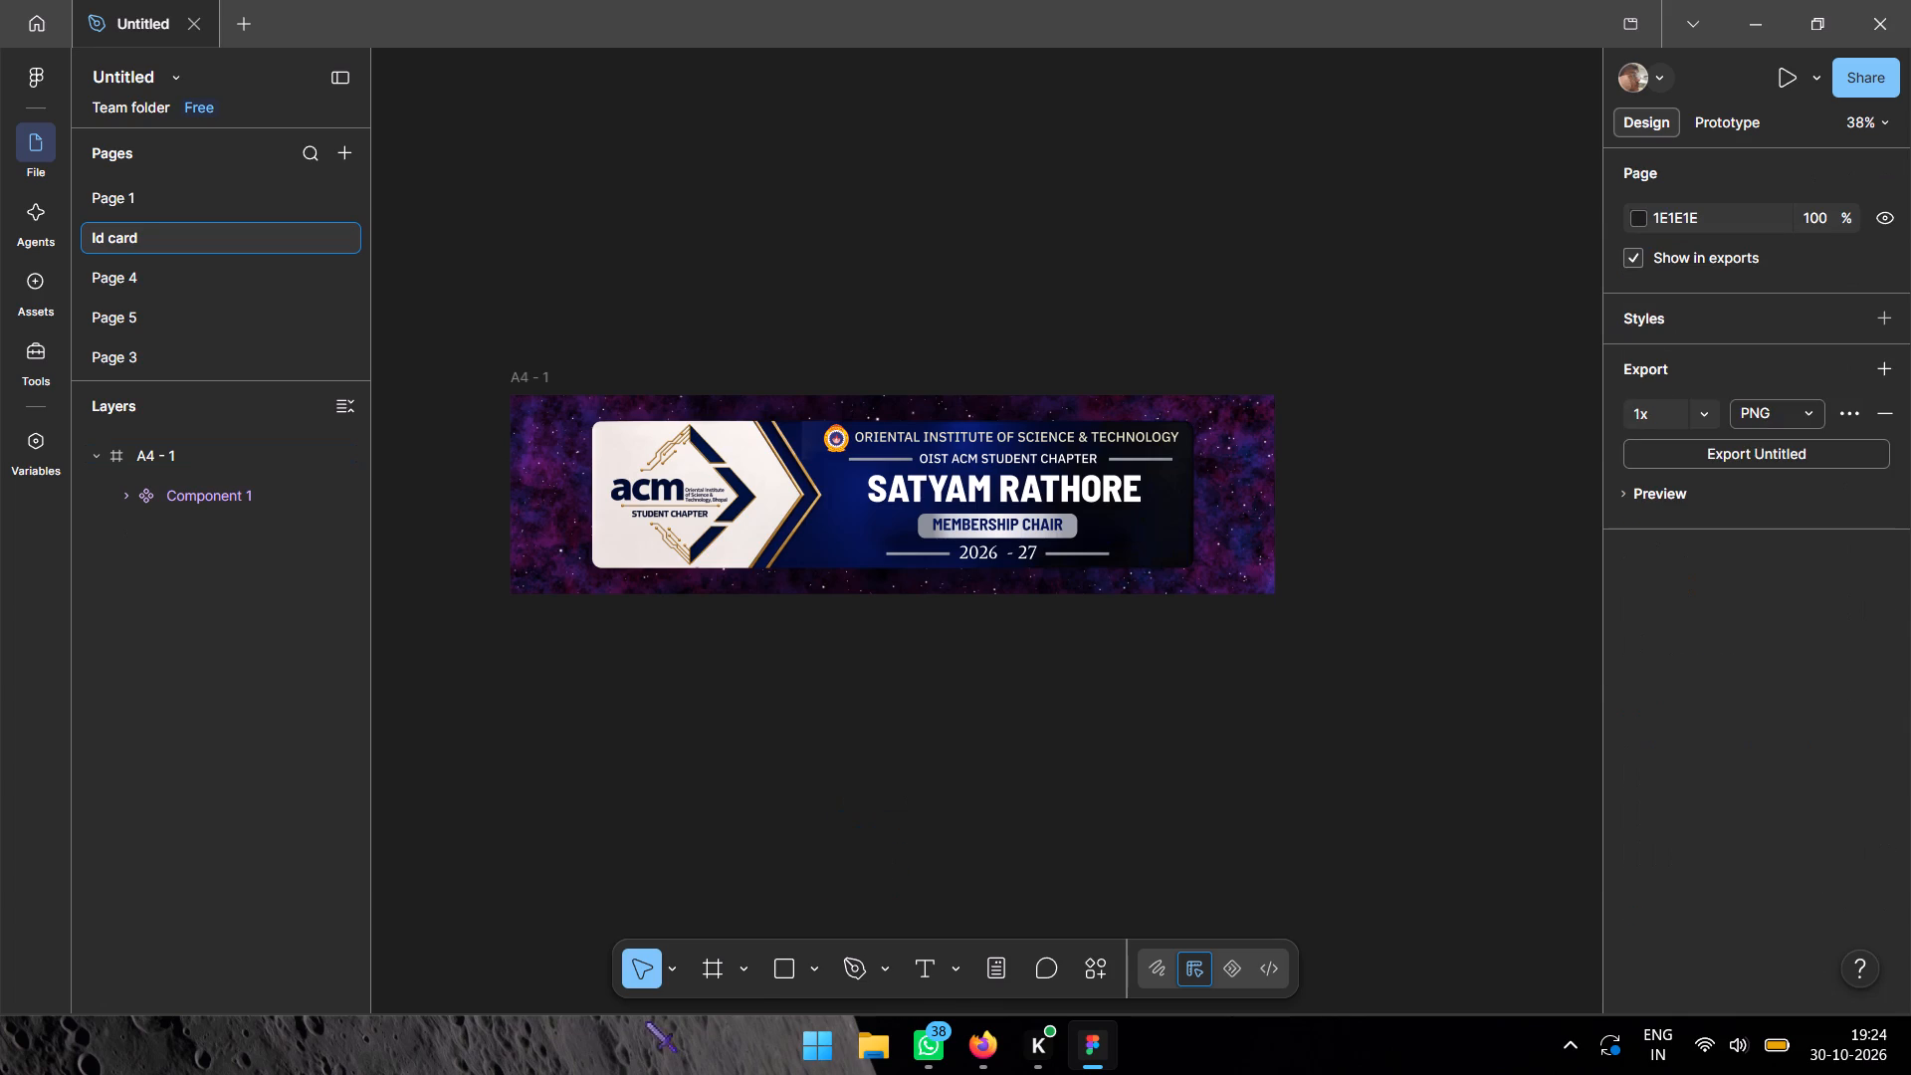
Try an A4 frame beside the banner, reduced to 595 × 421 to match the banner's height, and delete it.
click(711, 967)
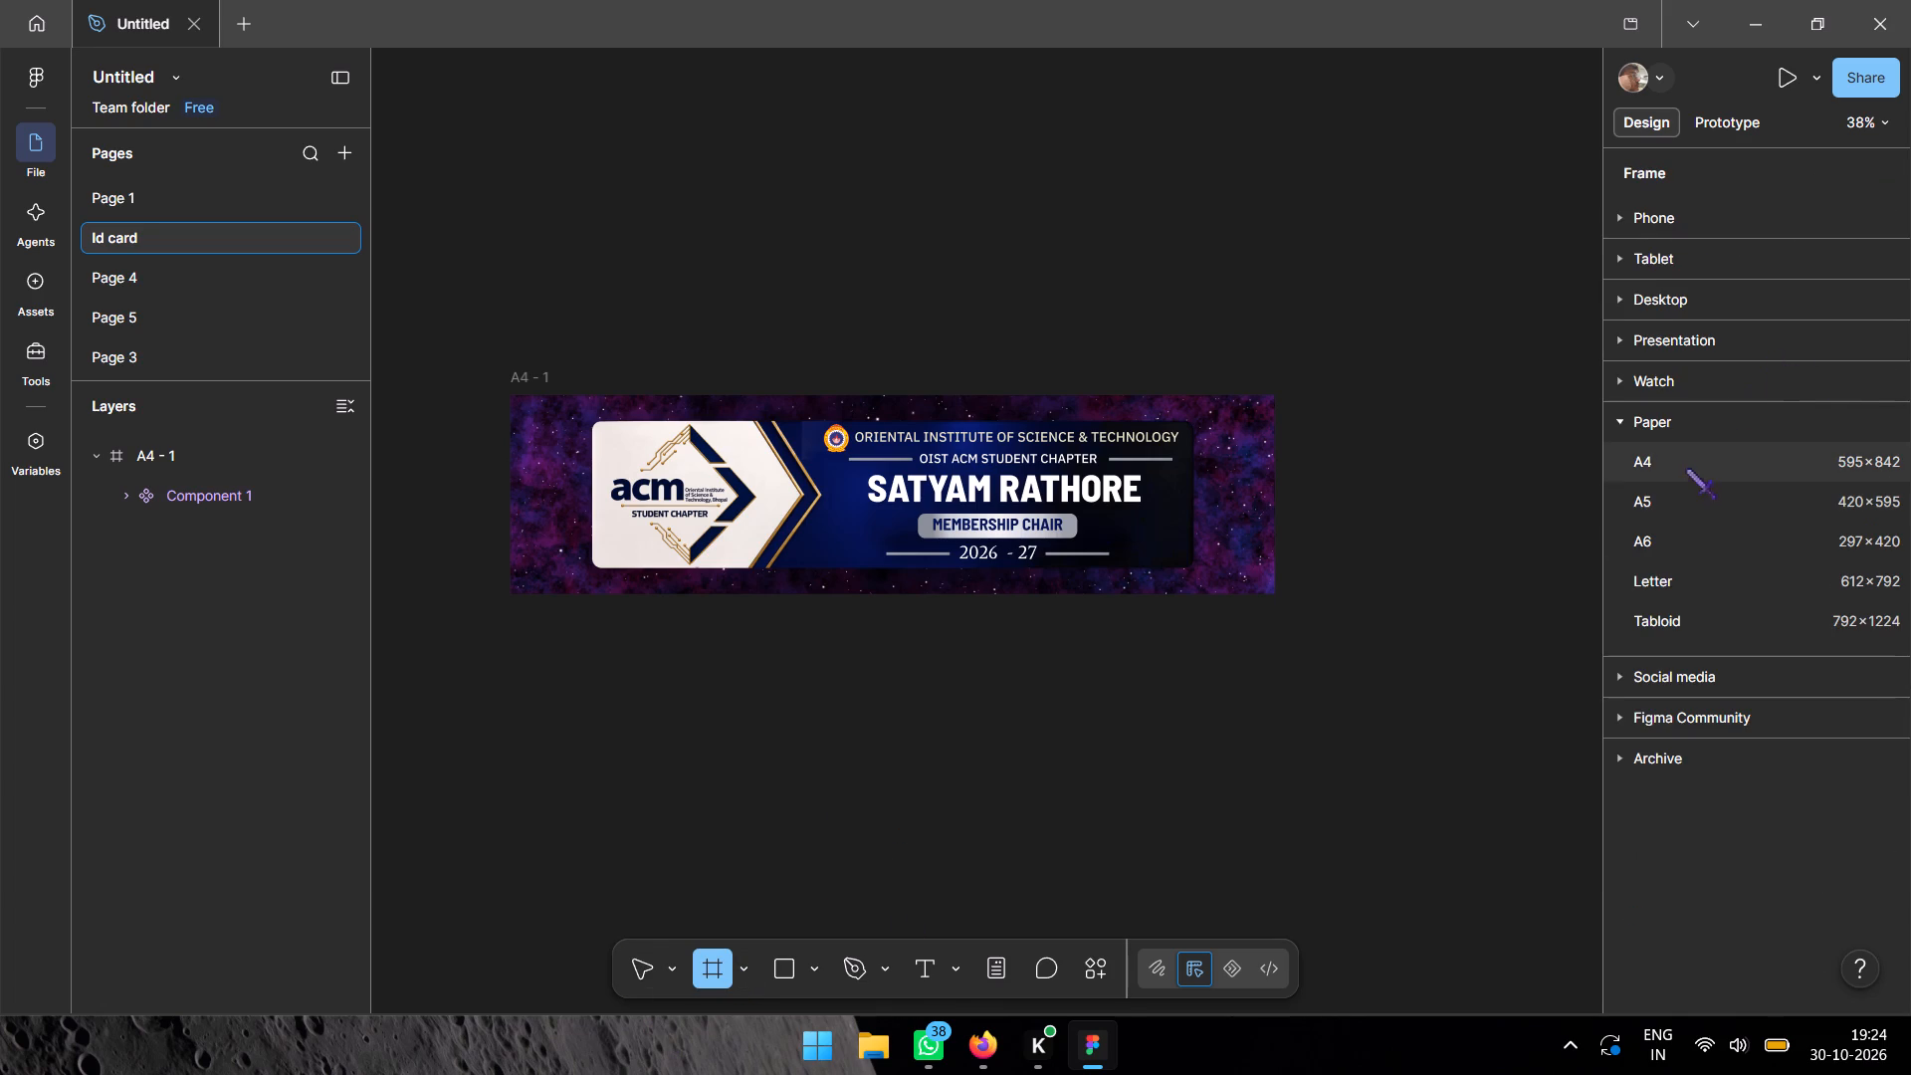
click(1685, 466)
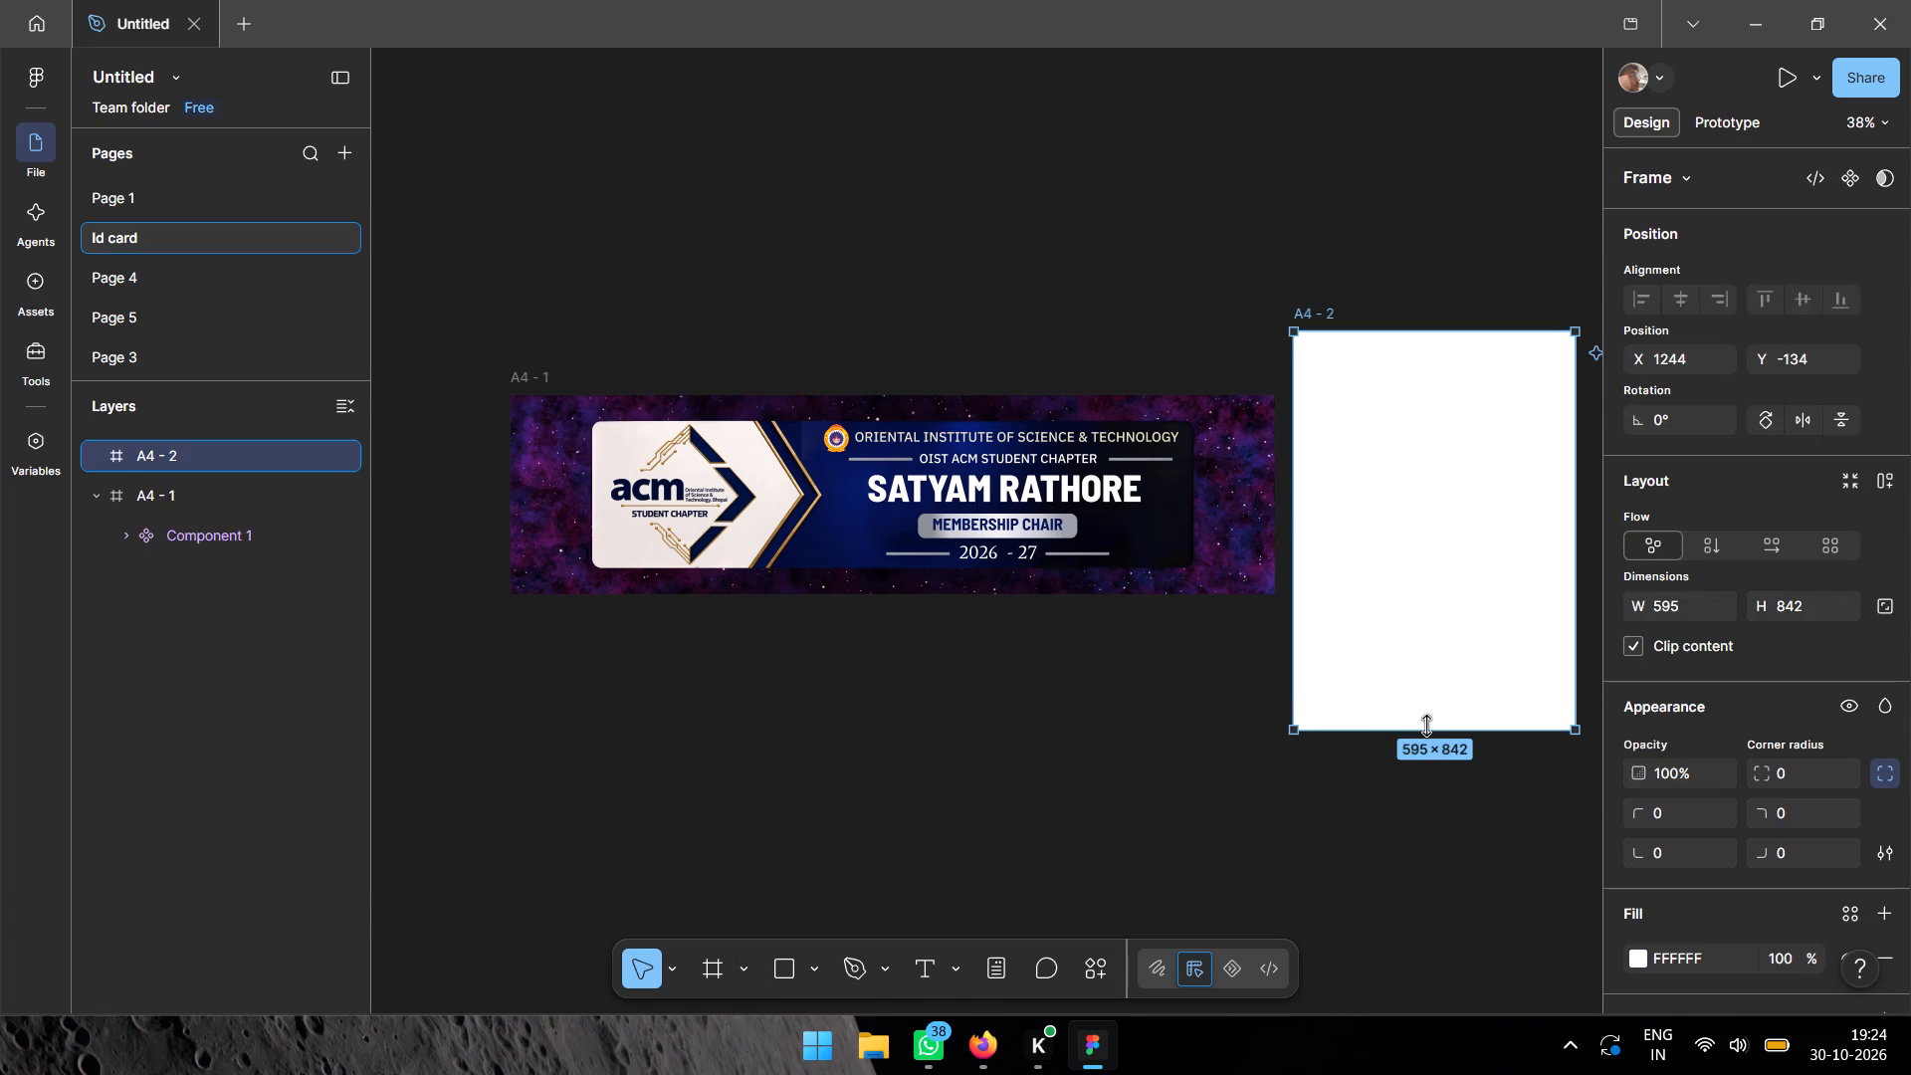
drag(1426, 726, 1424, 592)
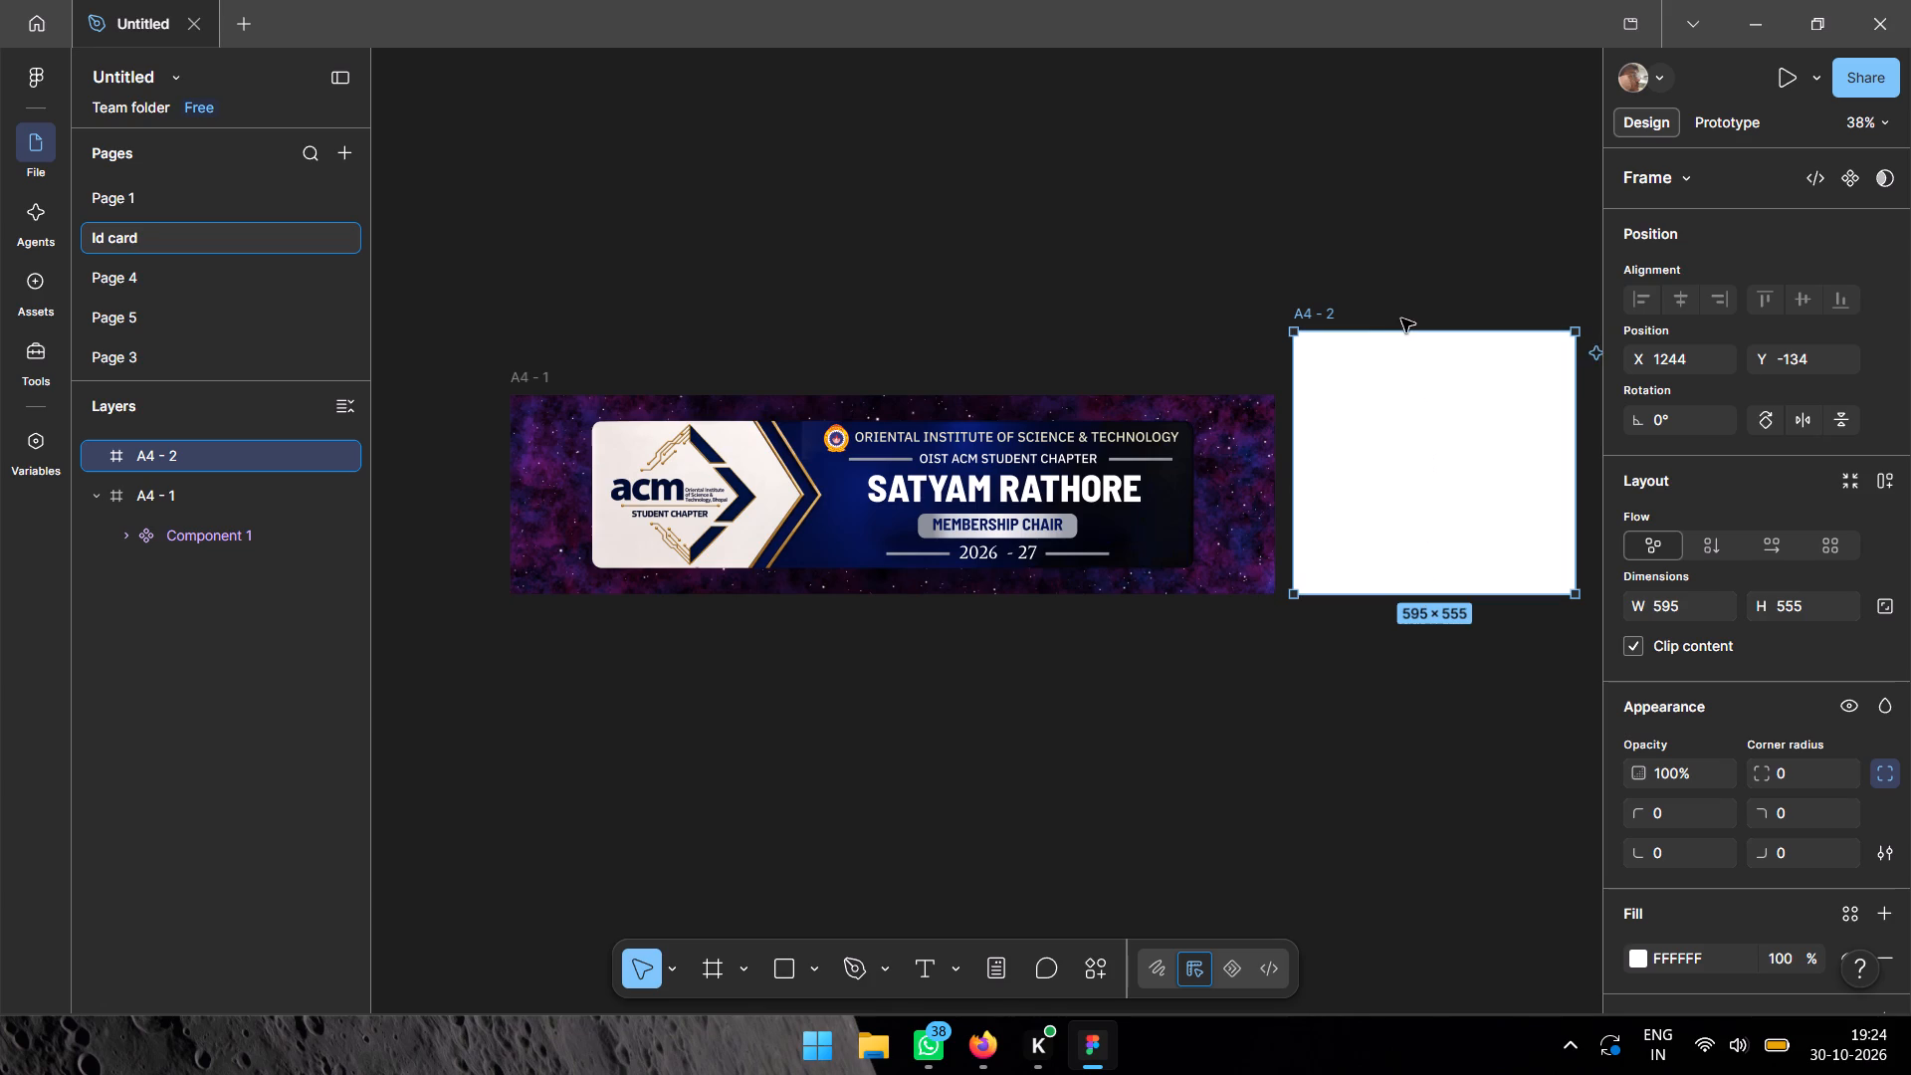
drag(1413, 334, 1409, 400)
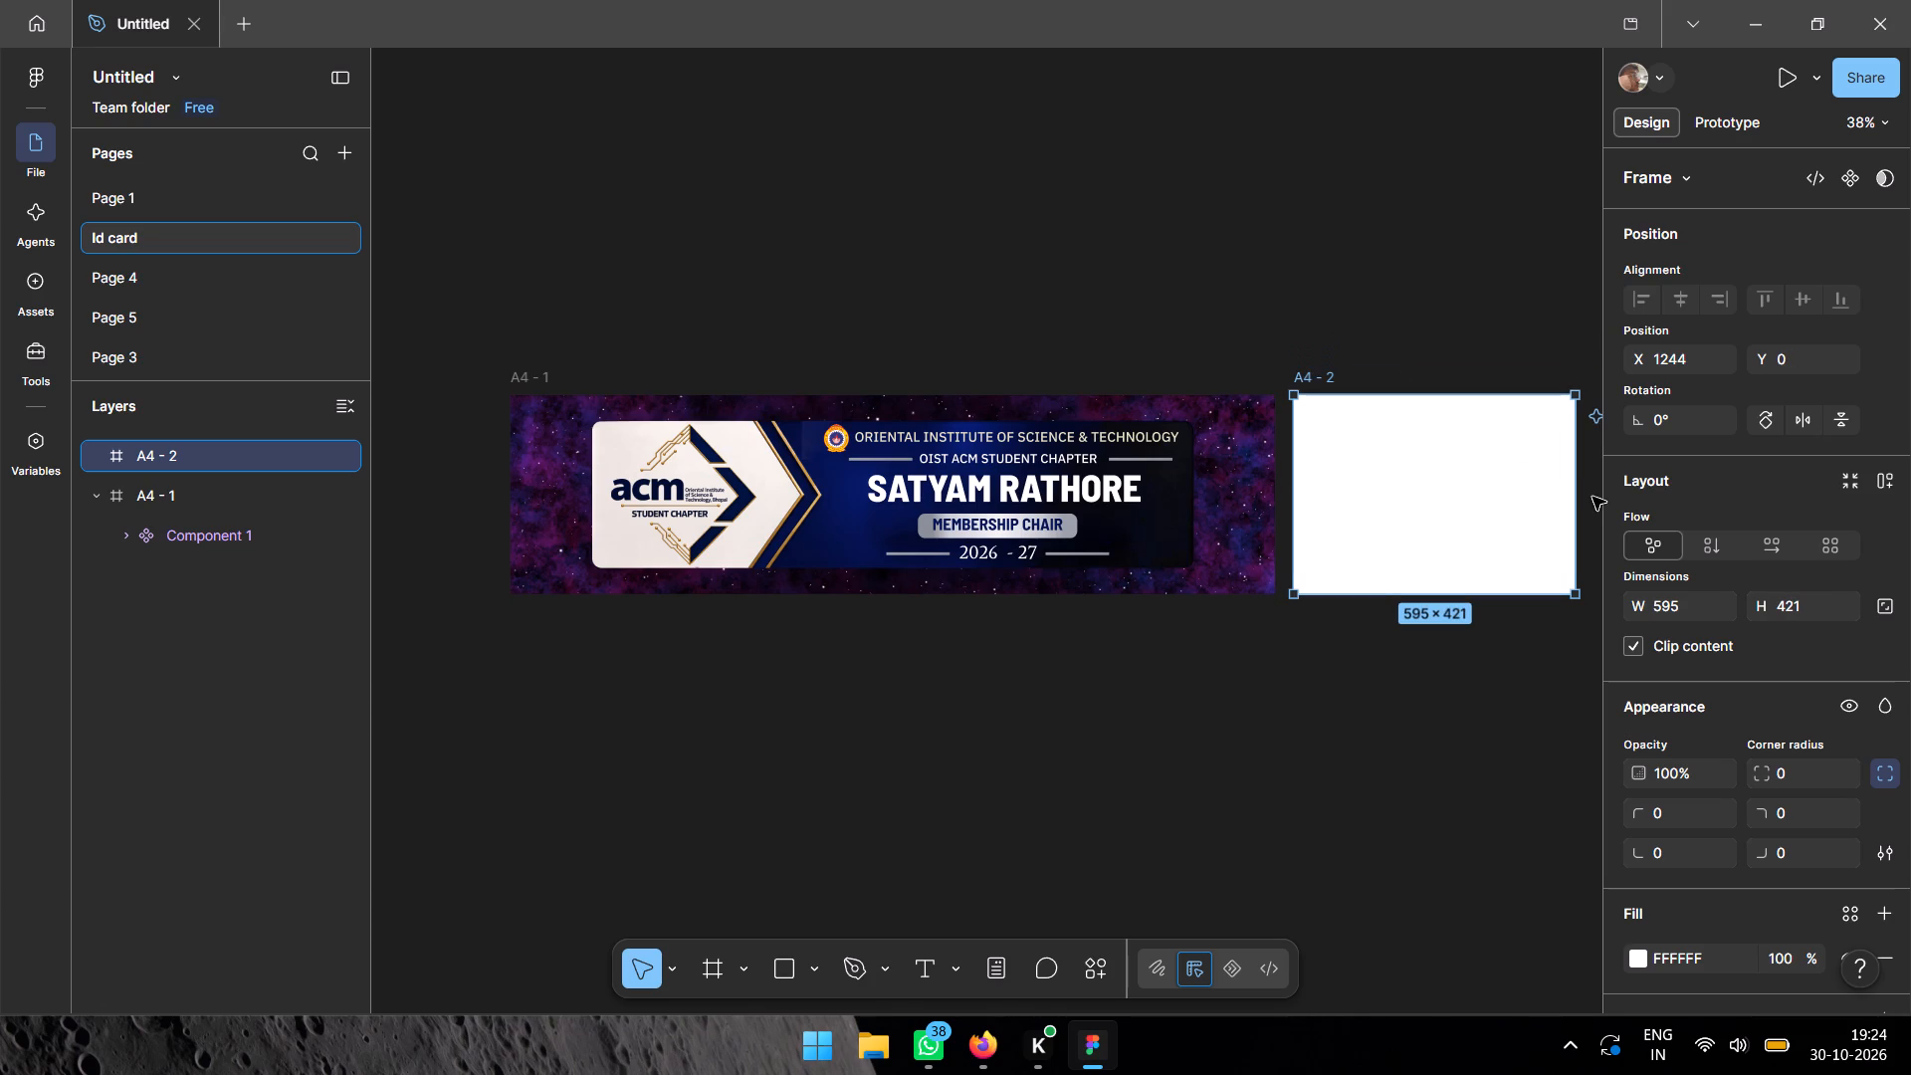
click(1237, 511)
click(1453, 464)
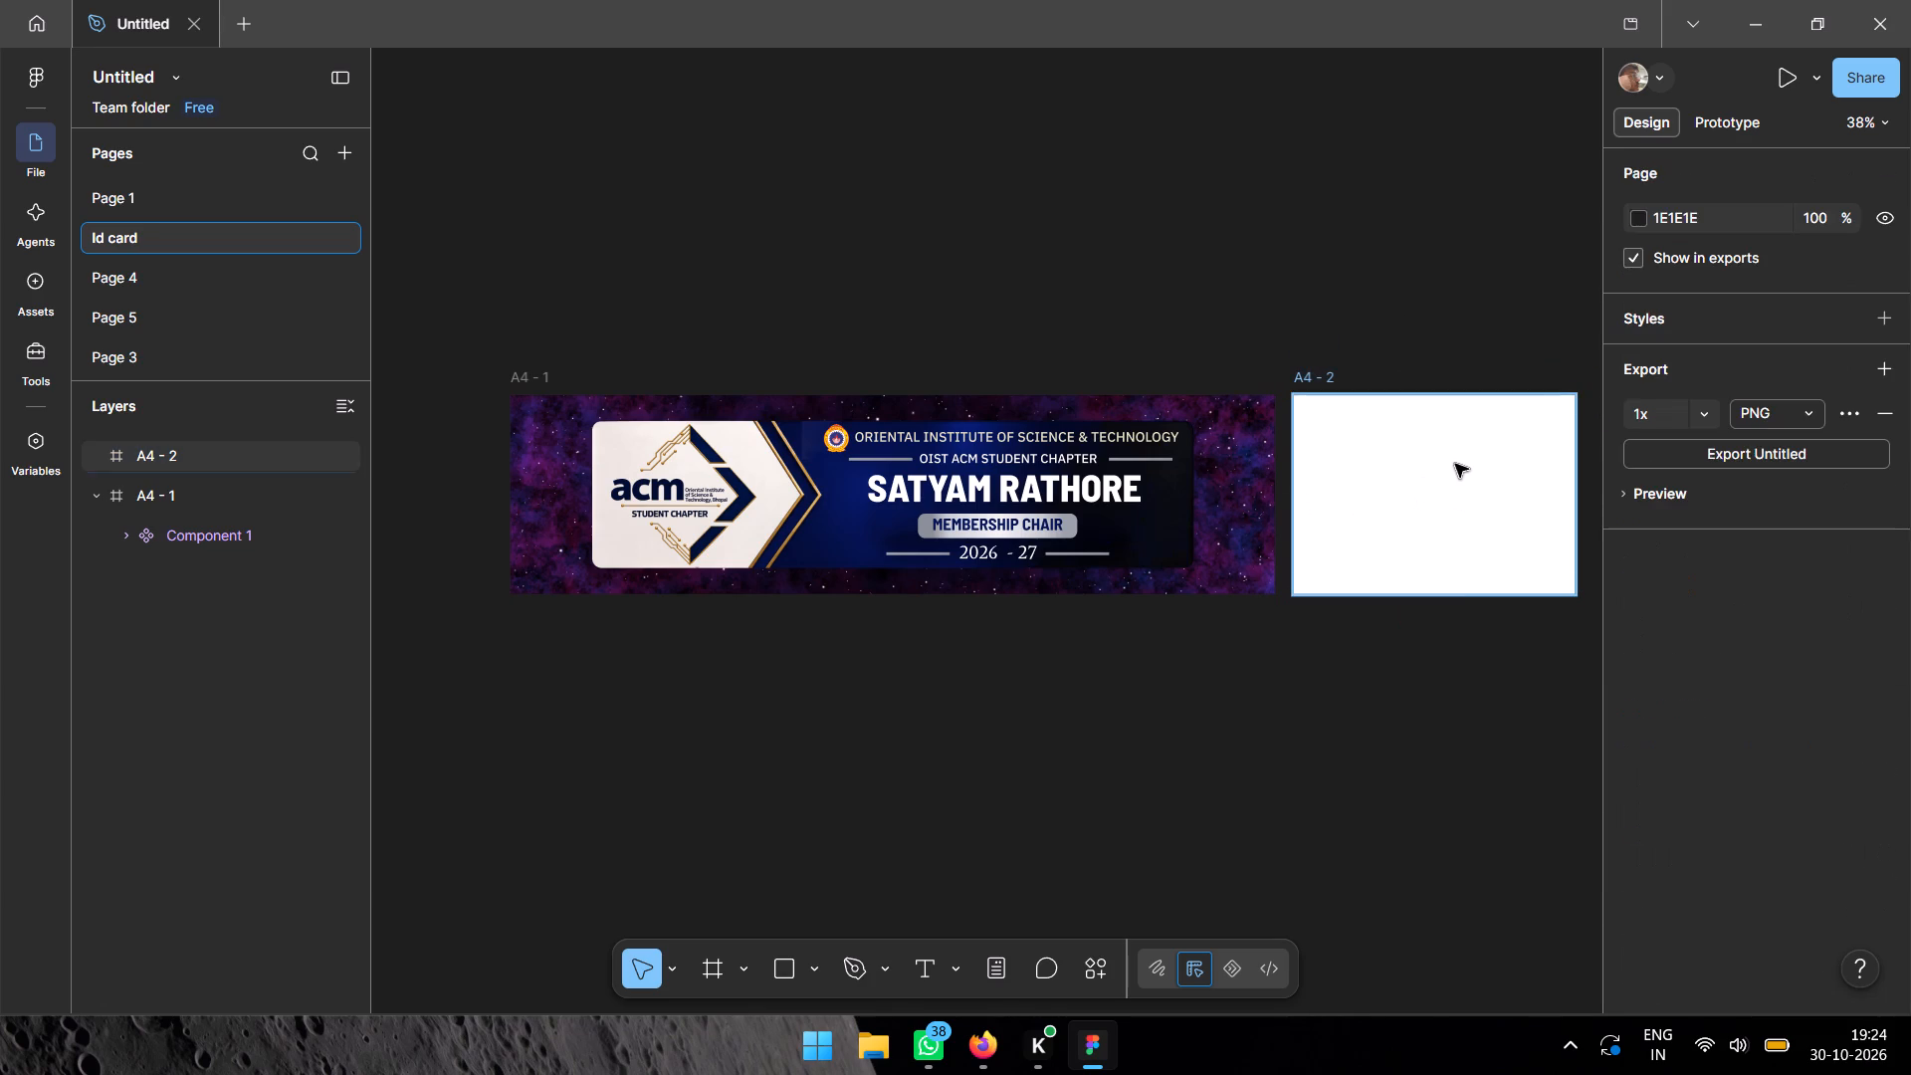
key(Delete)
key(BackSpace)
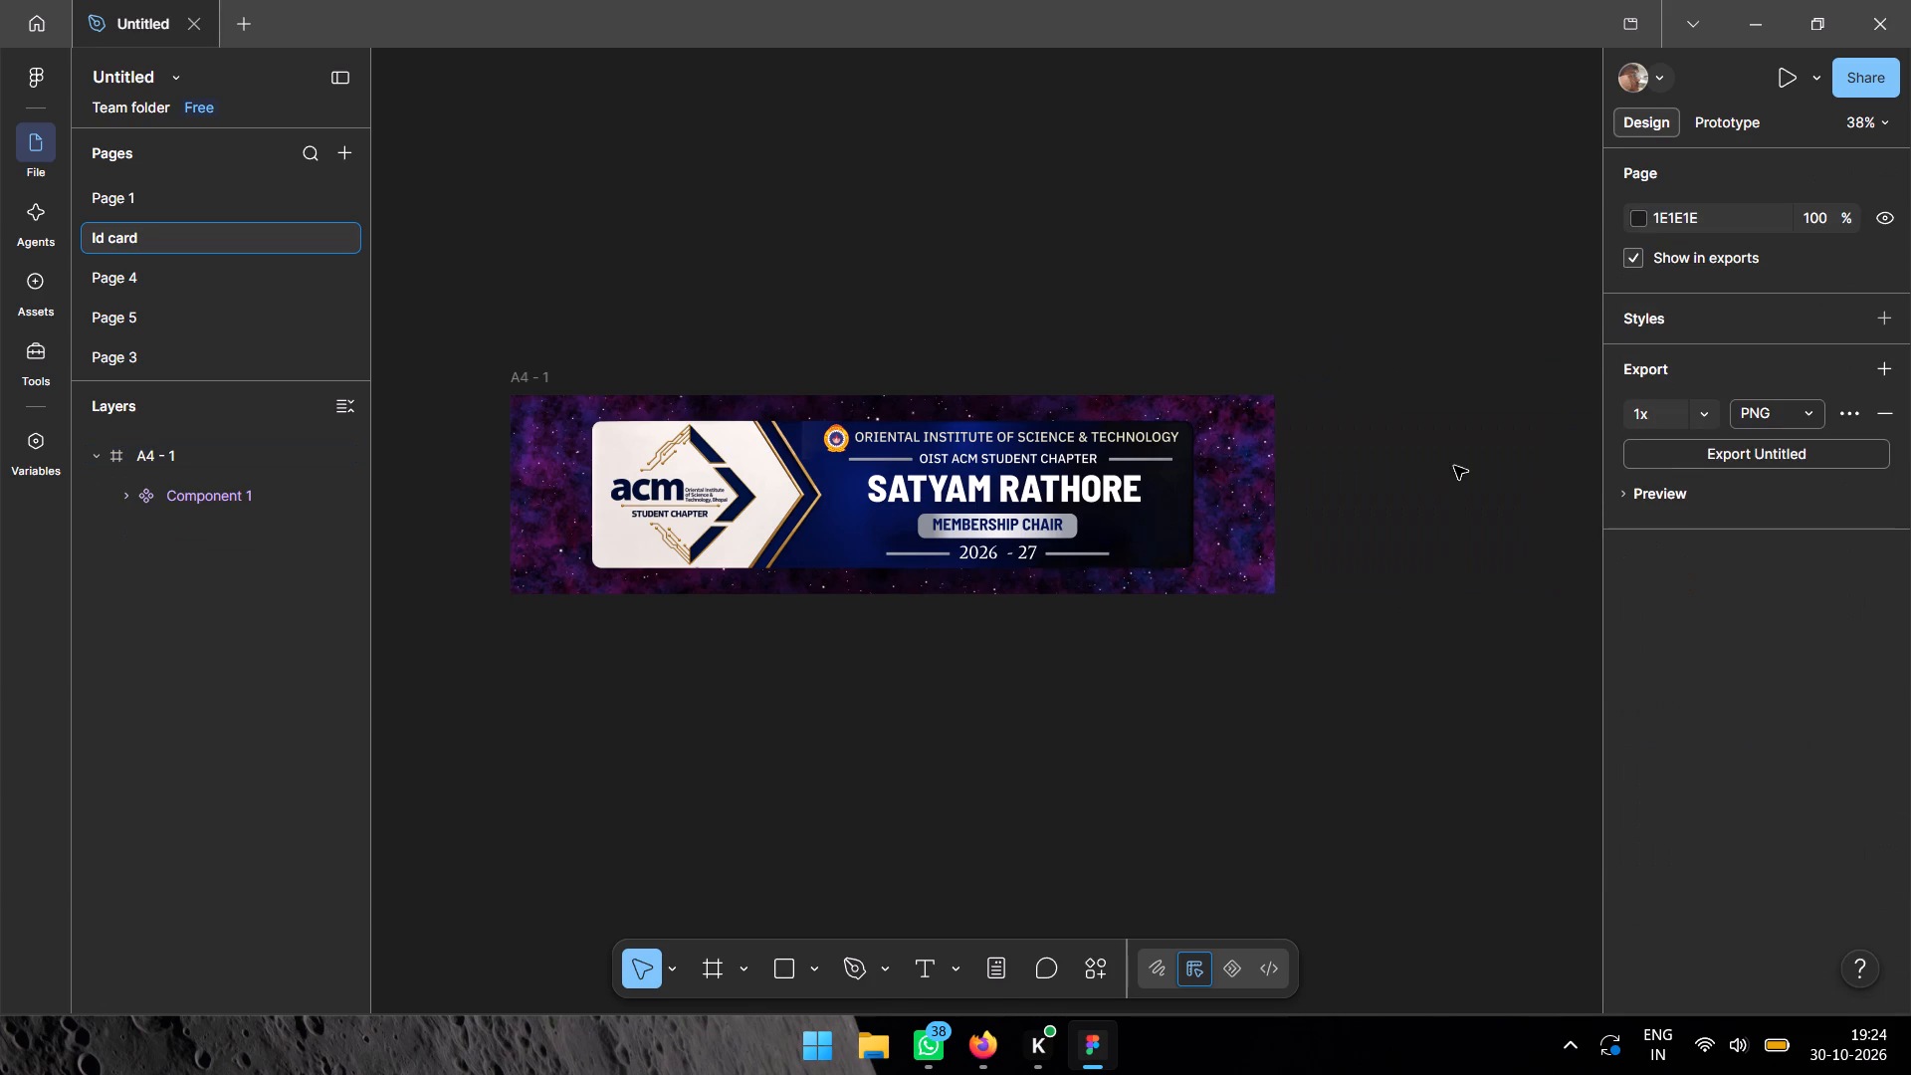
Duplicate the whole A4 - 1 banner frame and place the copy beside the original.
click(516, 382)
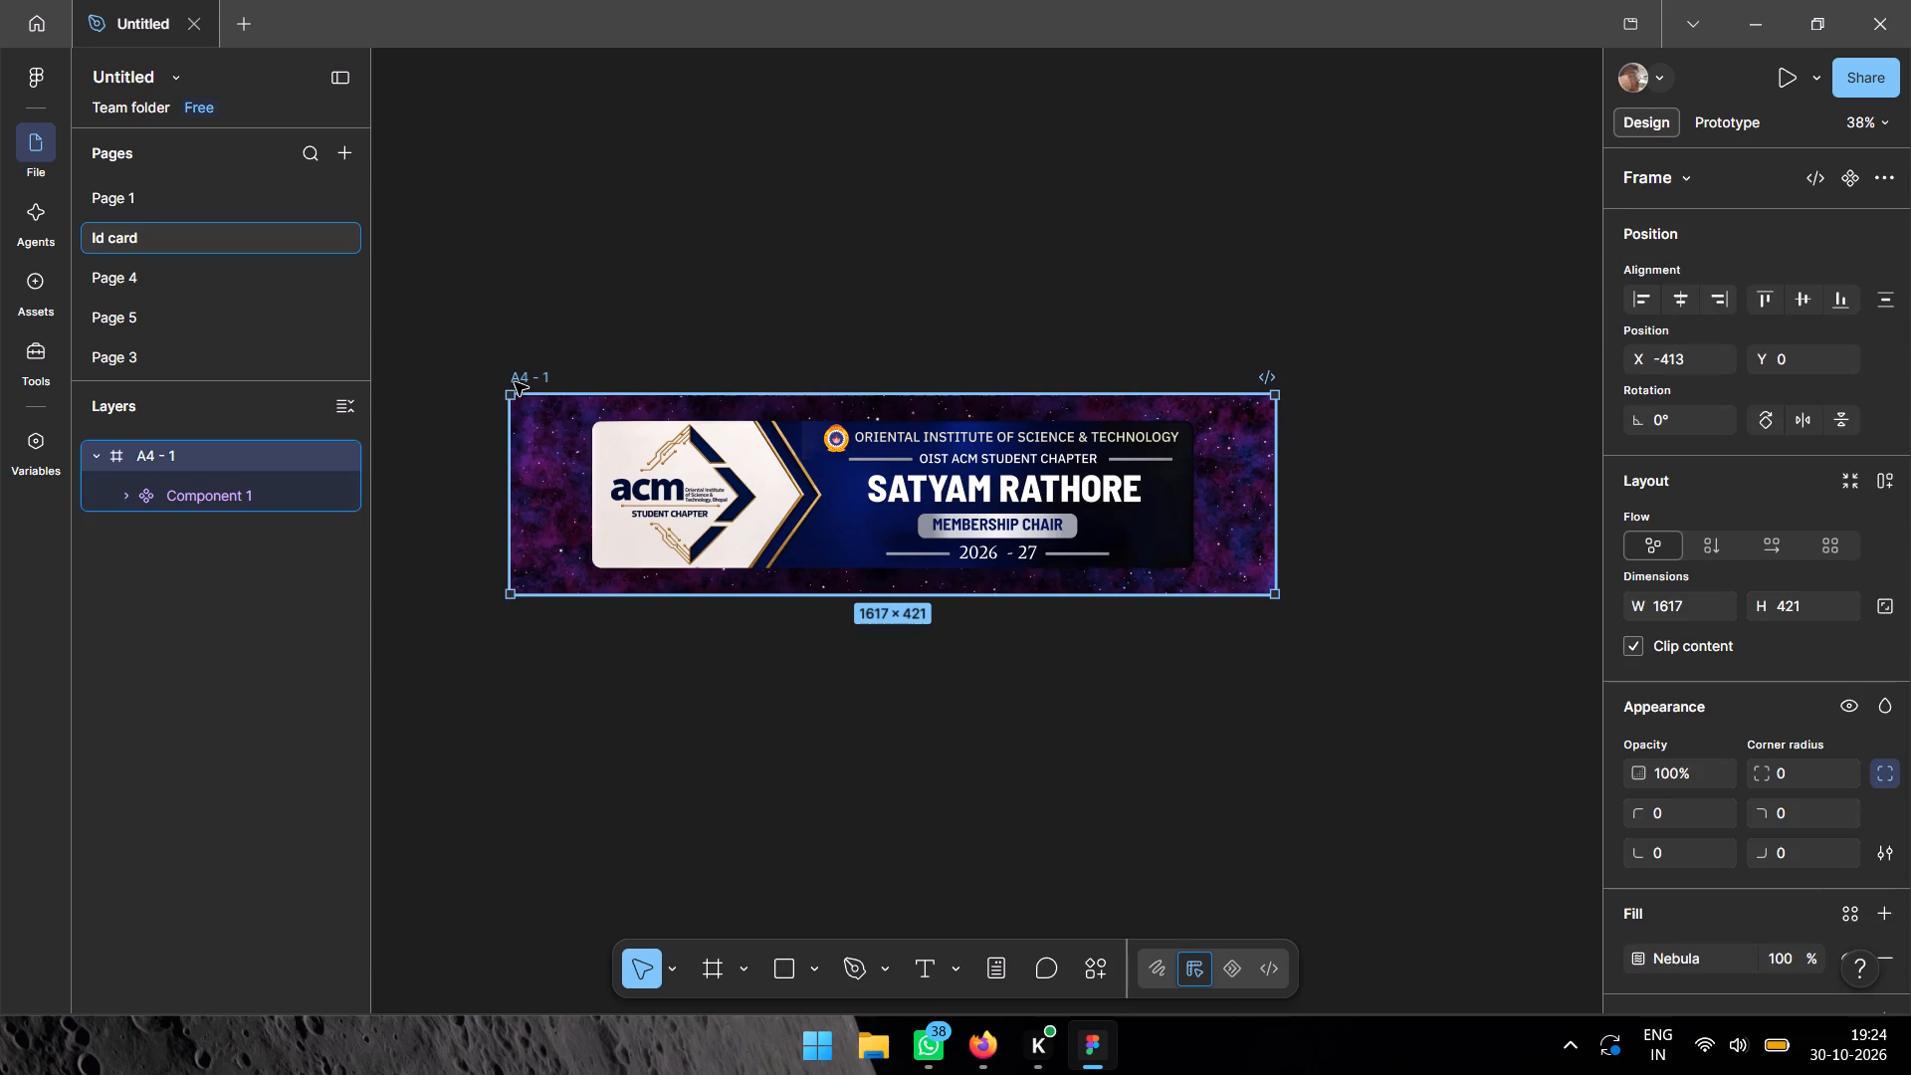
click(124, 466)
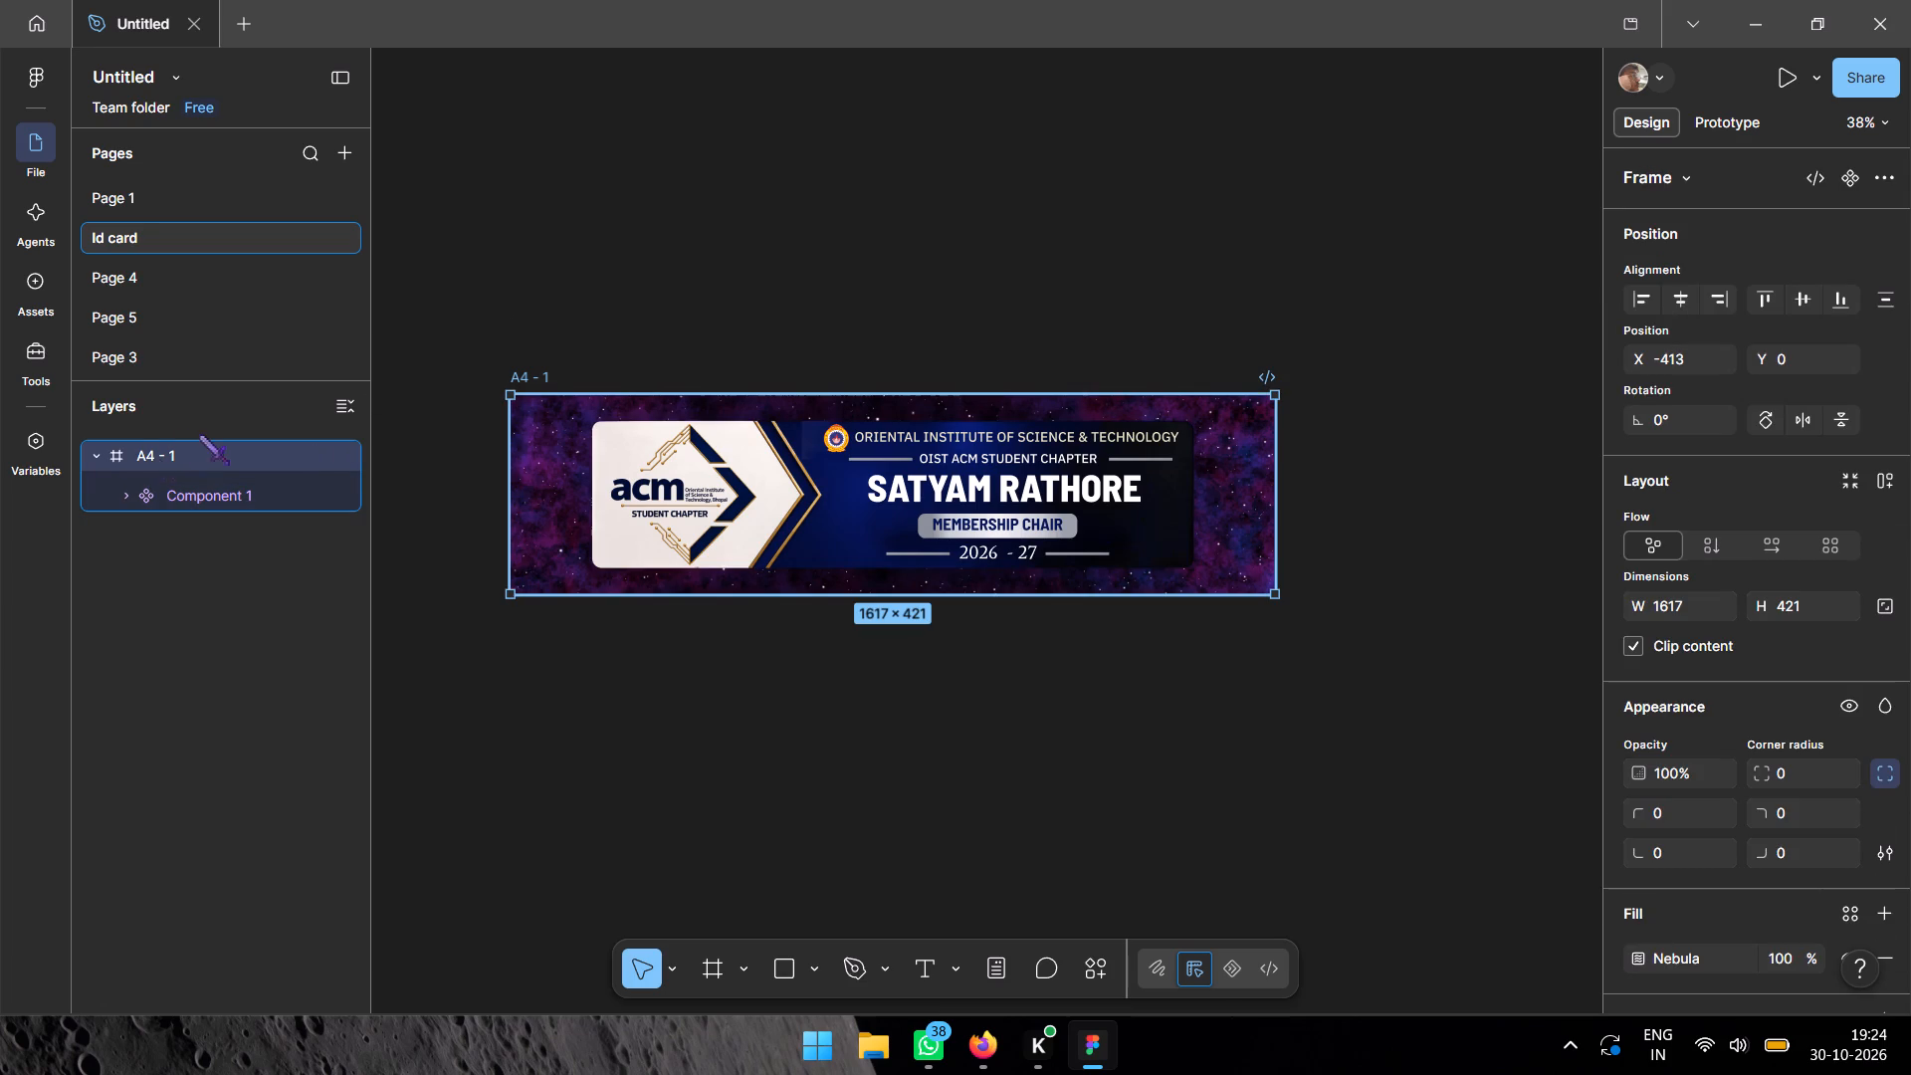
click(199, 434)
click(226, 454)
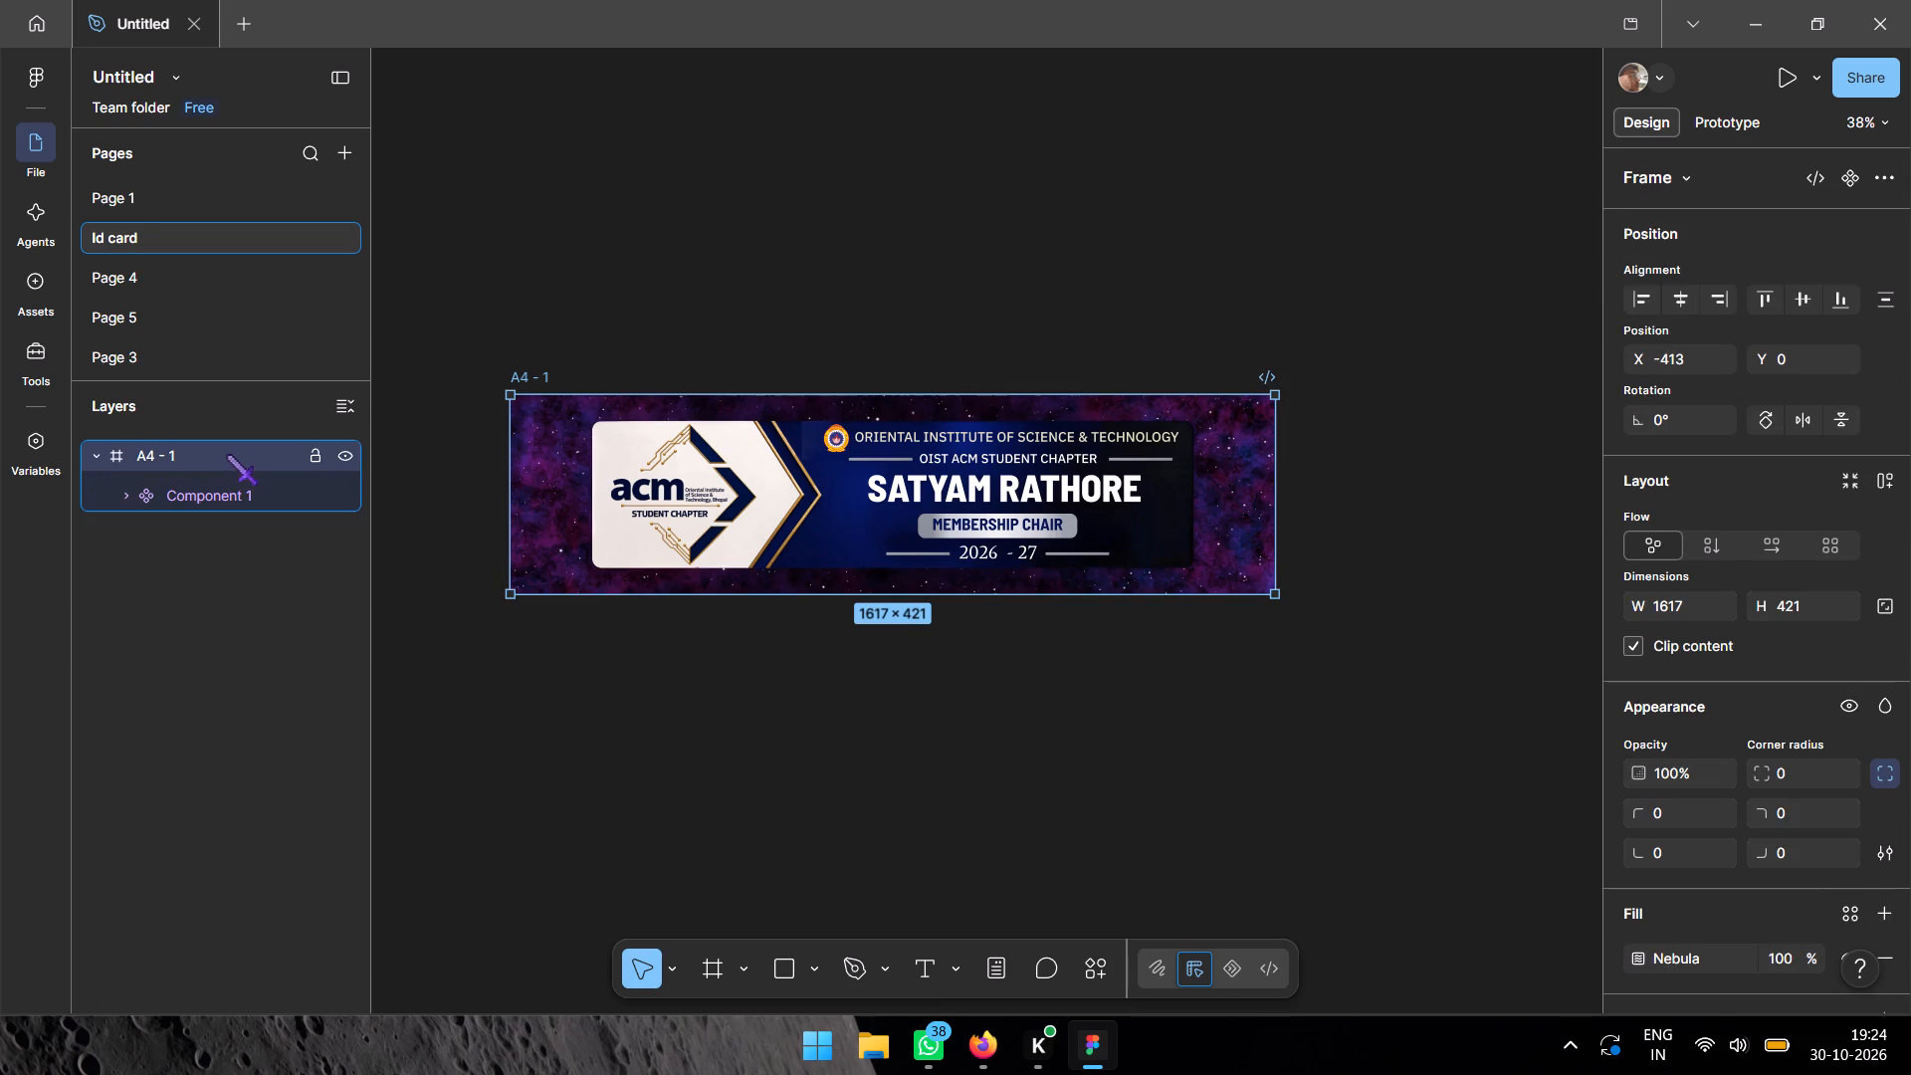
key(ctrl+c)
scroll(221, 673, down, 2)
click(777, 696)
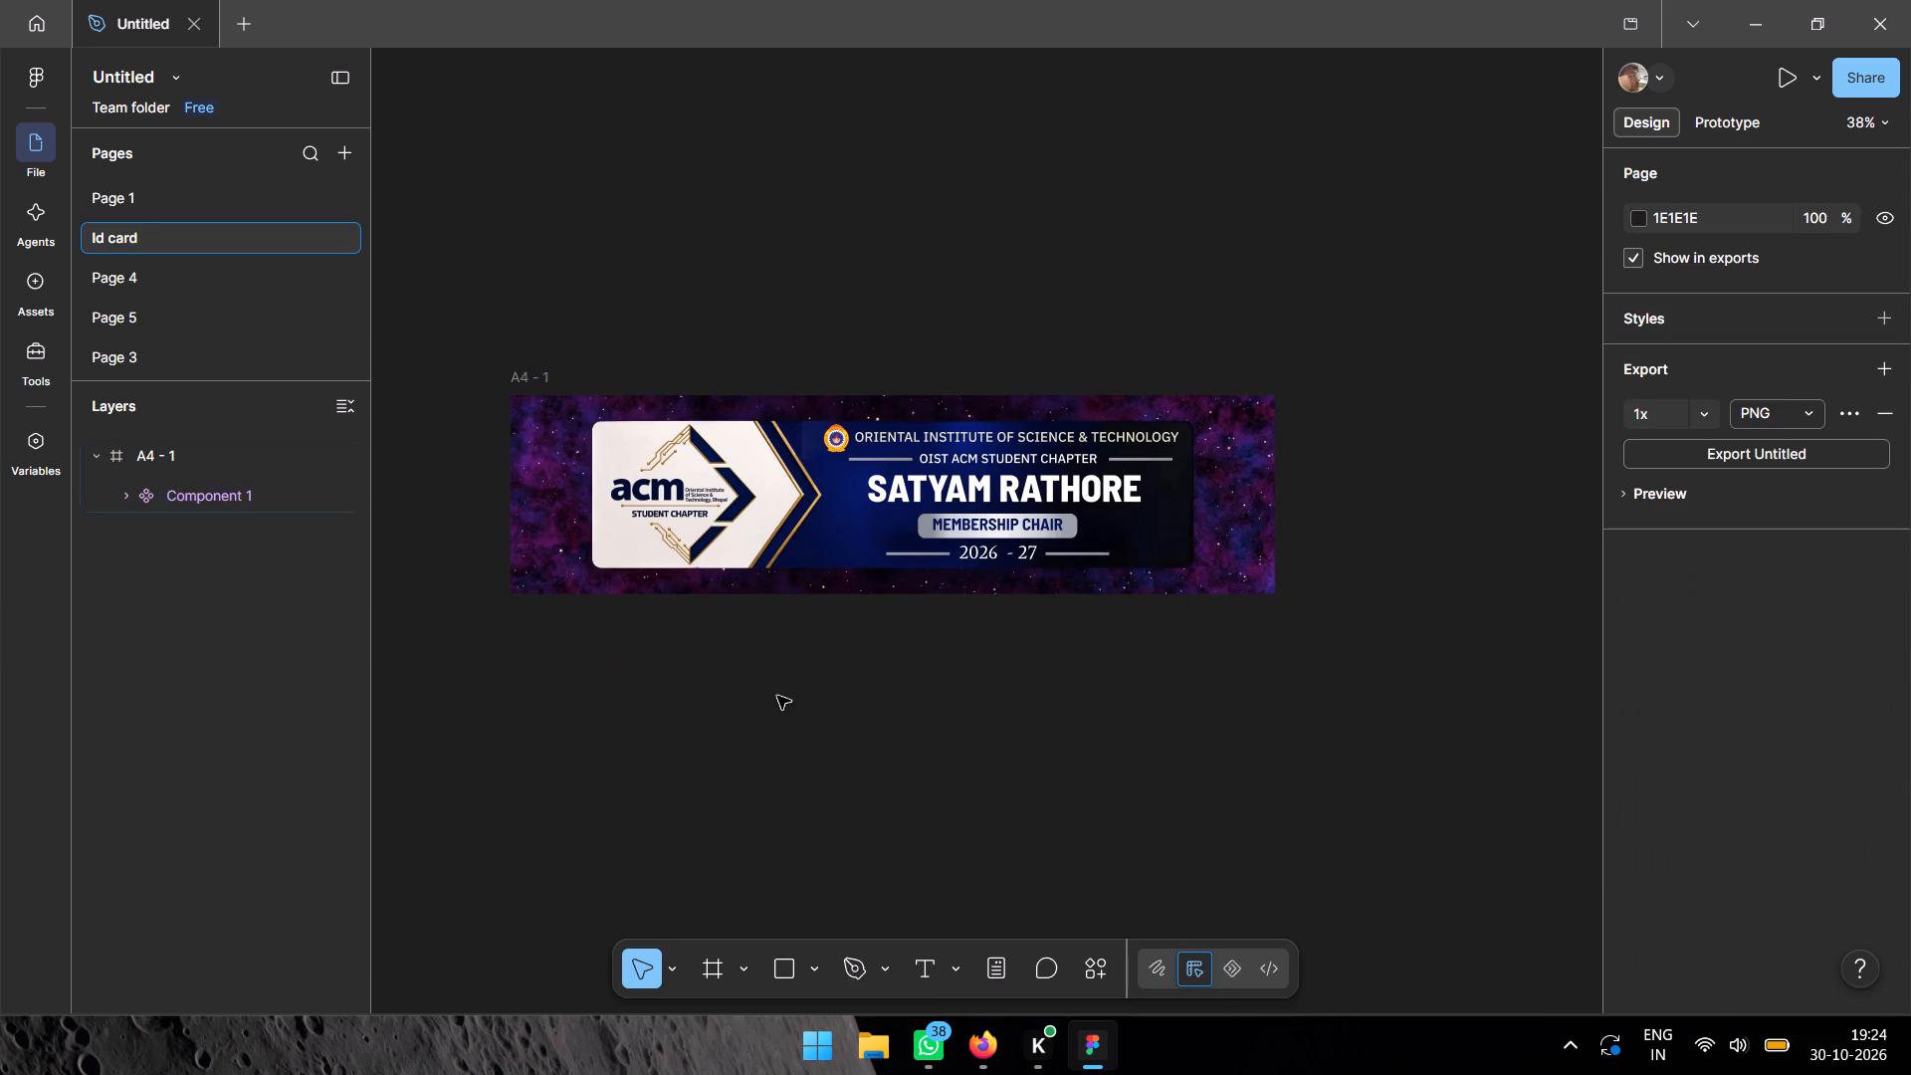
key(ctrl+v)
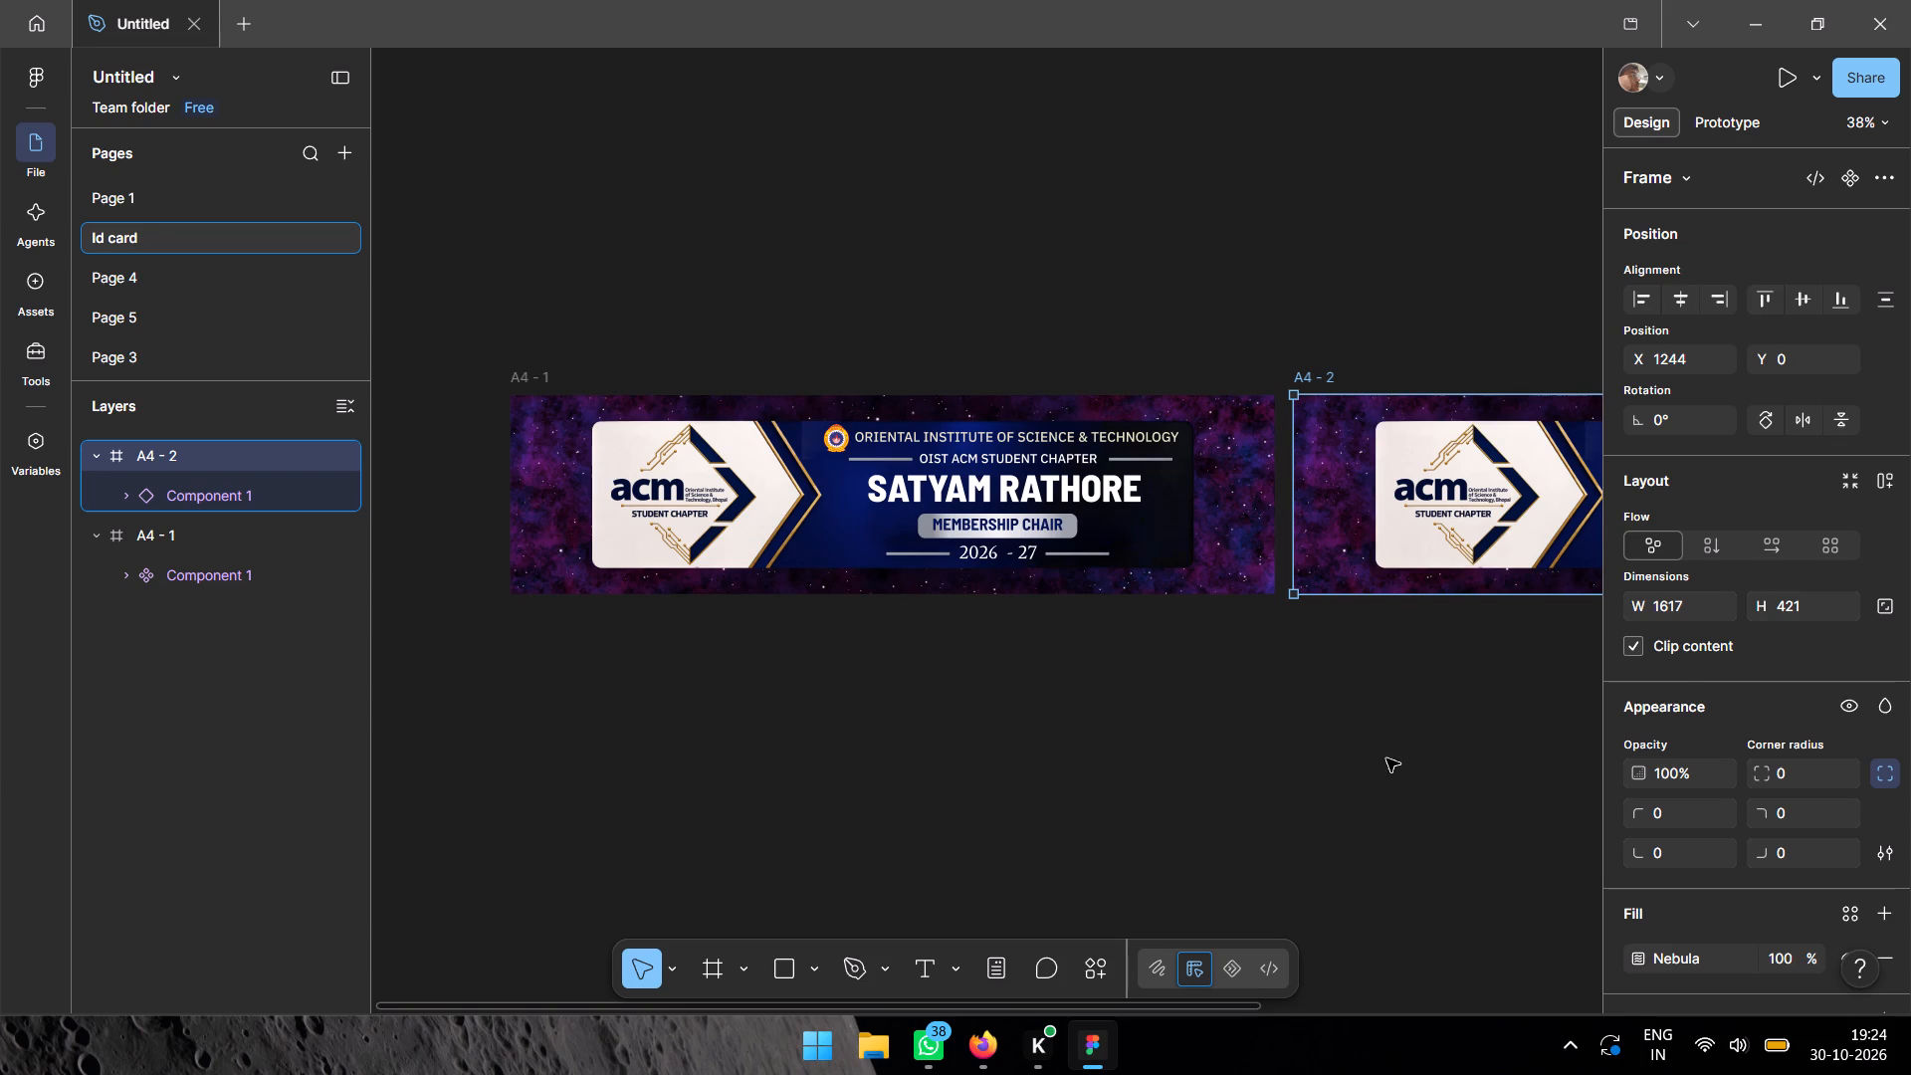
Delete the Component 1 card from the duplicated A4 - 2 frame, leaving only its nebula background.
drag(1210, 1010, 1326, 1012)
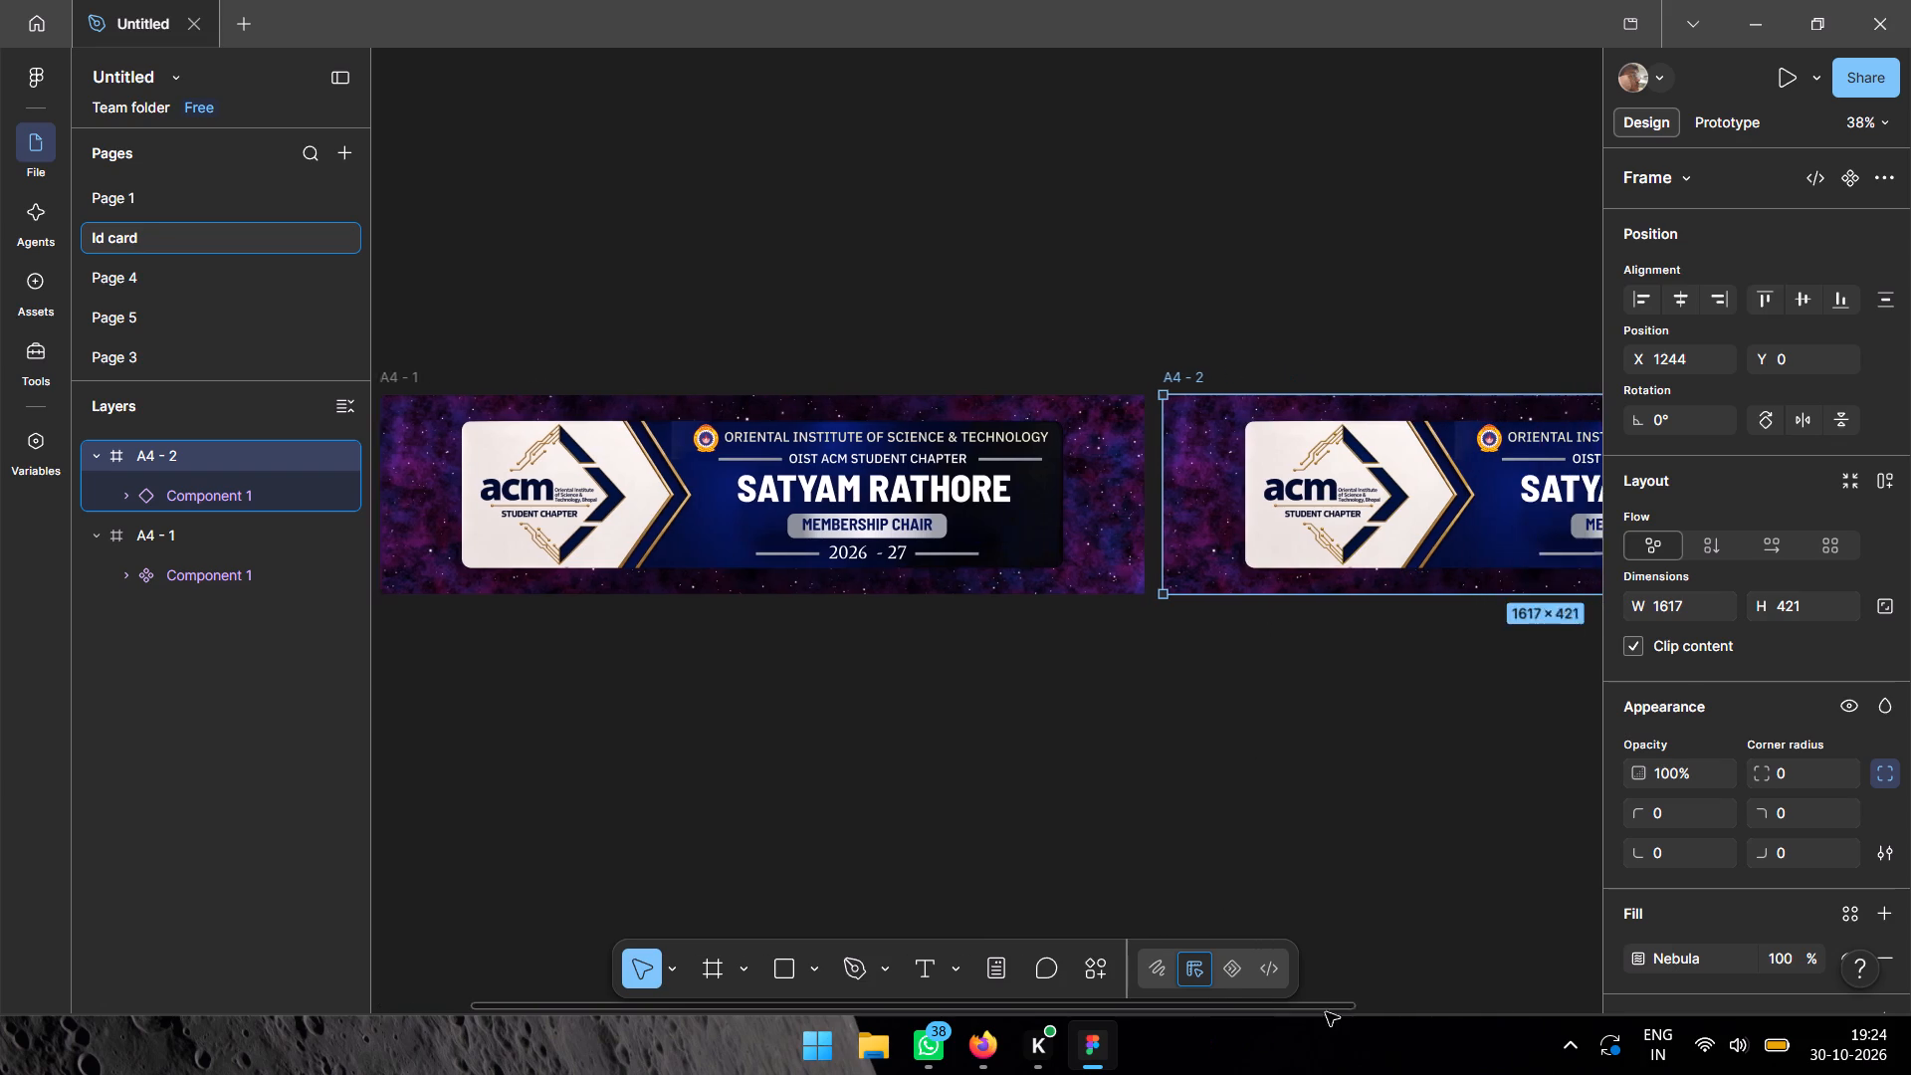
drag(1326, 1012, 1681, 945)
click(1132, 532)
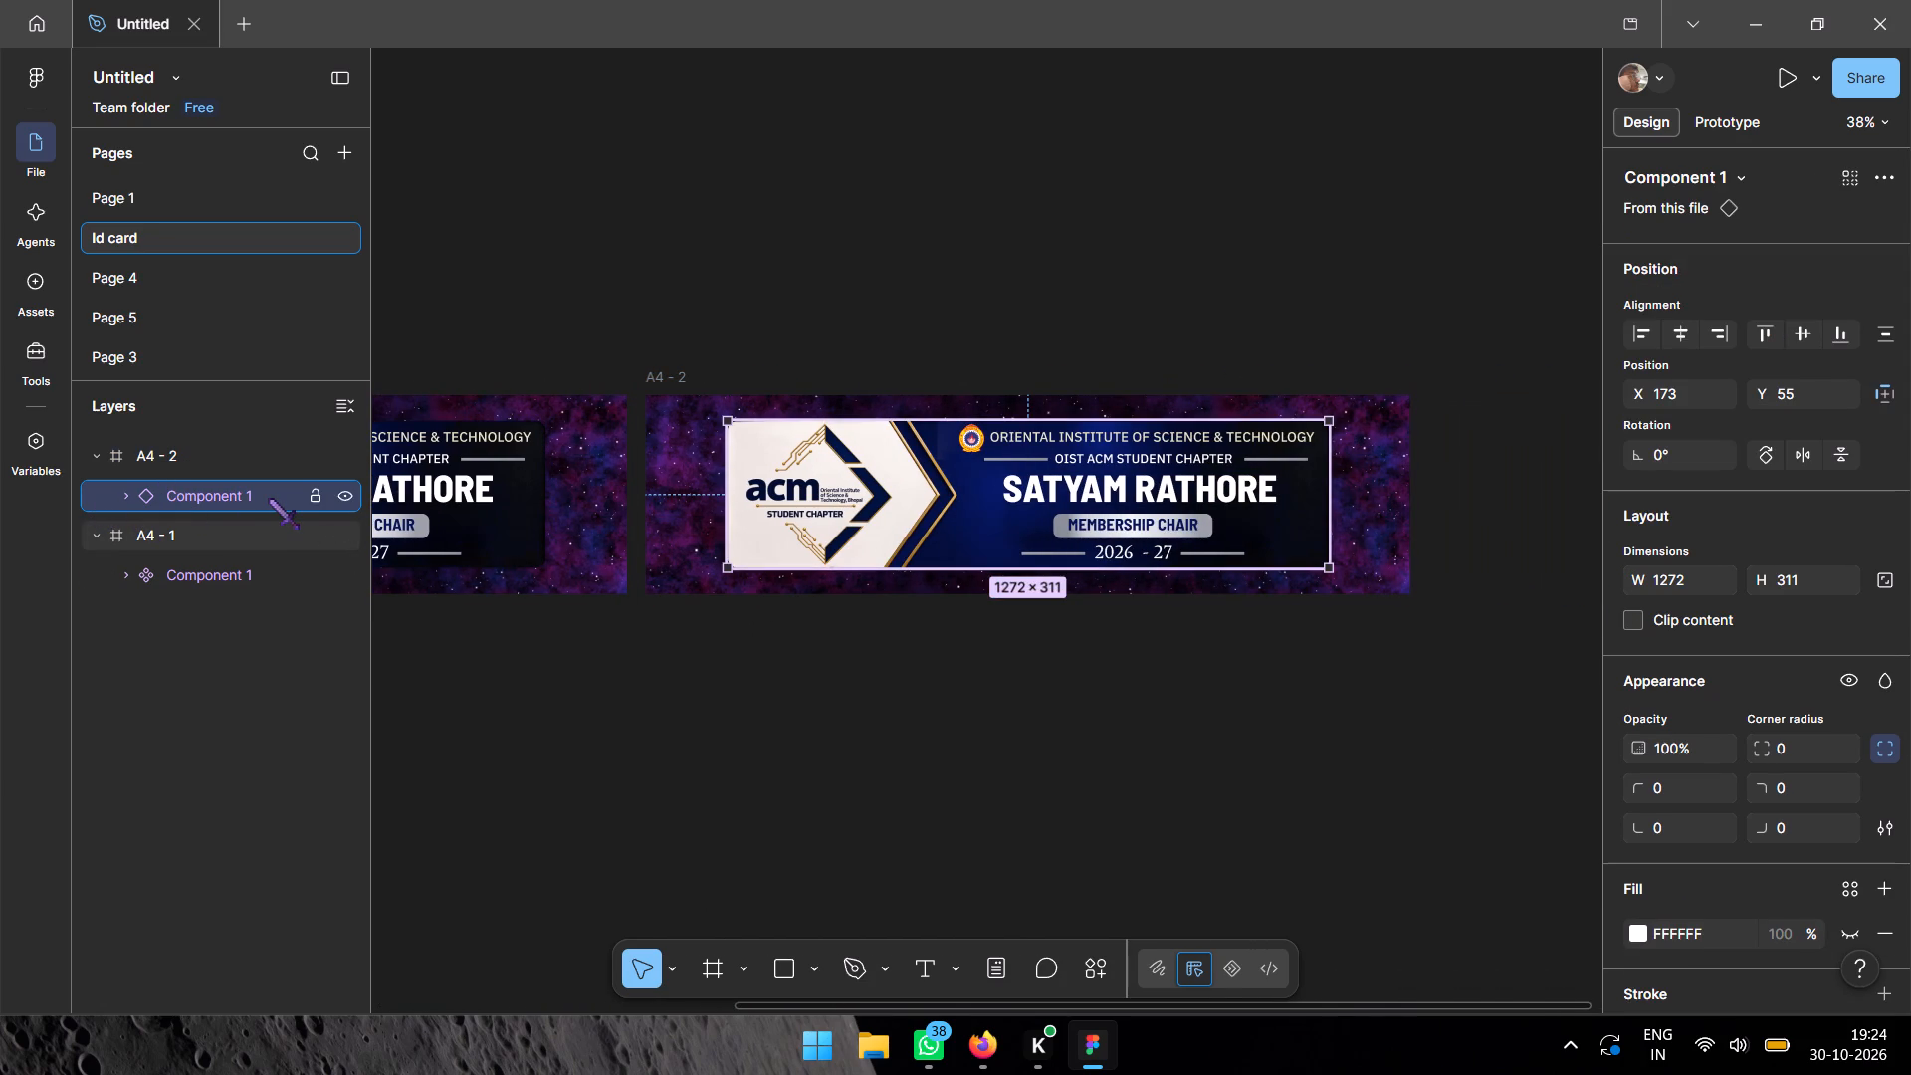
key(Delete)
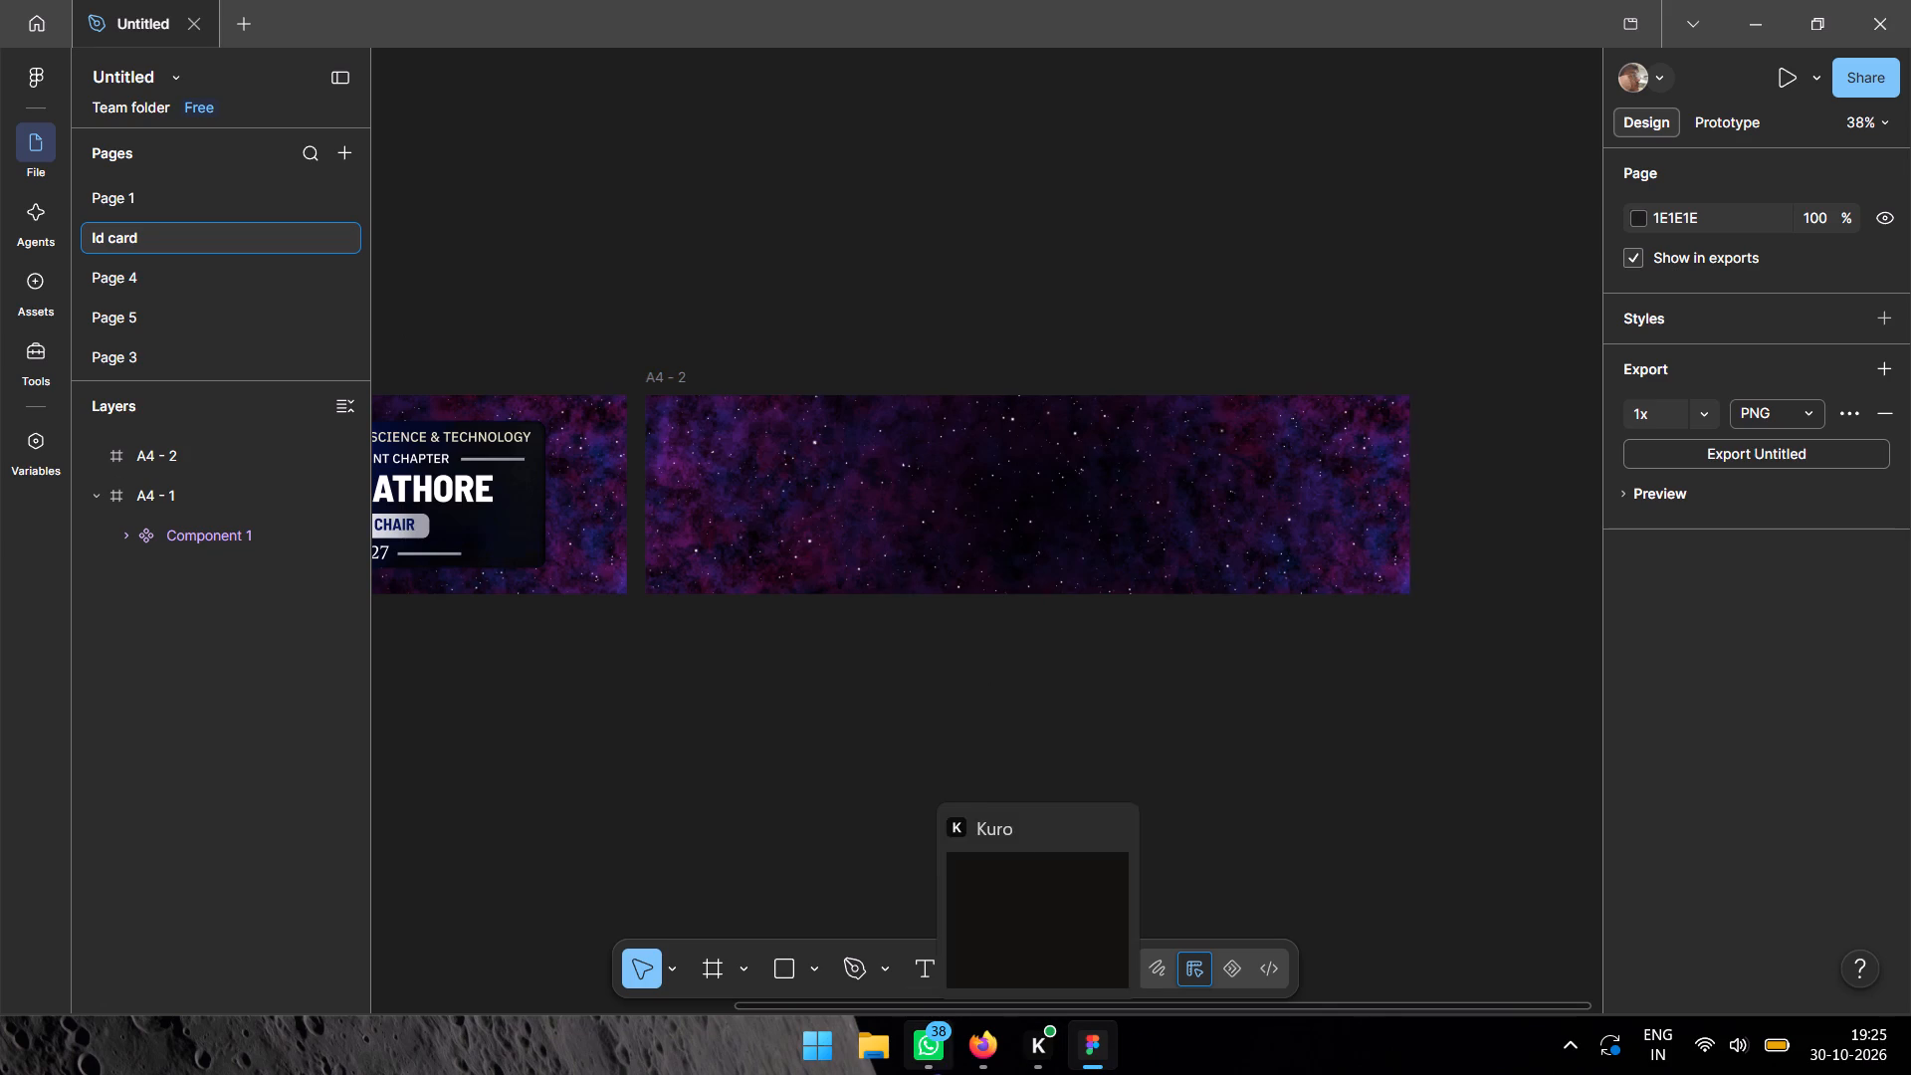
Check the progress of the background extraction in the Claude chat and return to Figma.
click(962, 1074)
scroll(925, 594, down, 1)
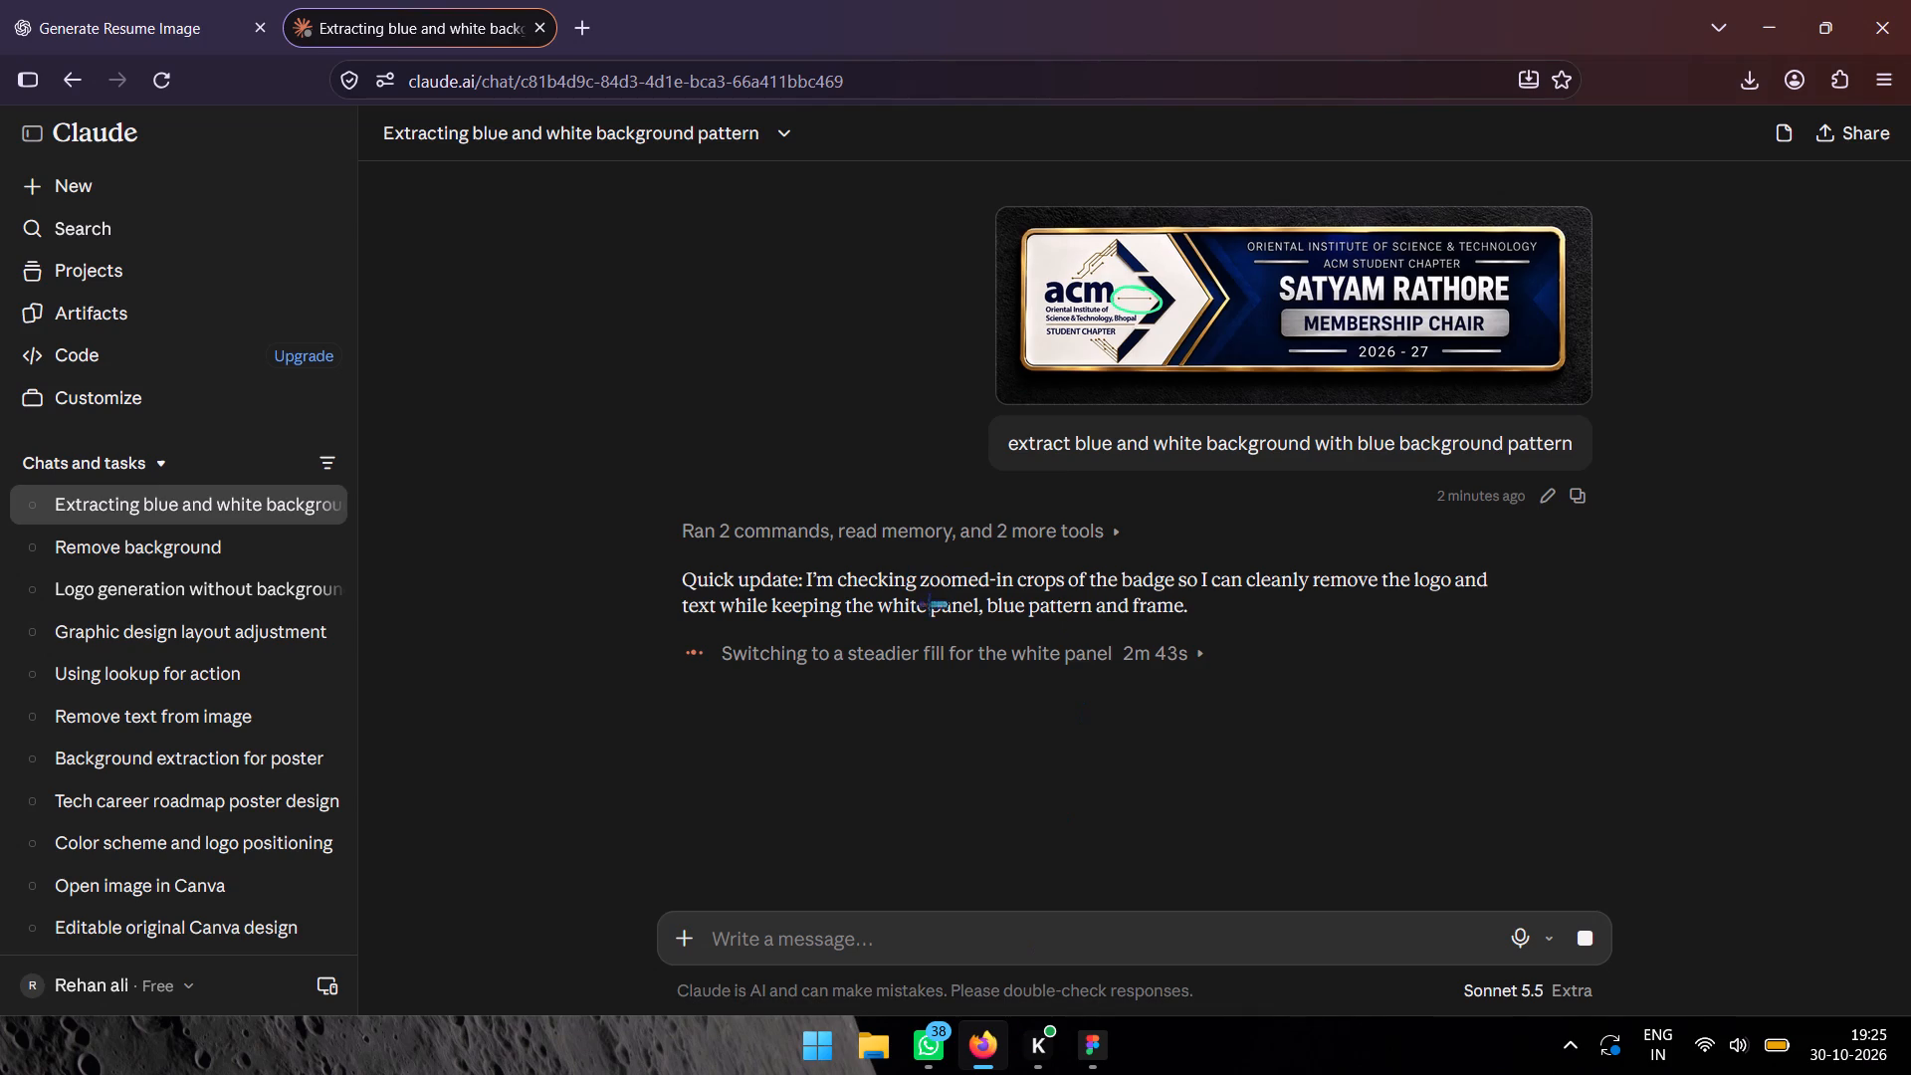
click(1097, 1048)
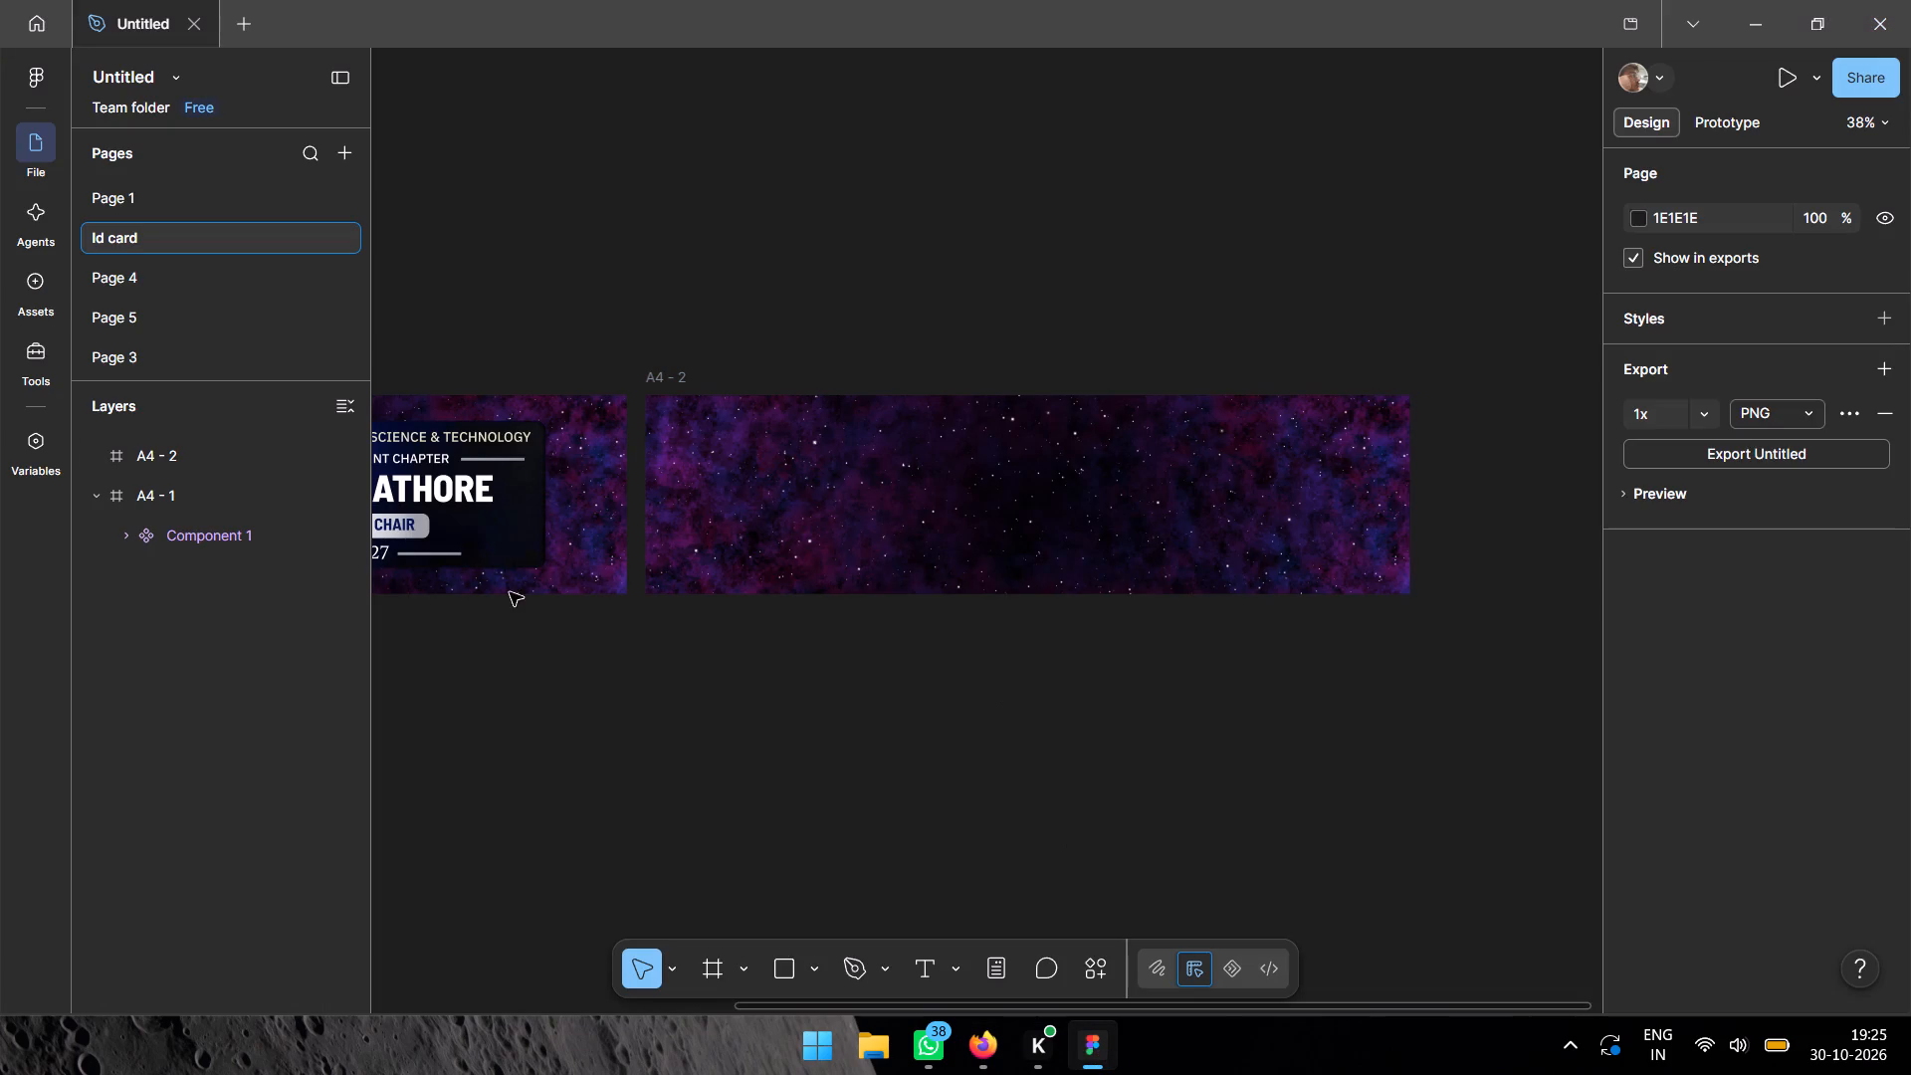
Group all layers of Component 1 in the A4 - 1 frame, from the 2026 - 27 text through Line 1, leaving out clean_full 1.
scroll(617, 739, up, 2)
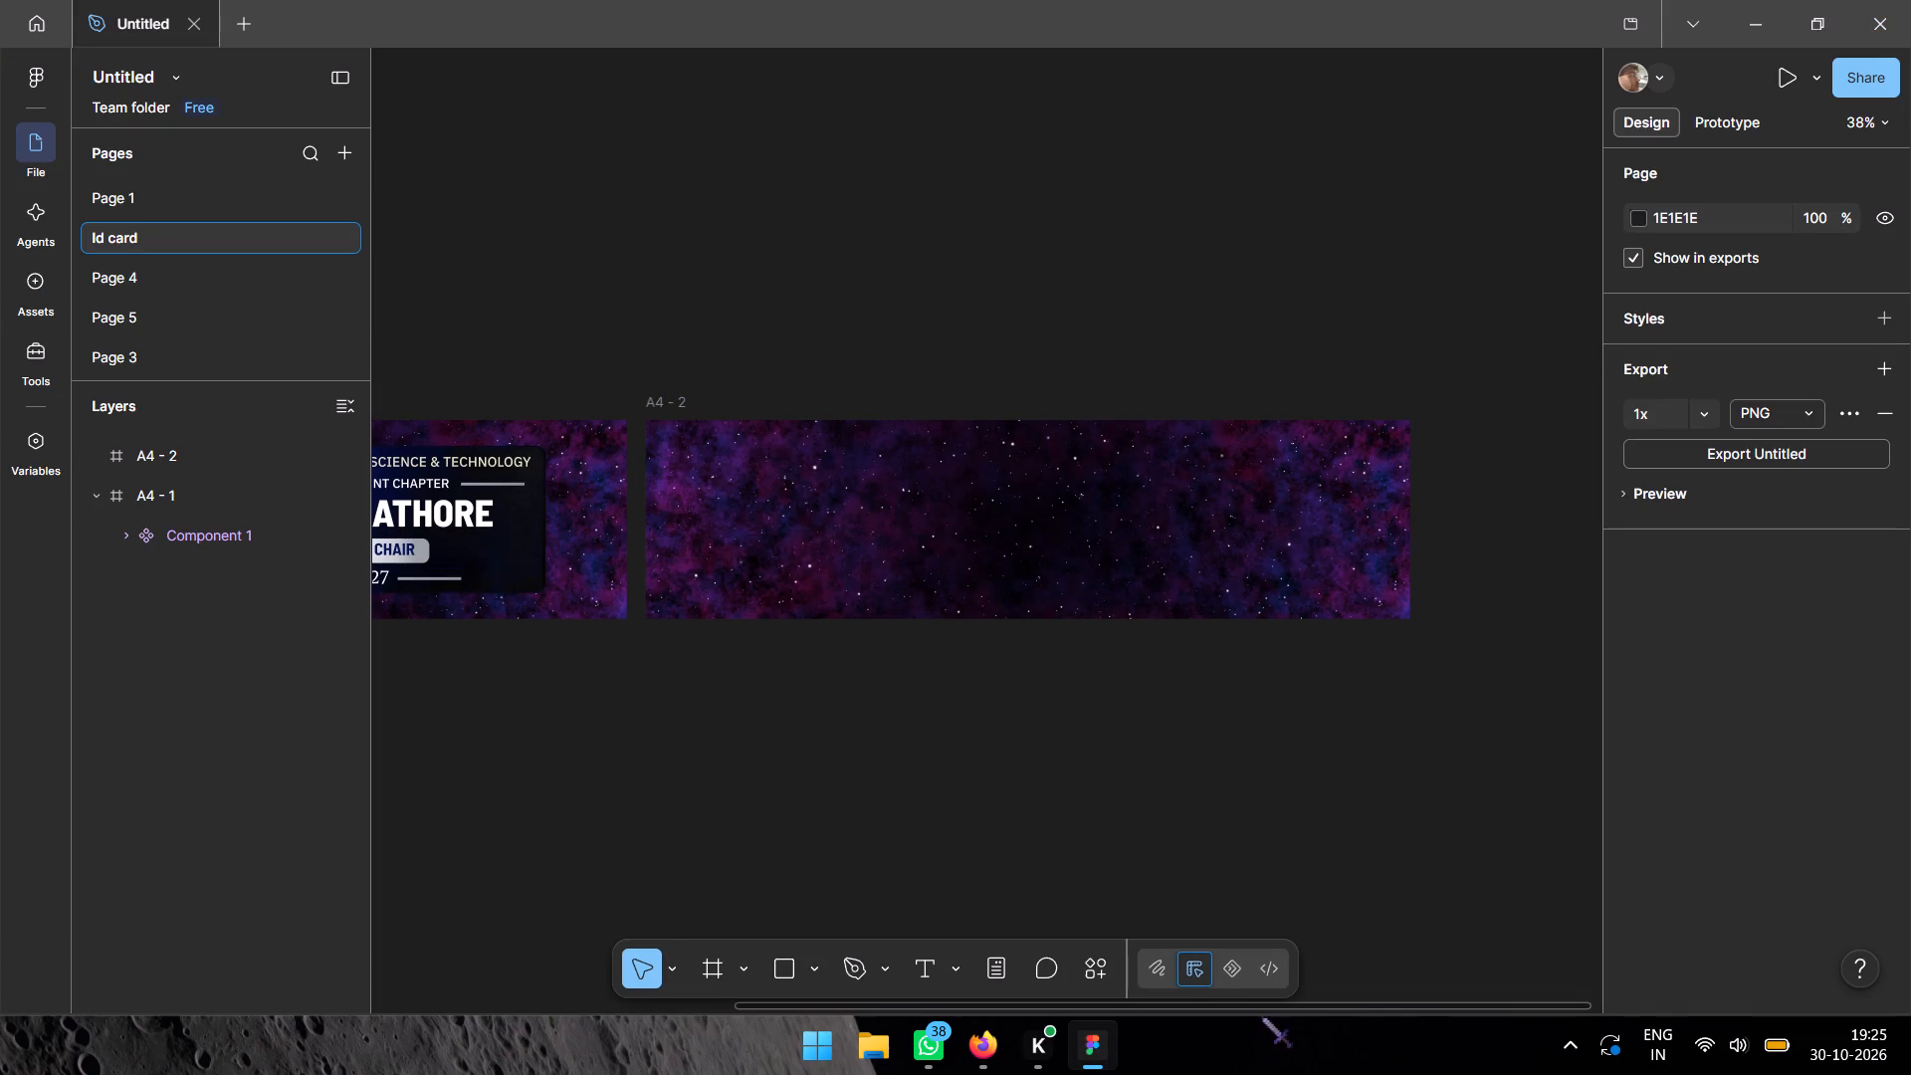
drag(1272, 1009, 776, 998)
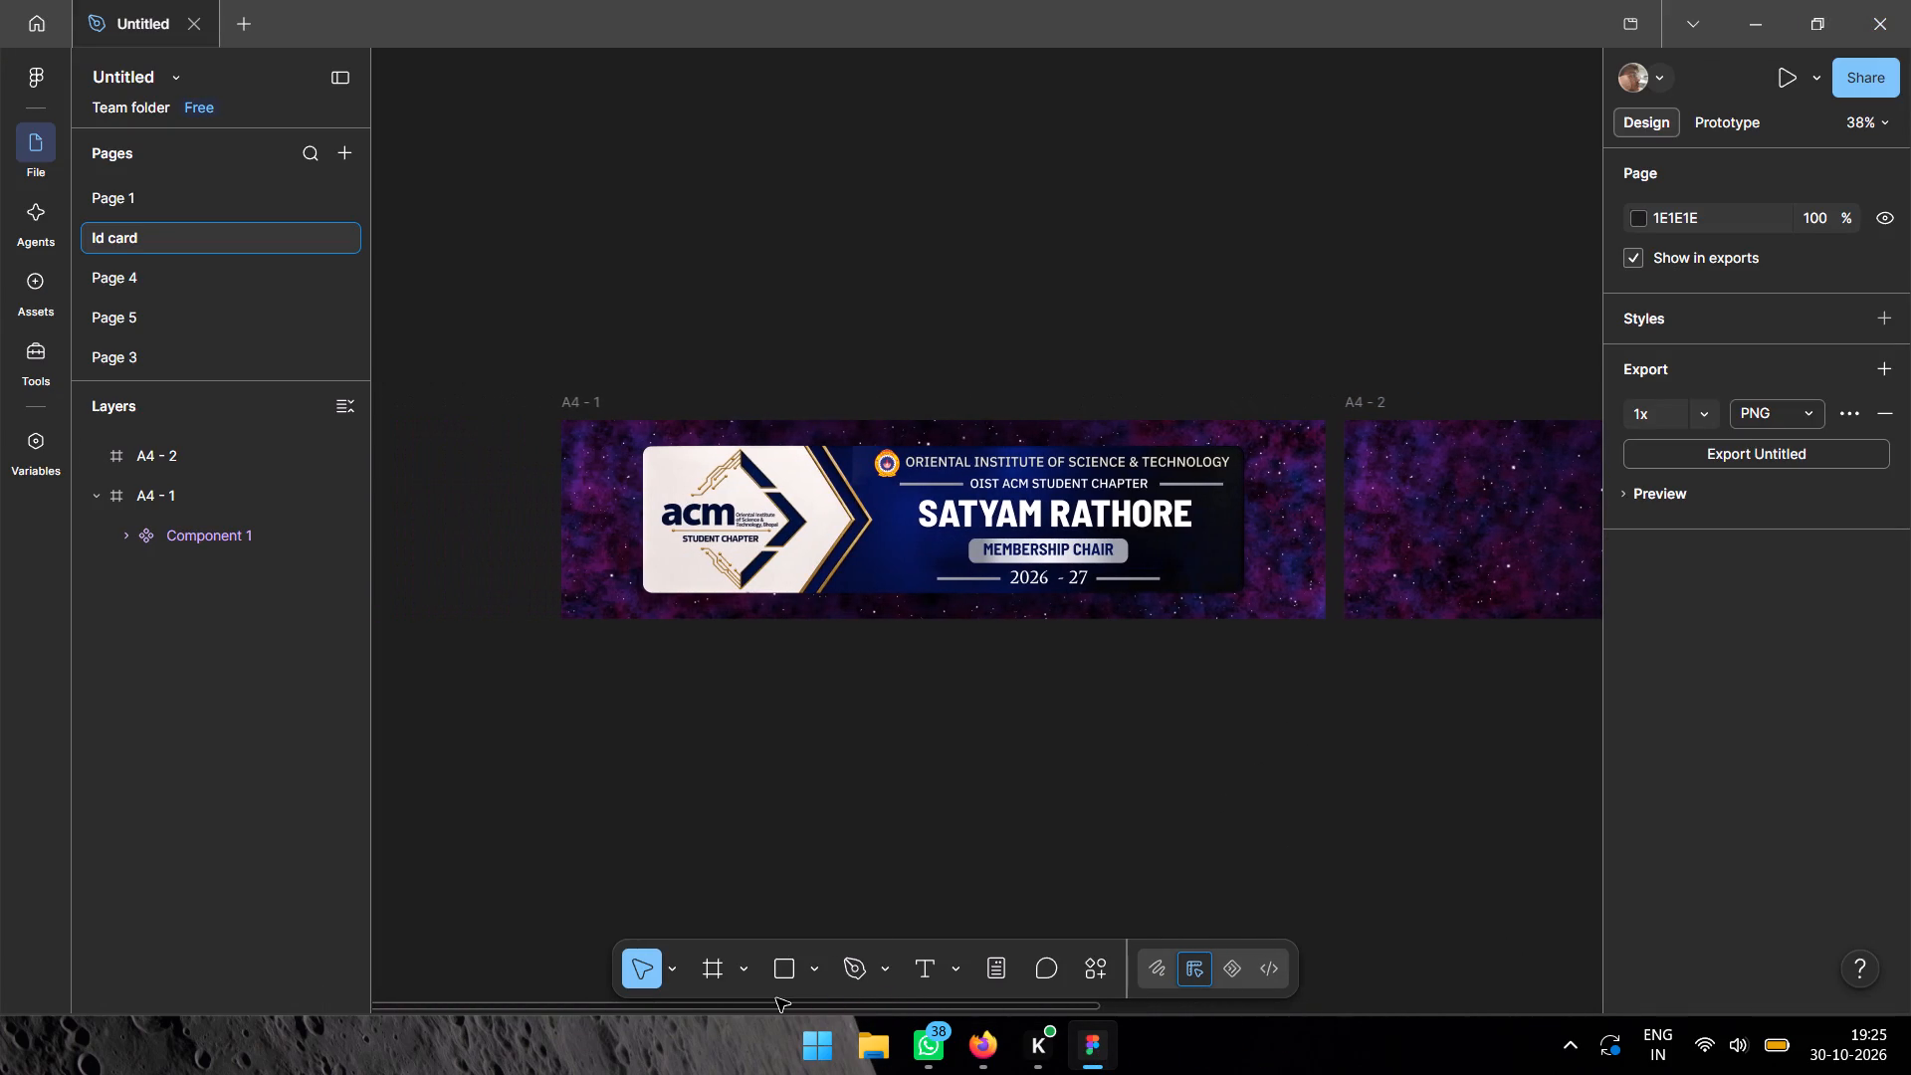
drag(776, 998, 746, 999)
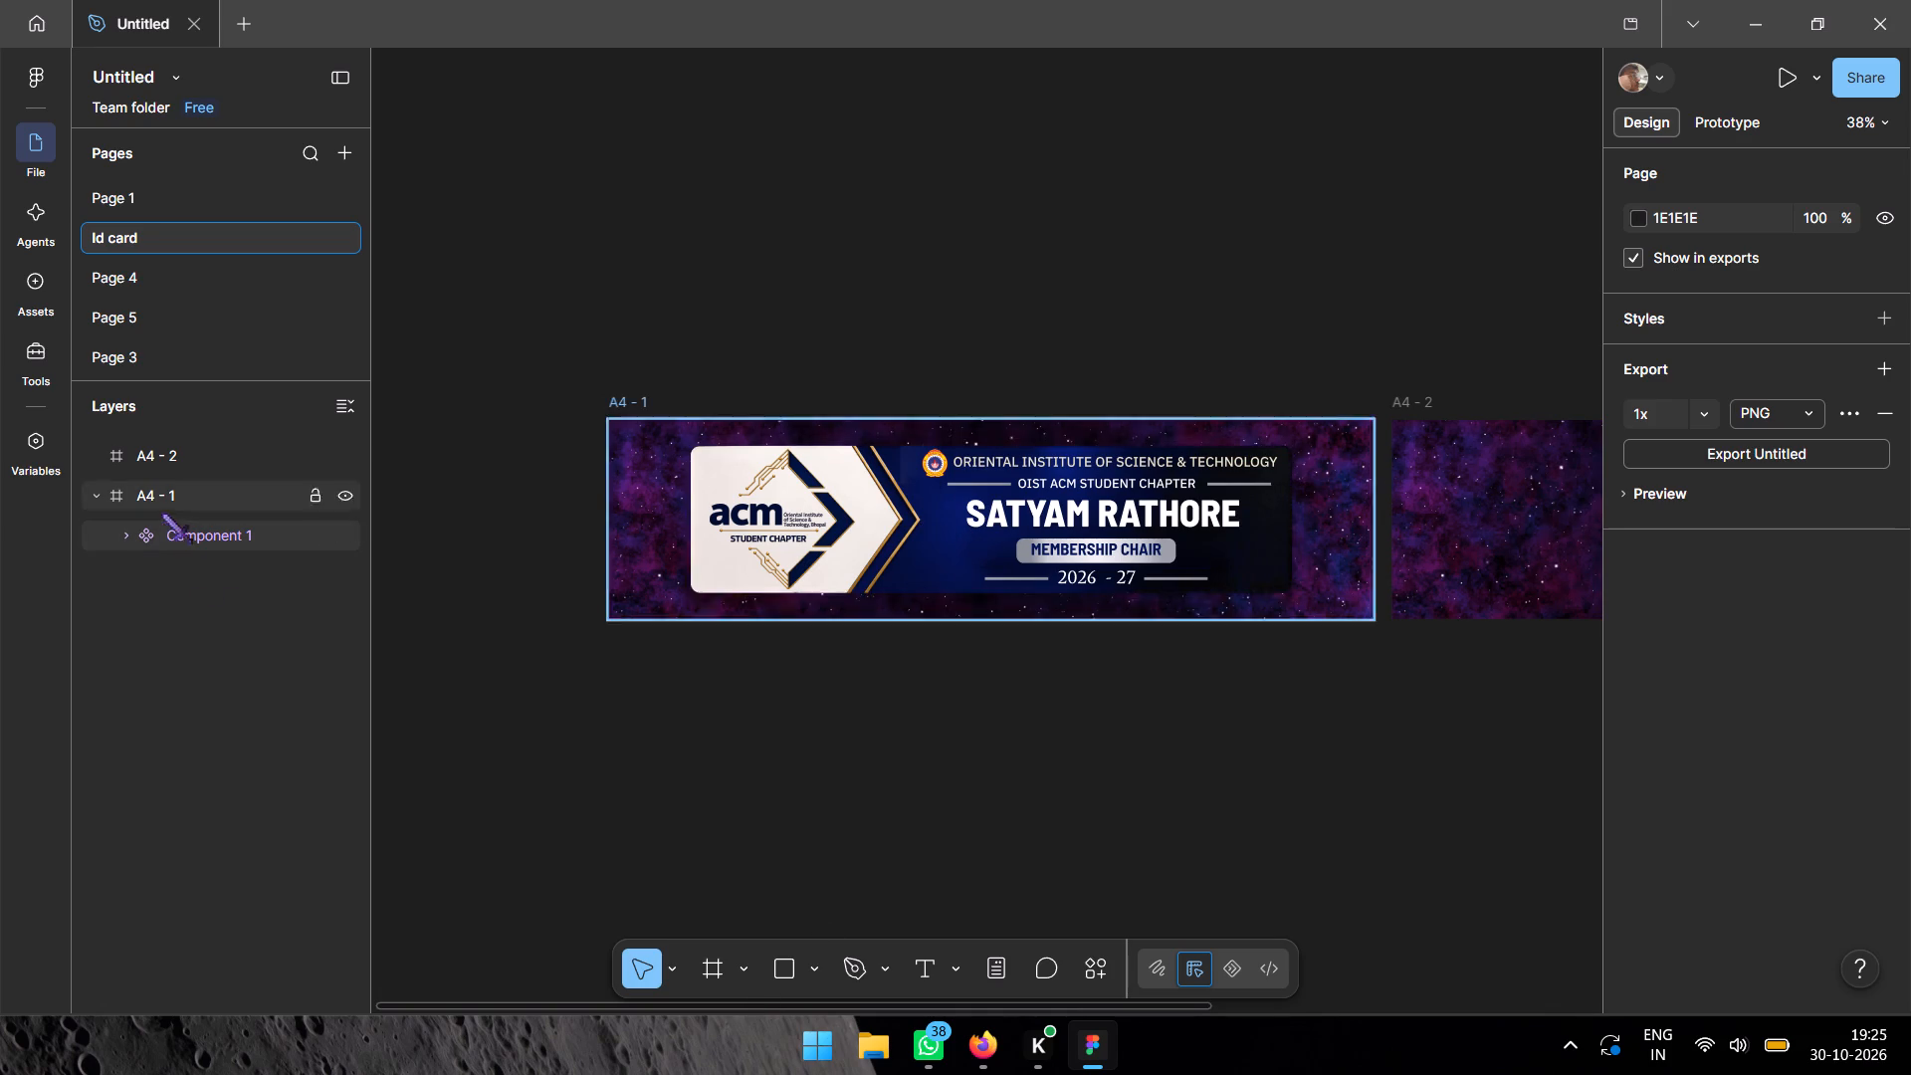
click(122, 523)
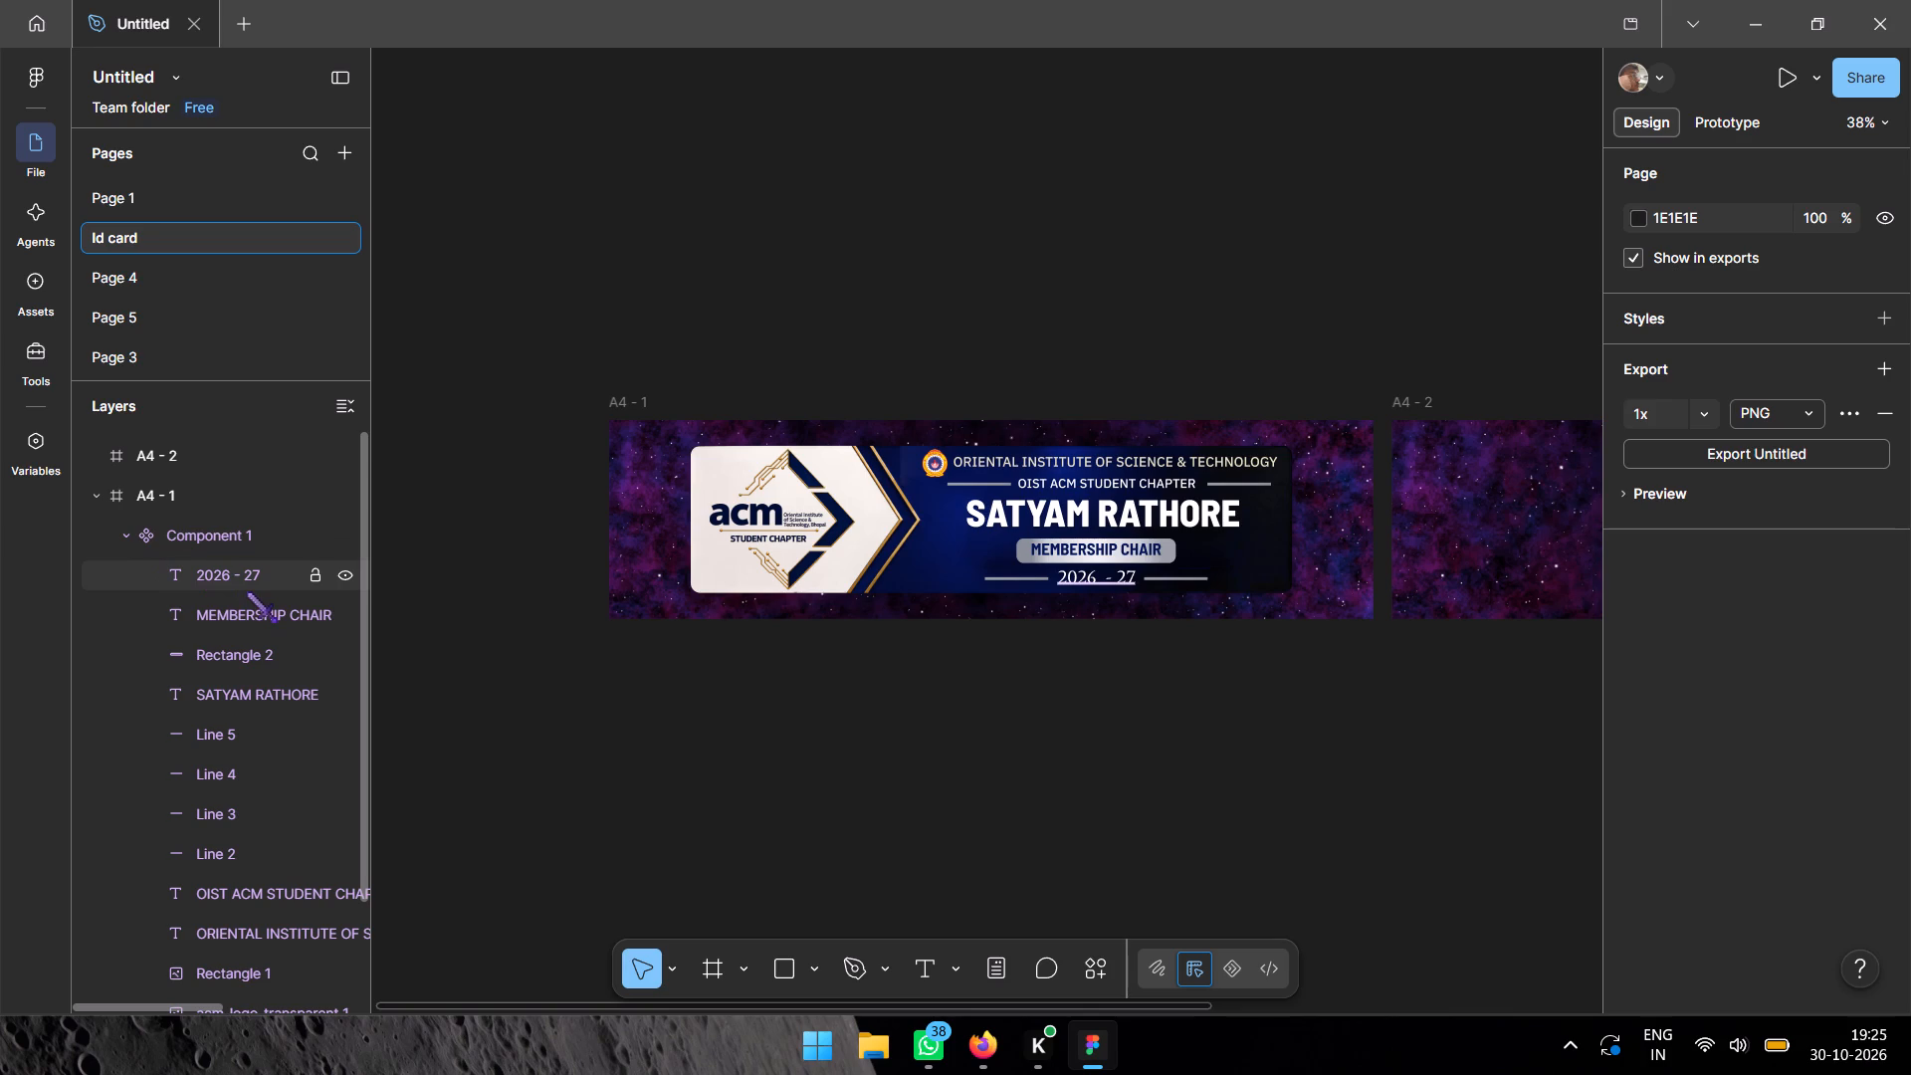
scroll(246, 591, down, 1)
scroll(246, 583, up, 1)
click(234, 577)
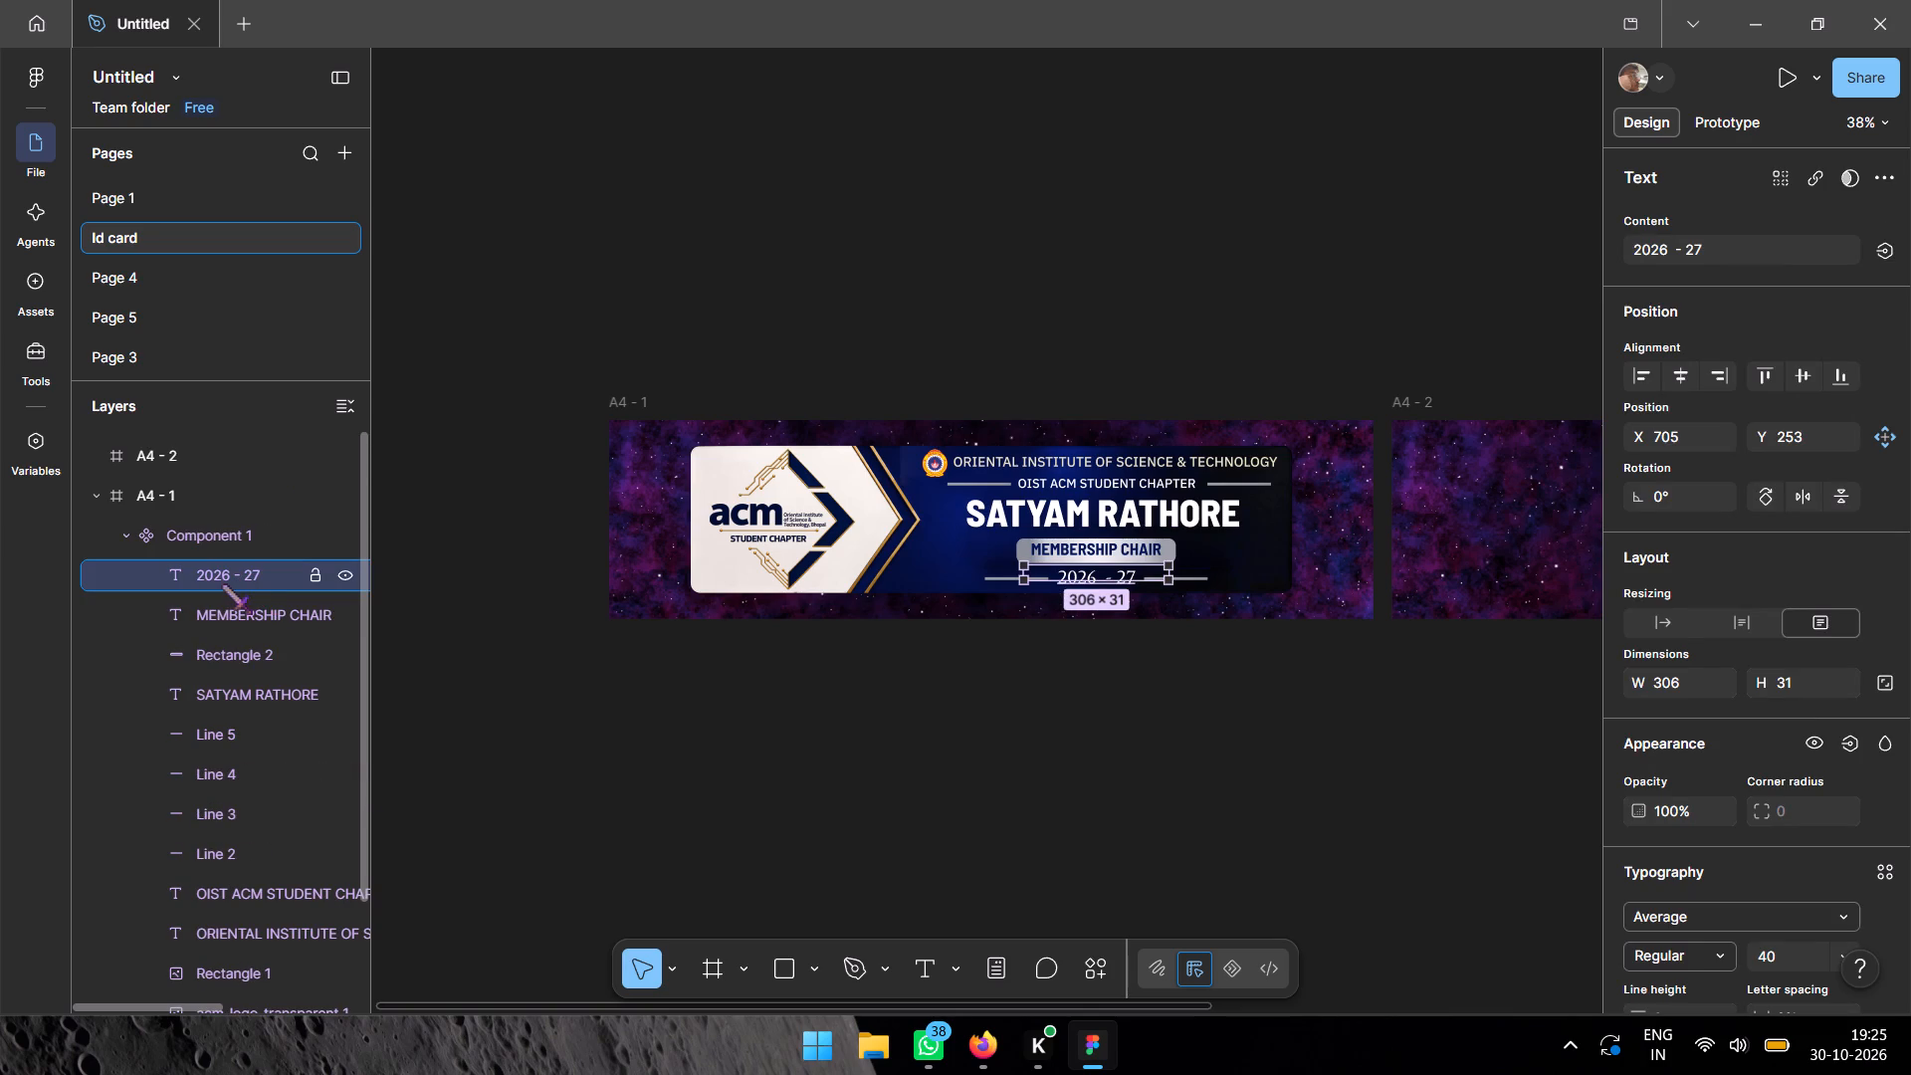
ctrl+shift+scroll(218, 609, down, 4)
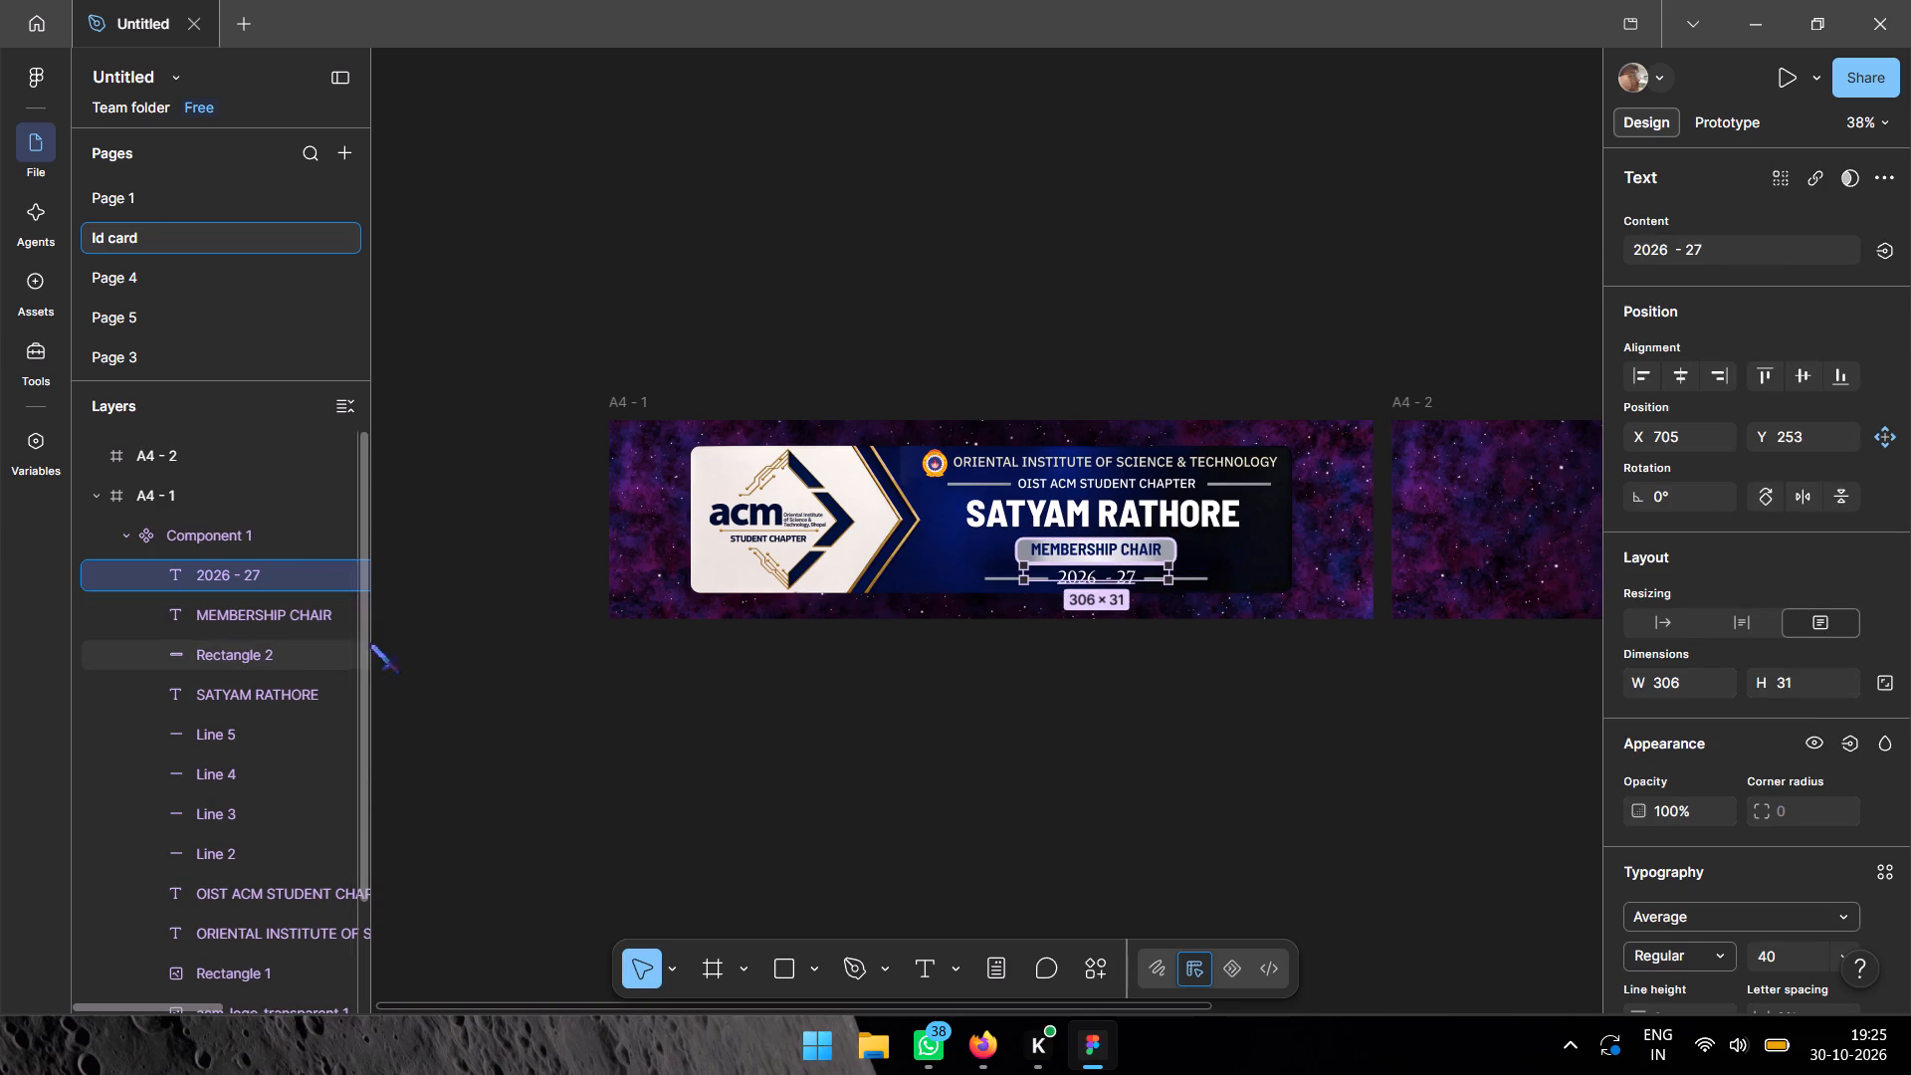
ctrl+shift+drag(362, 649, 385, 834)
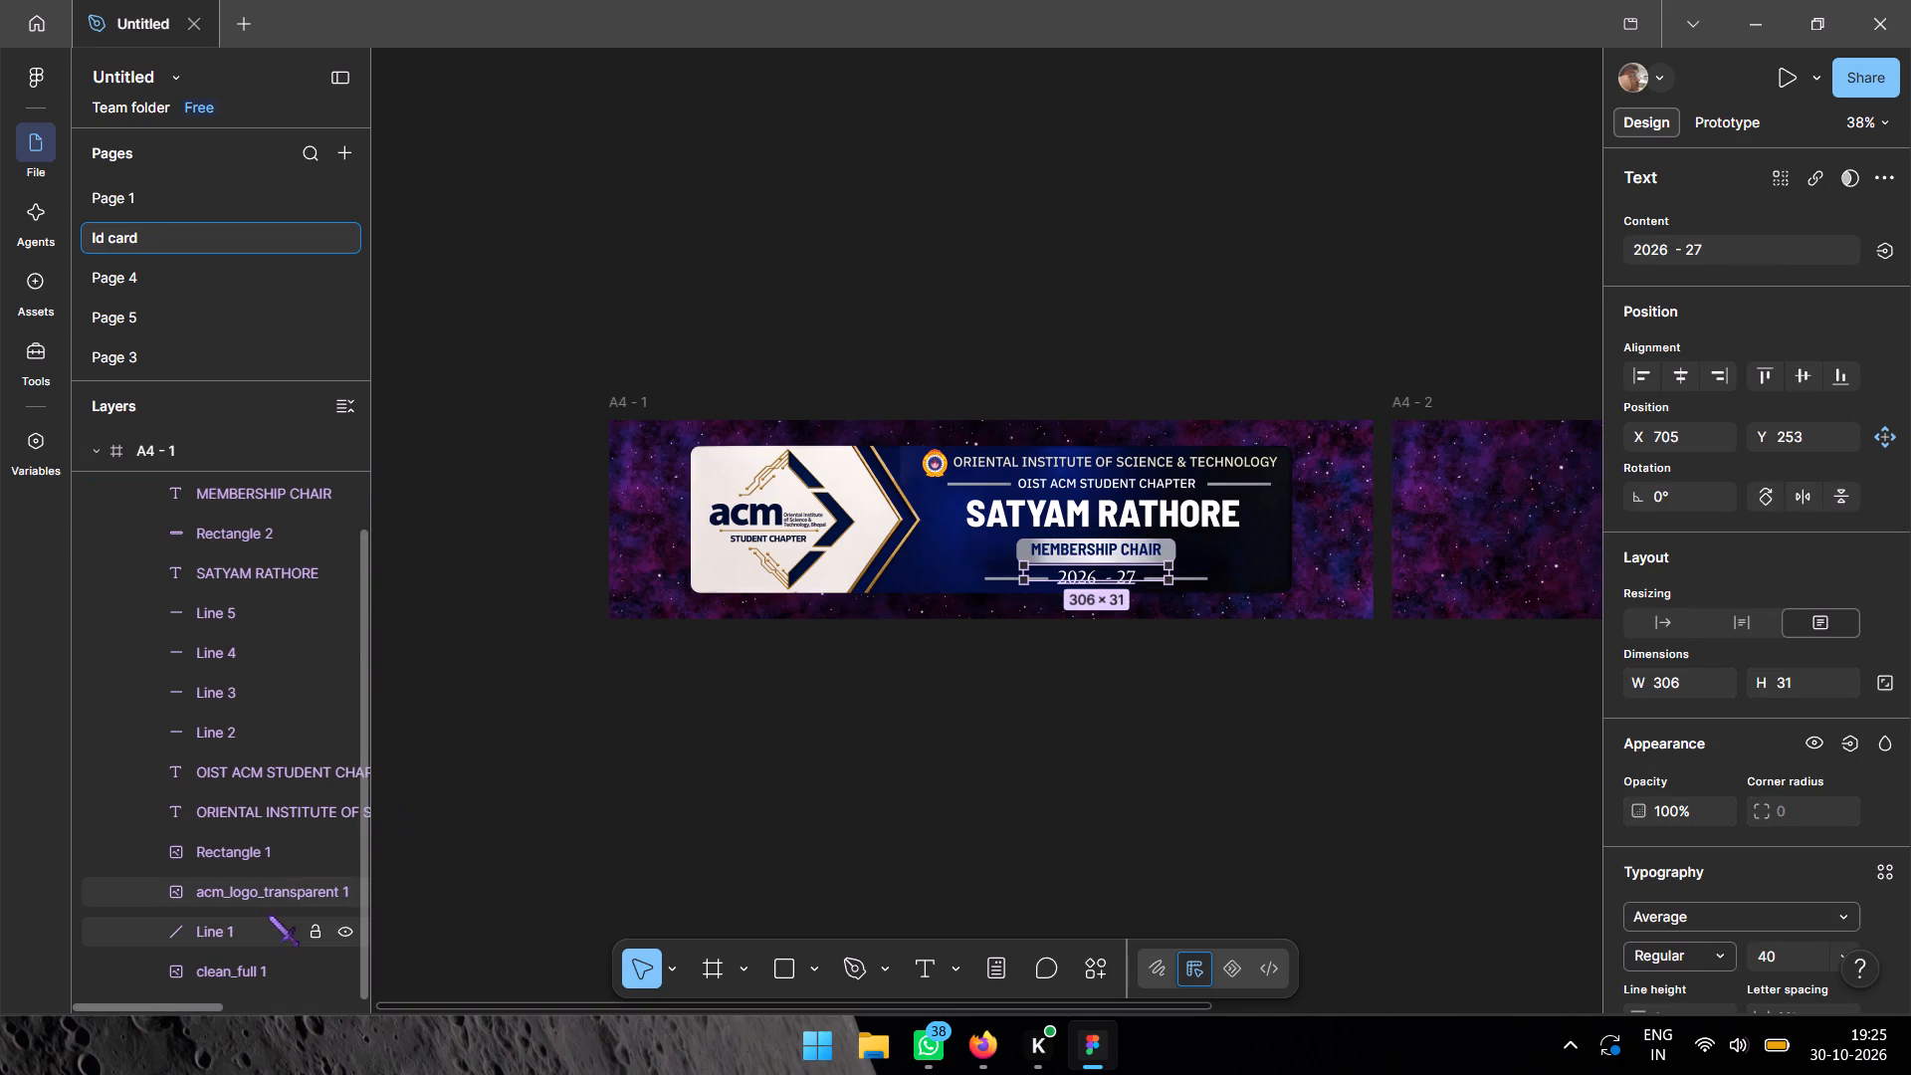
ctrl+shift+click(268, 915)
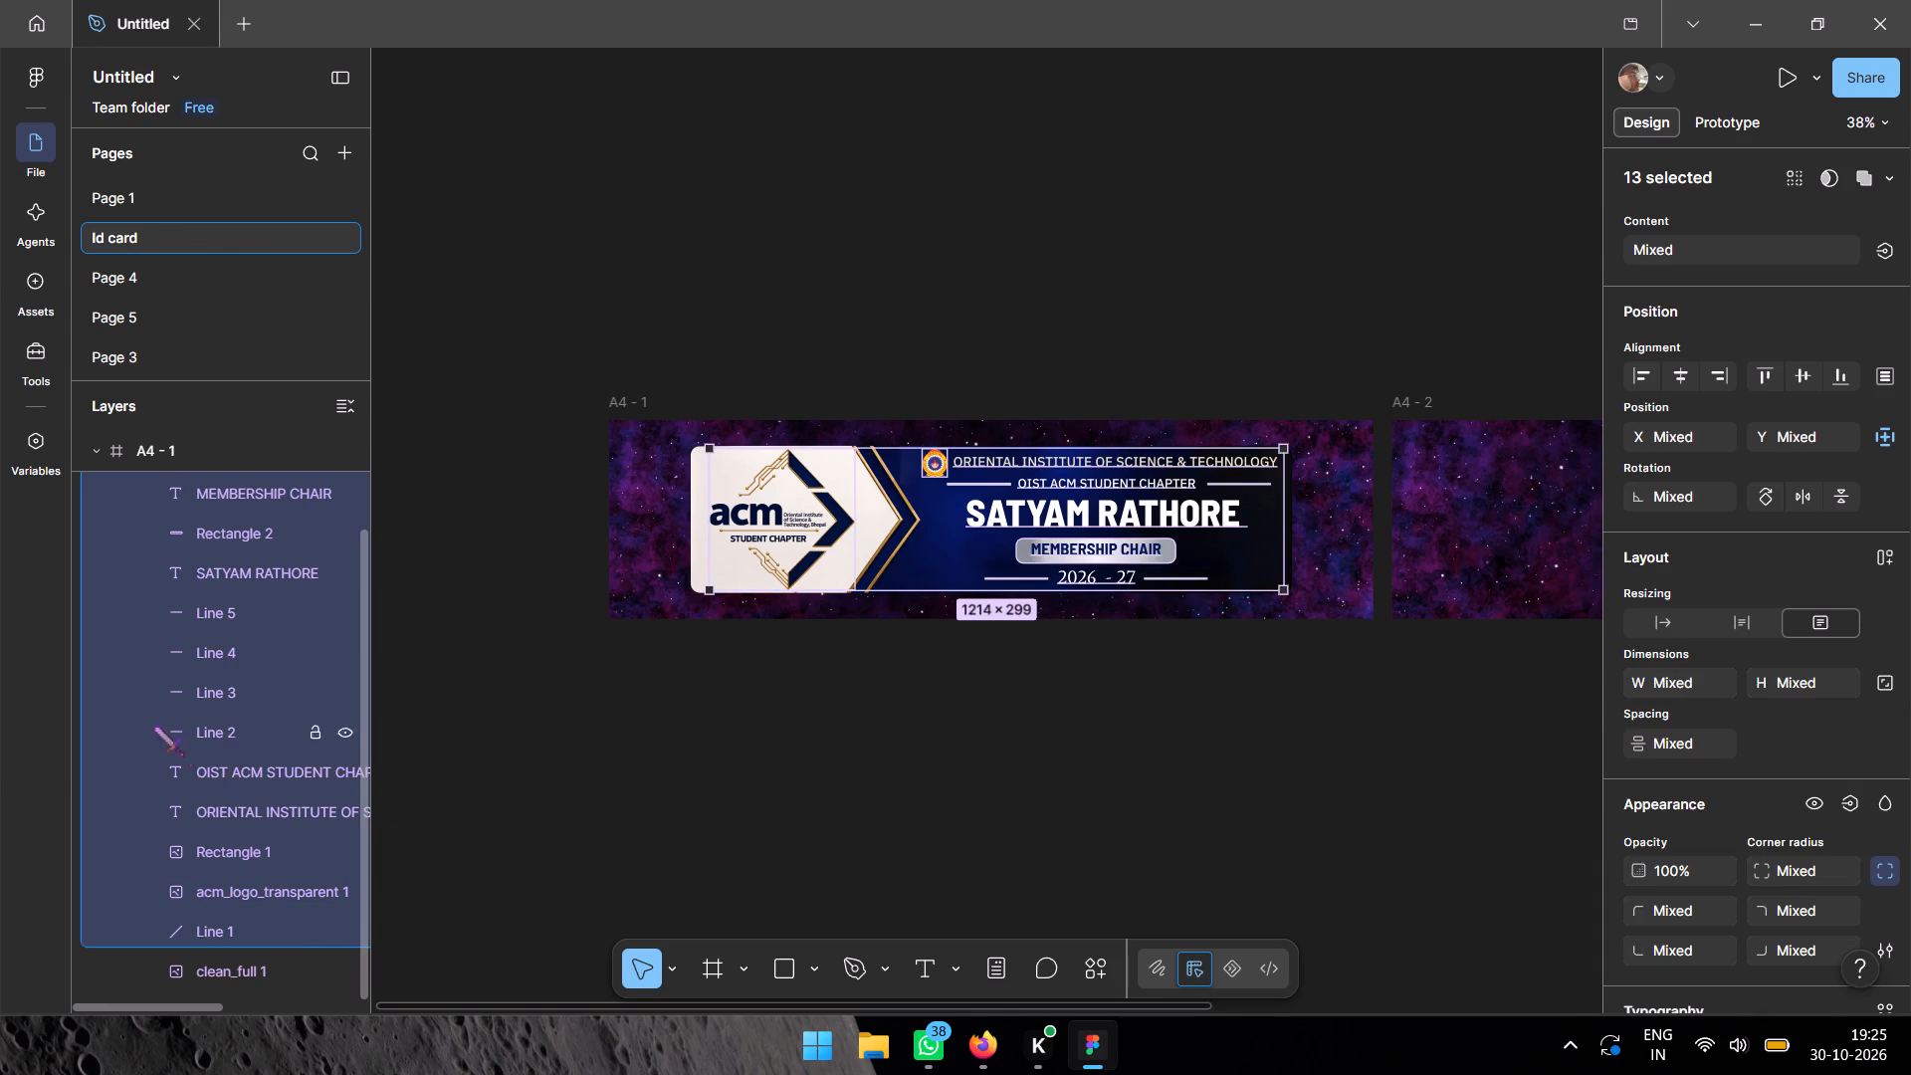
right_click(136, 692)
click(269, 434)
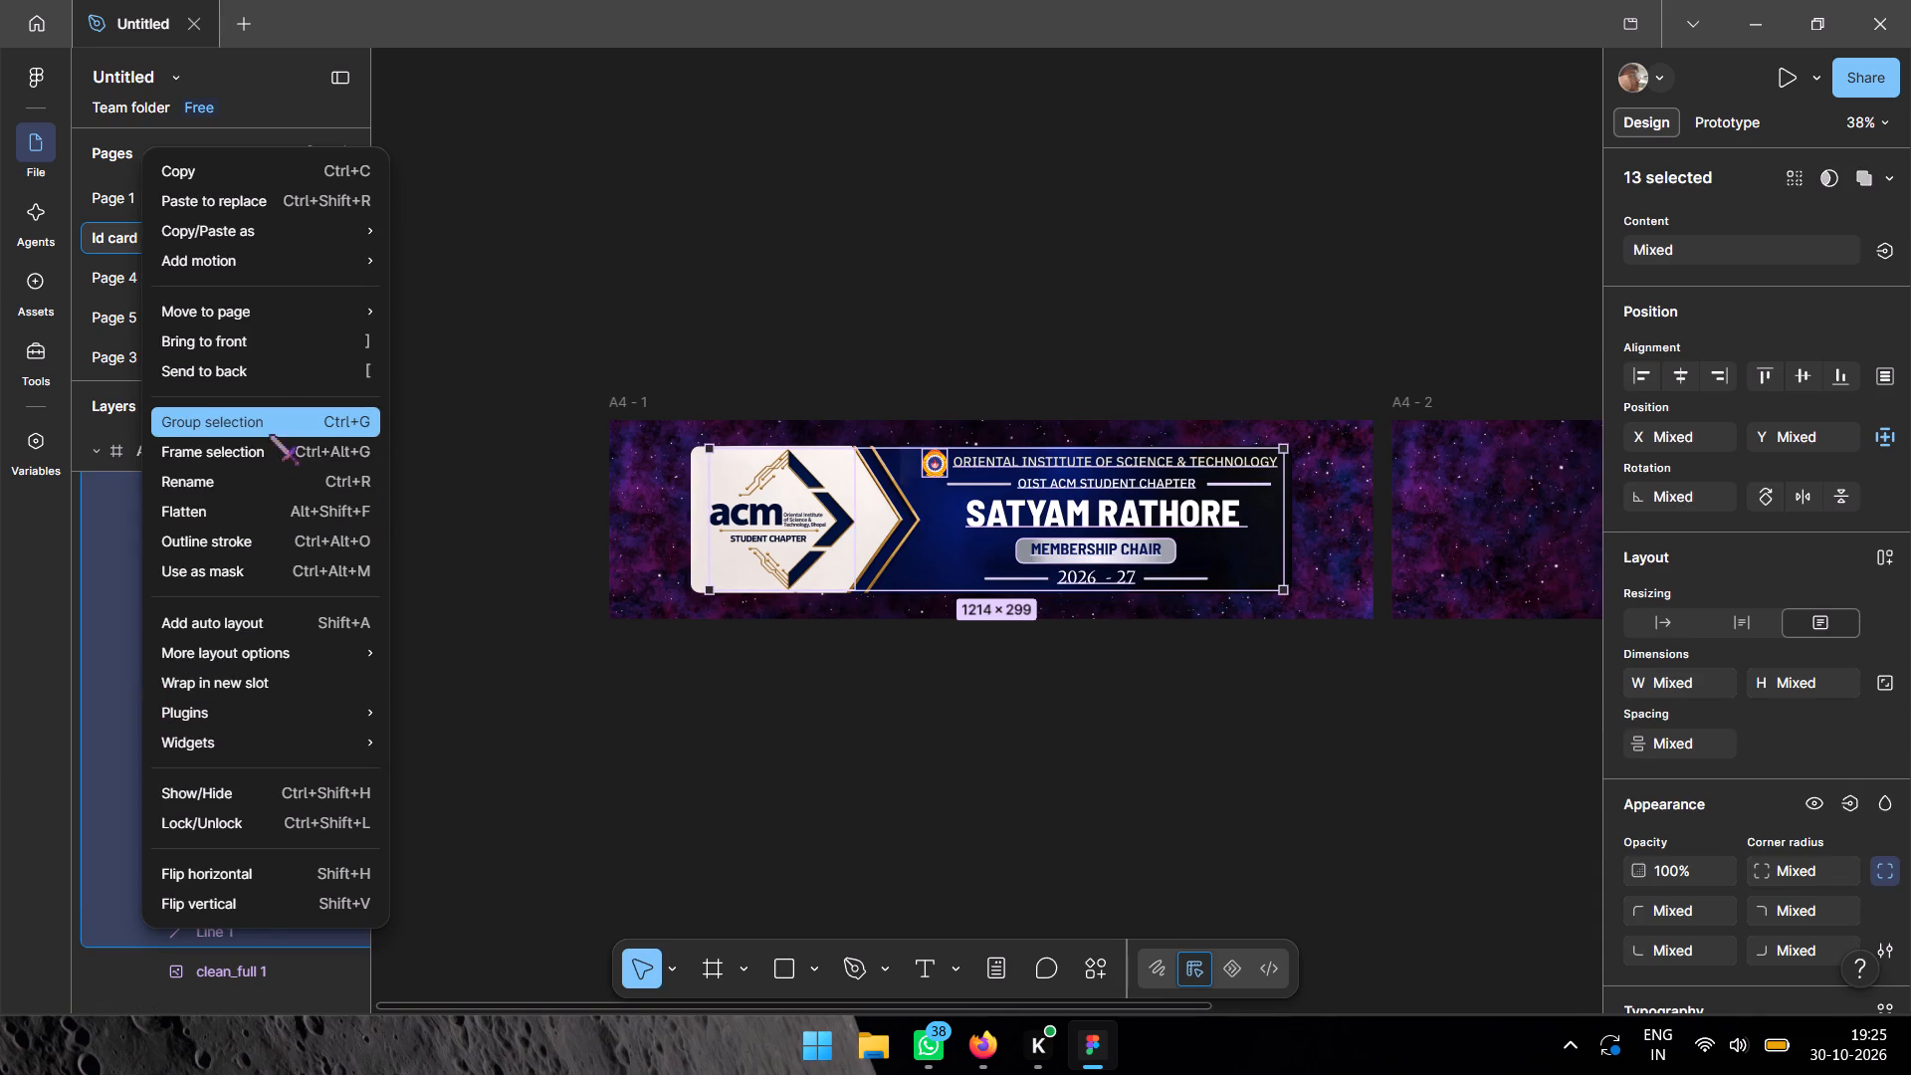
click(603, 753)
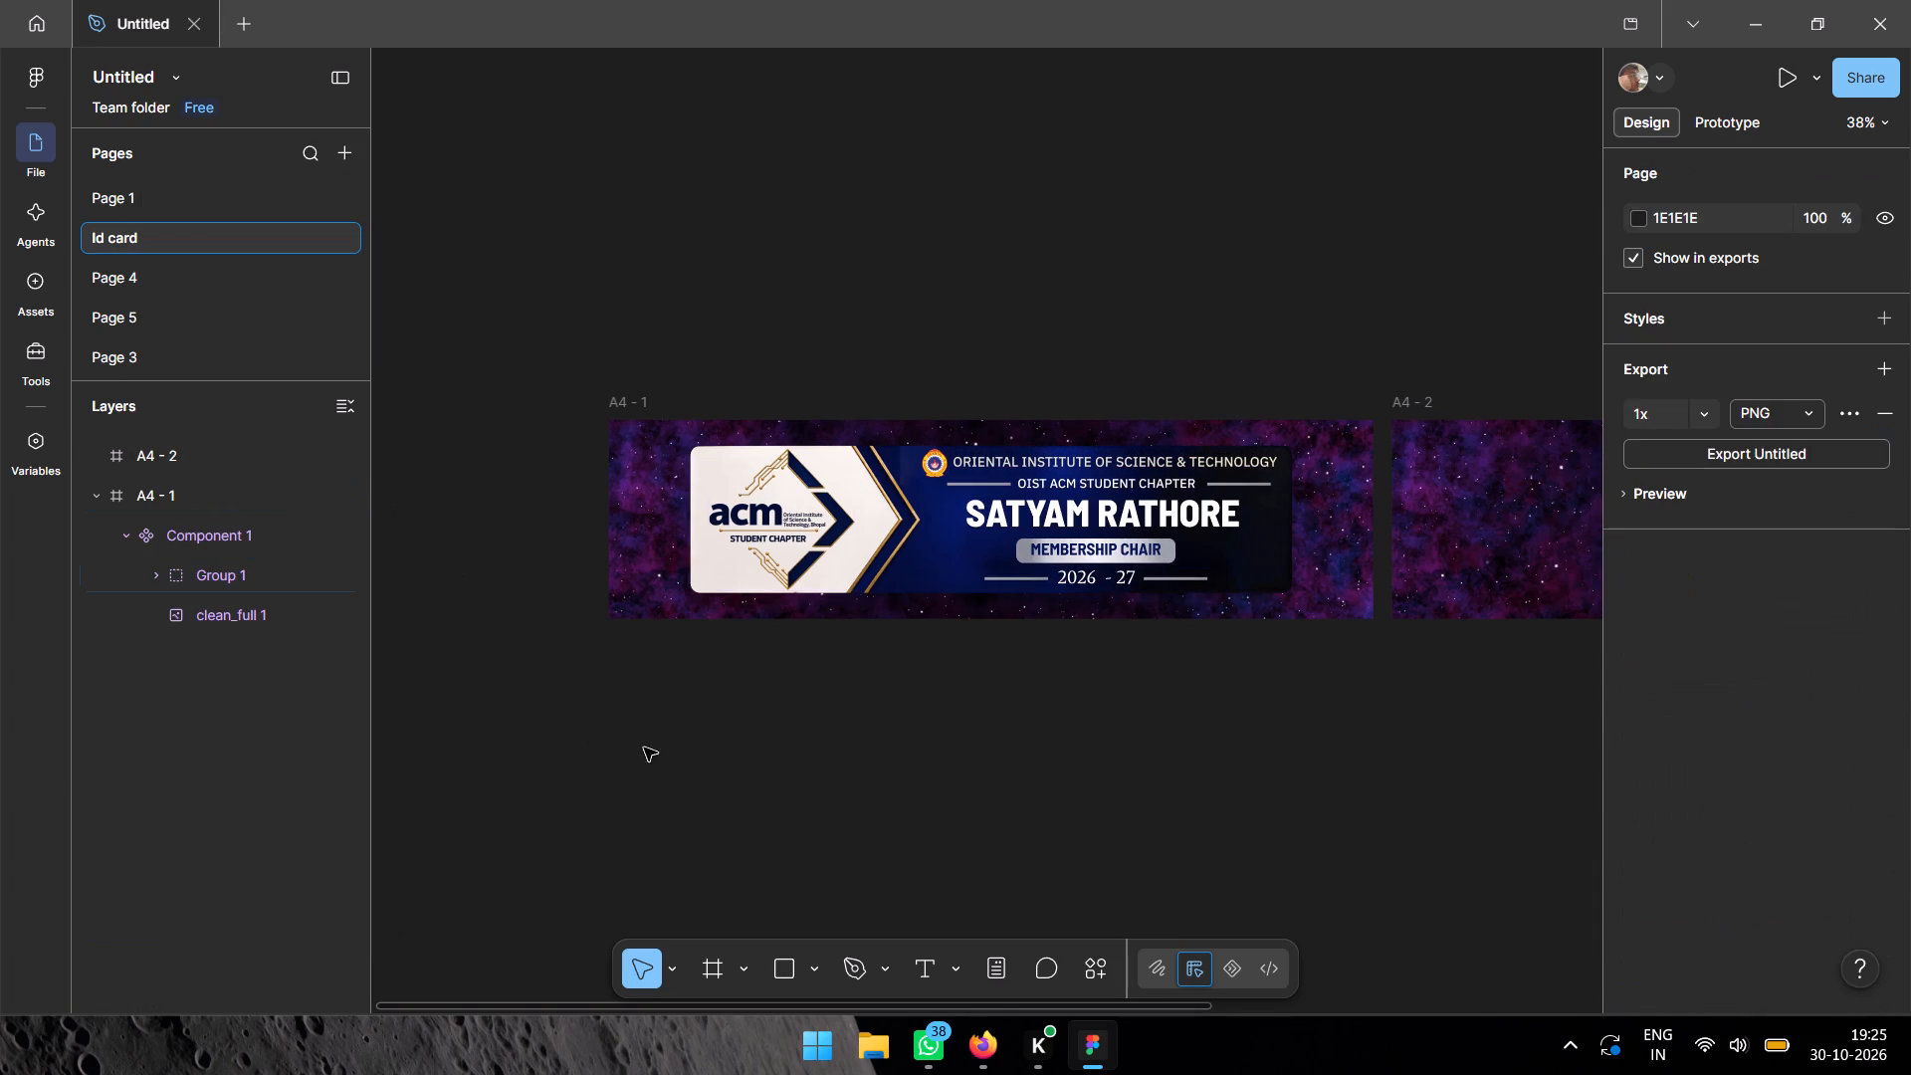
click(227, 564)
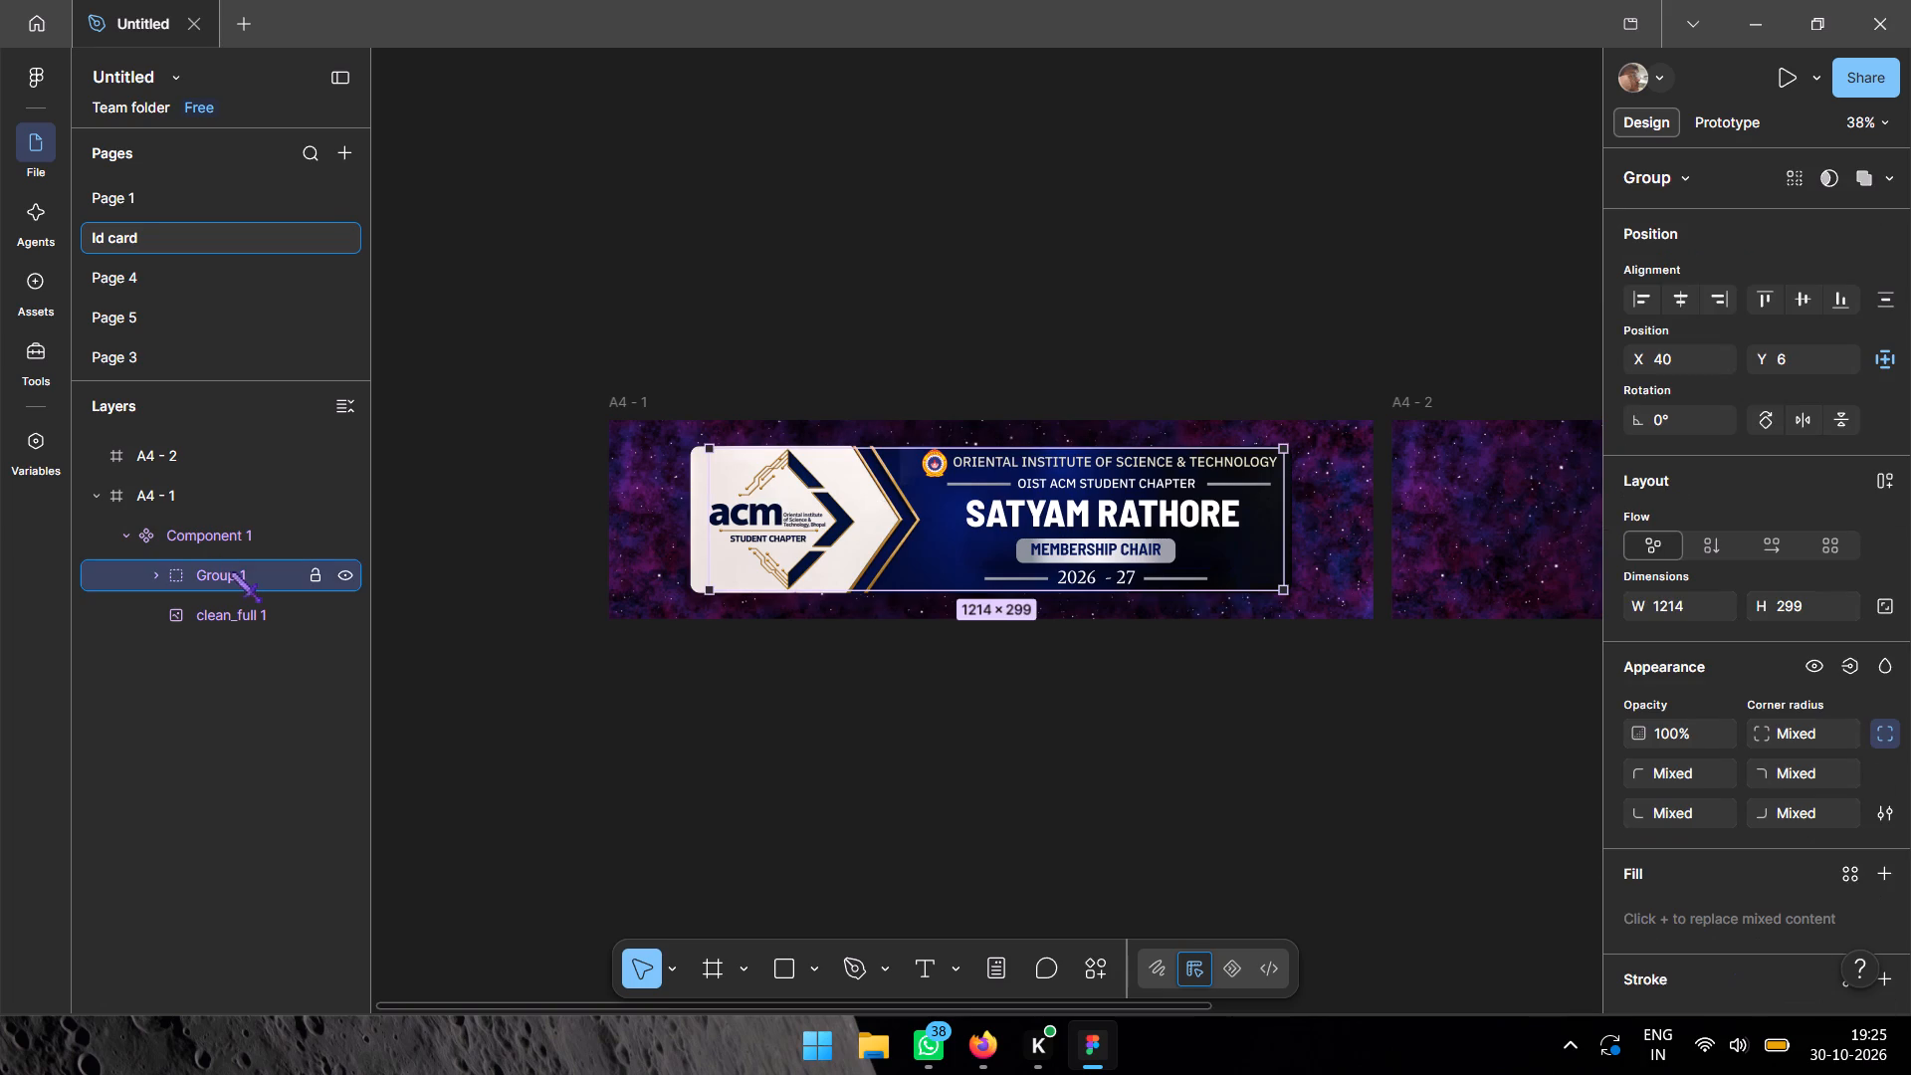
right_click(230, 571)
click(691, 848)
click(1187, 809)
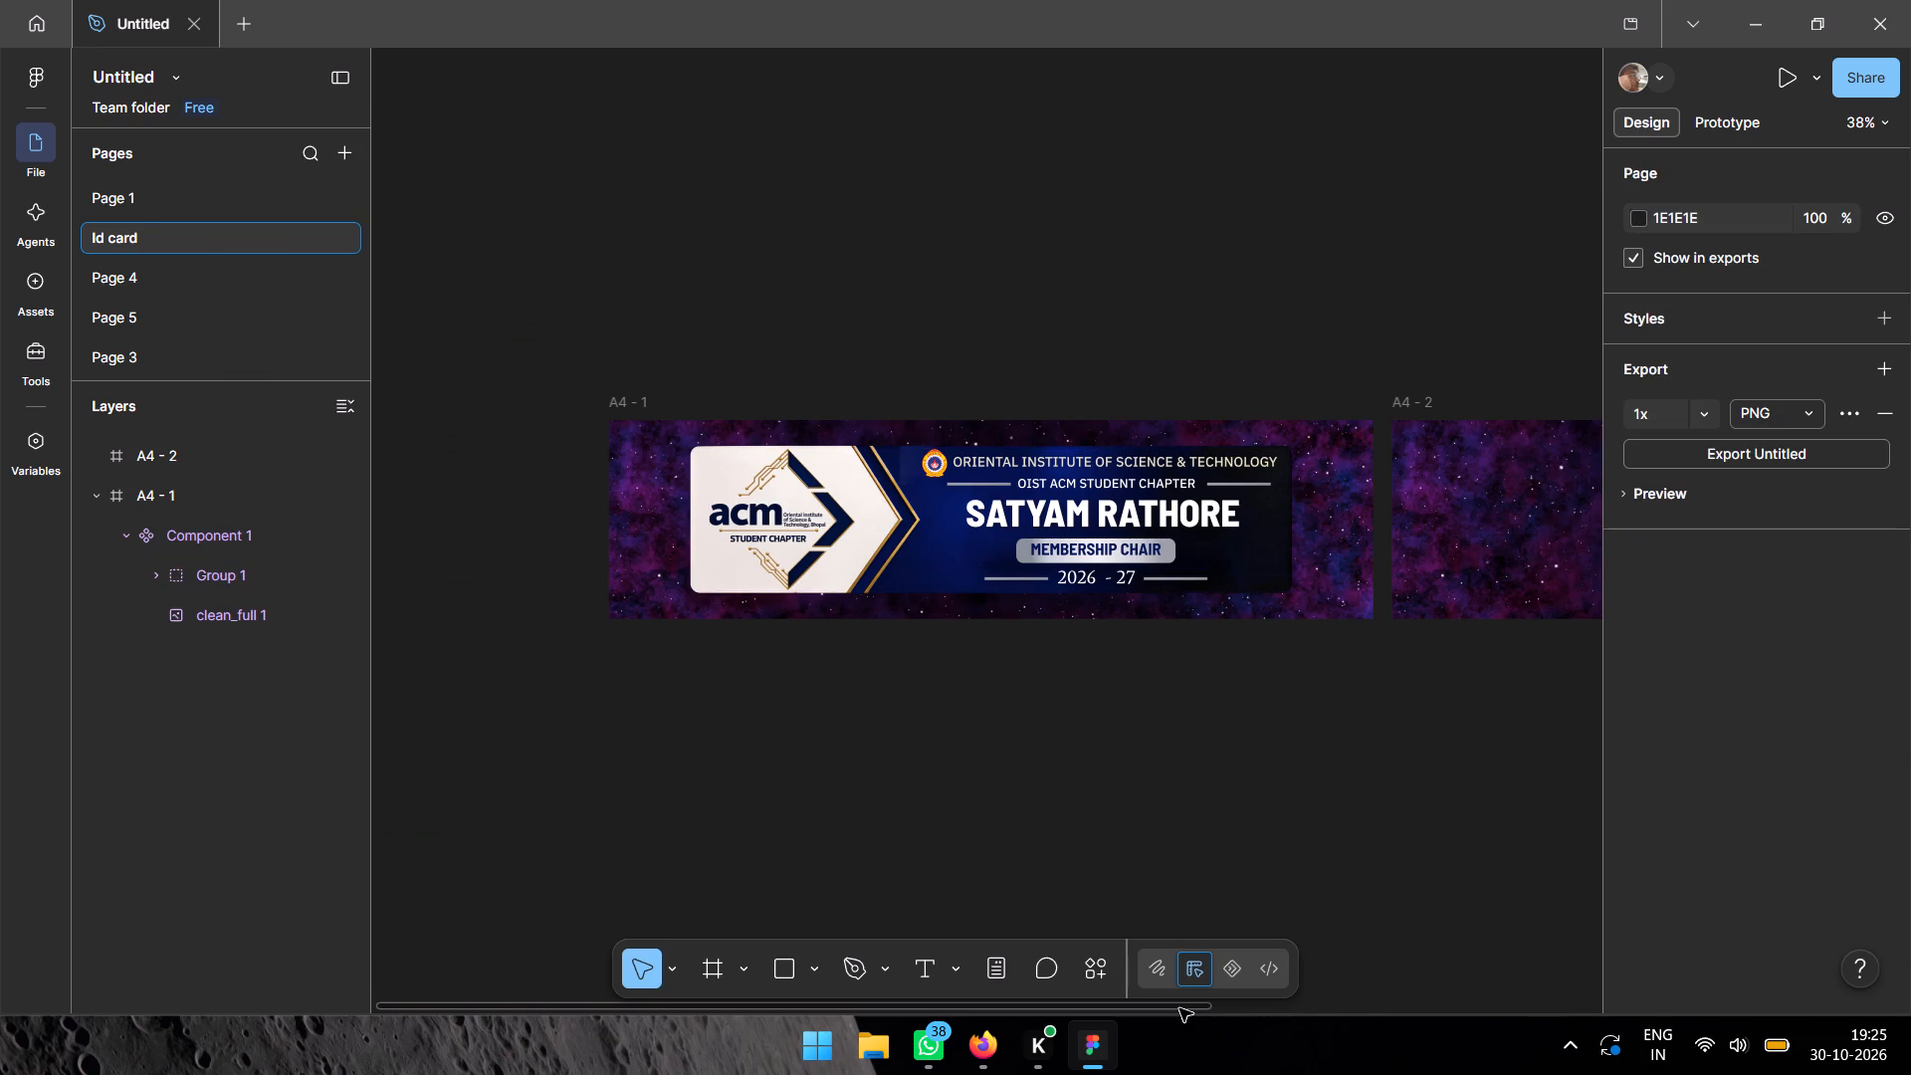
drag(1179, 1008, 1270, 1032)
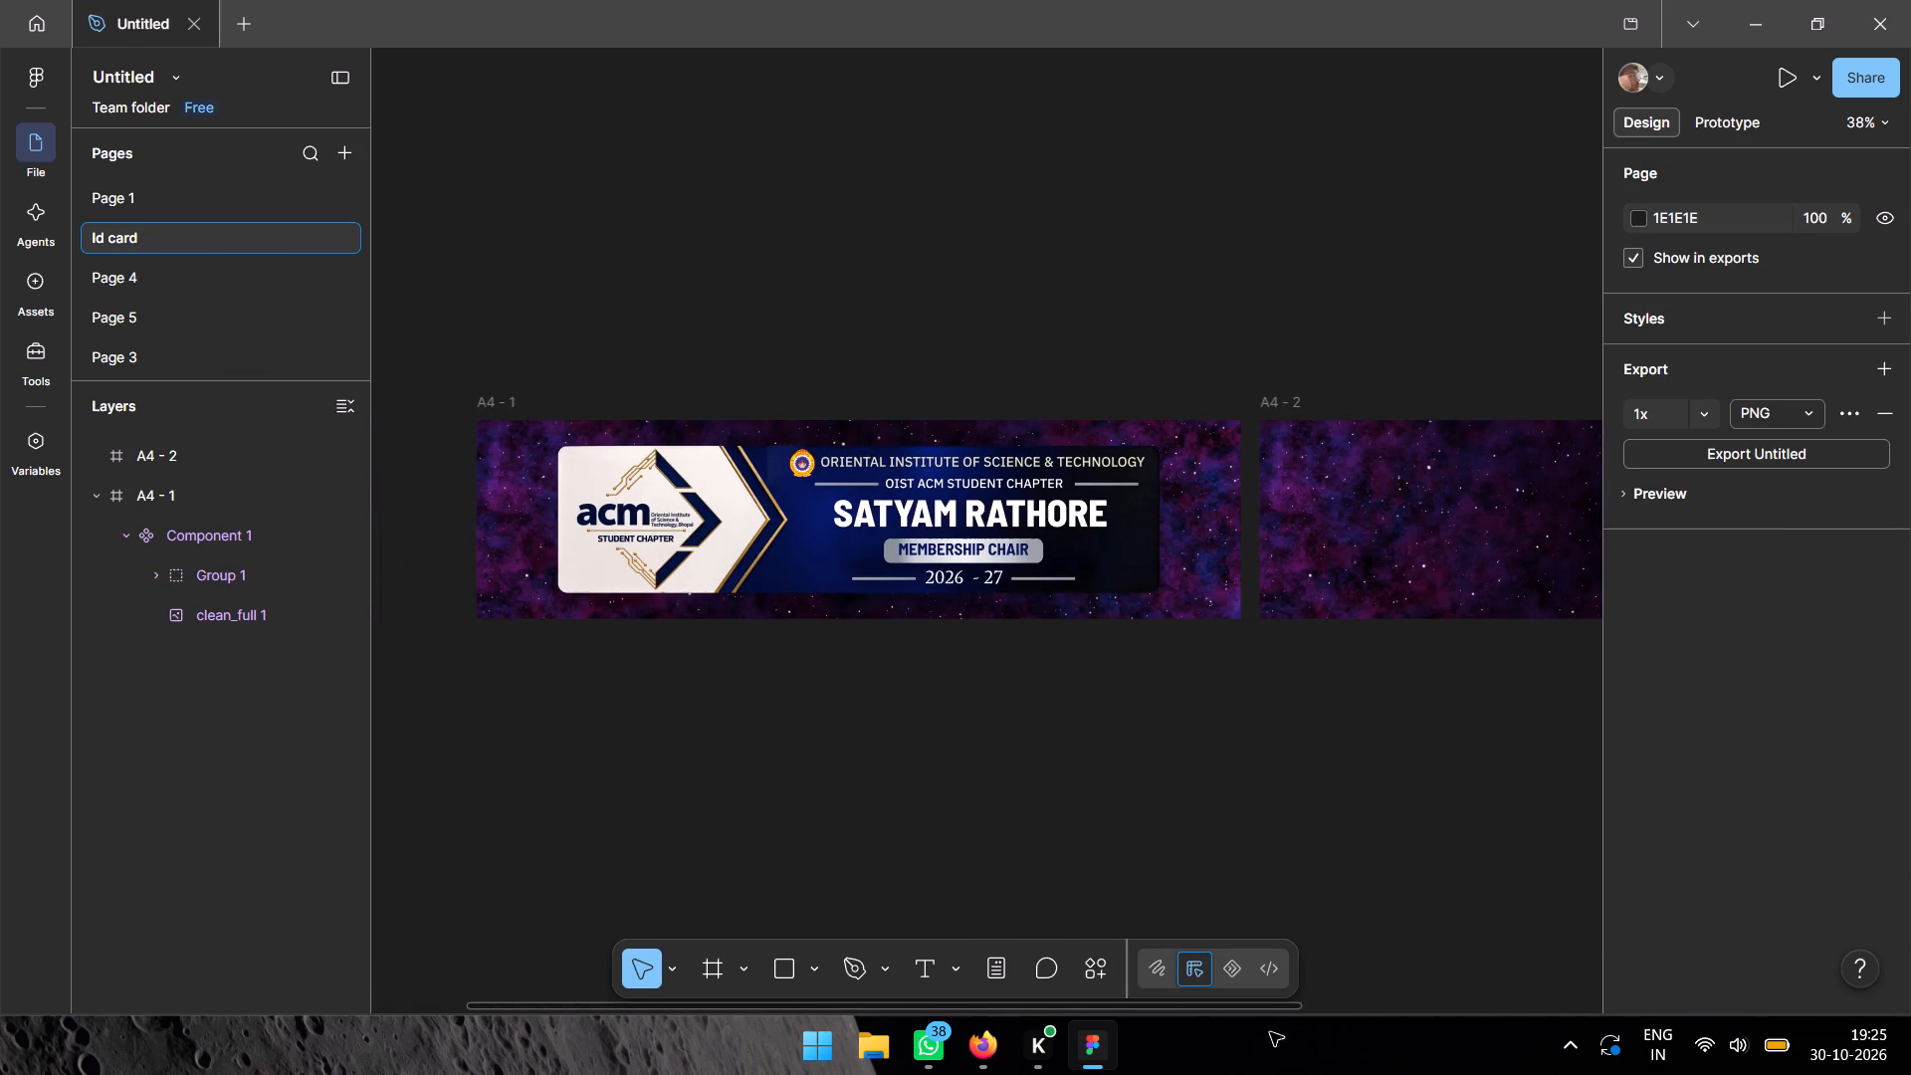
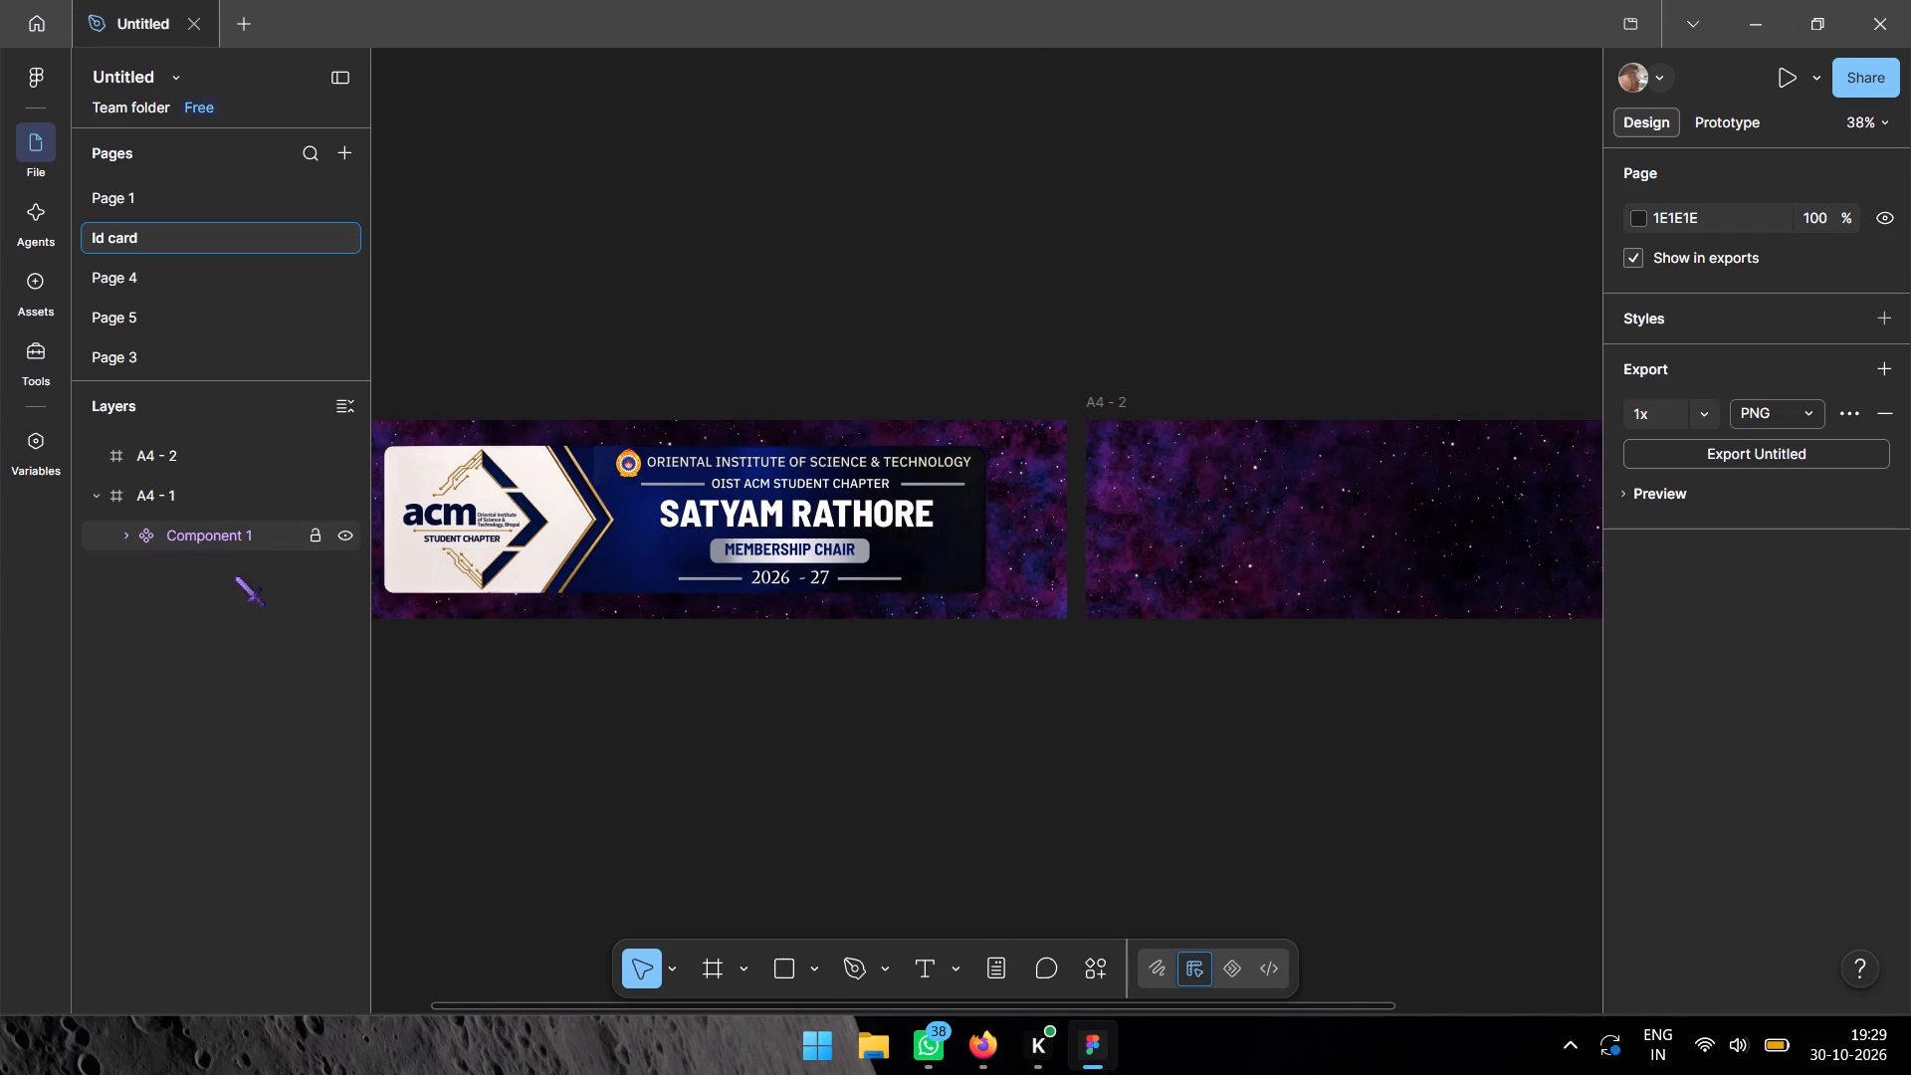
click(219, 524)
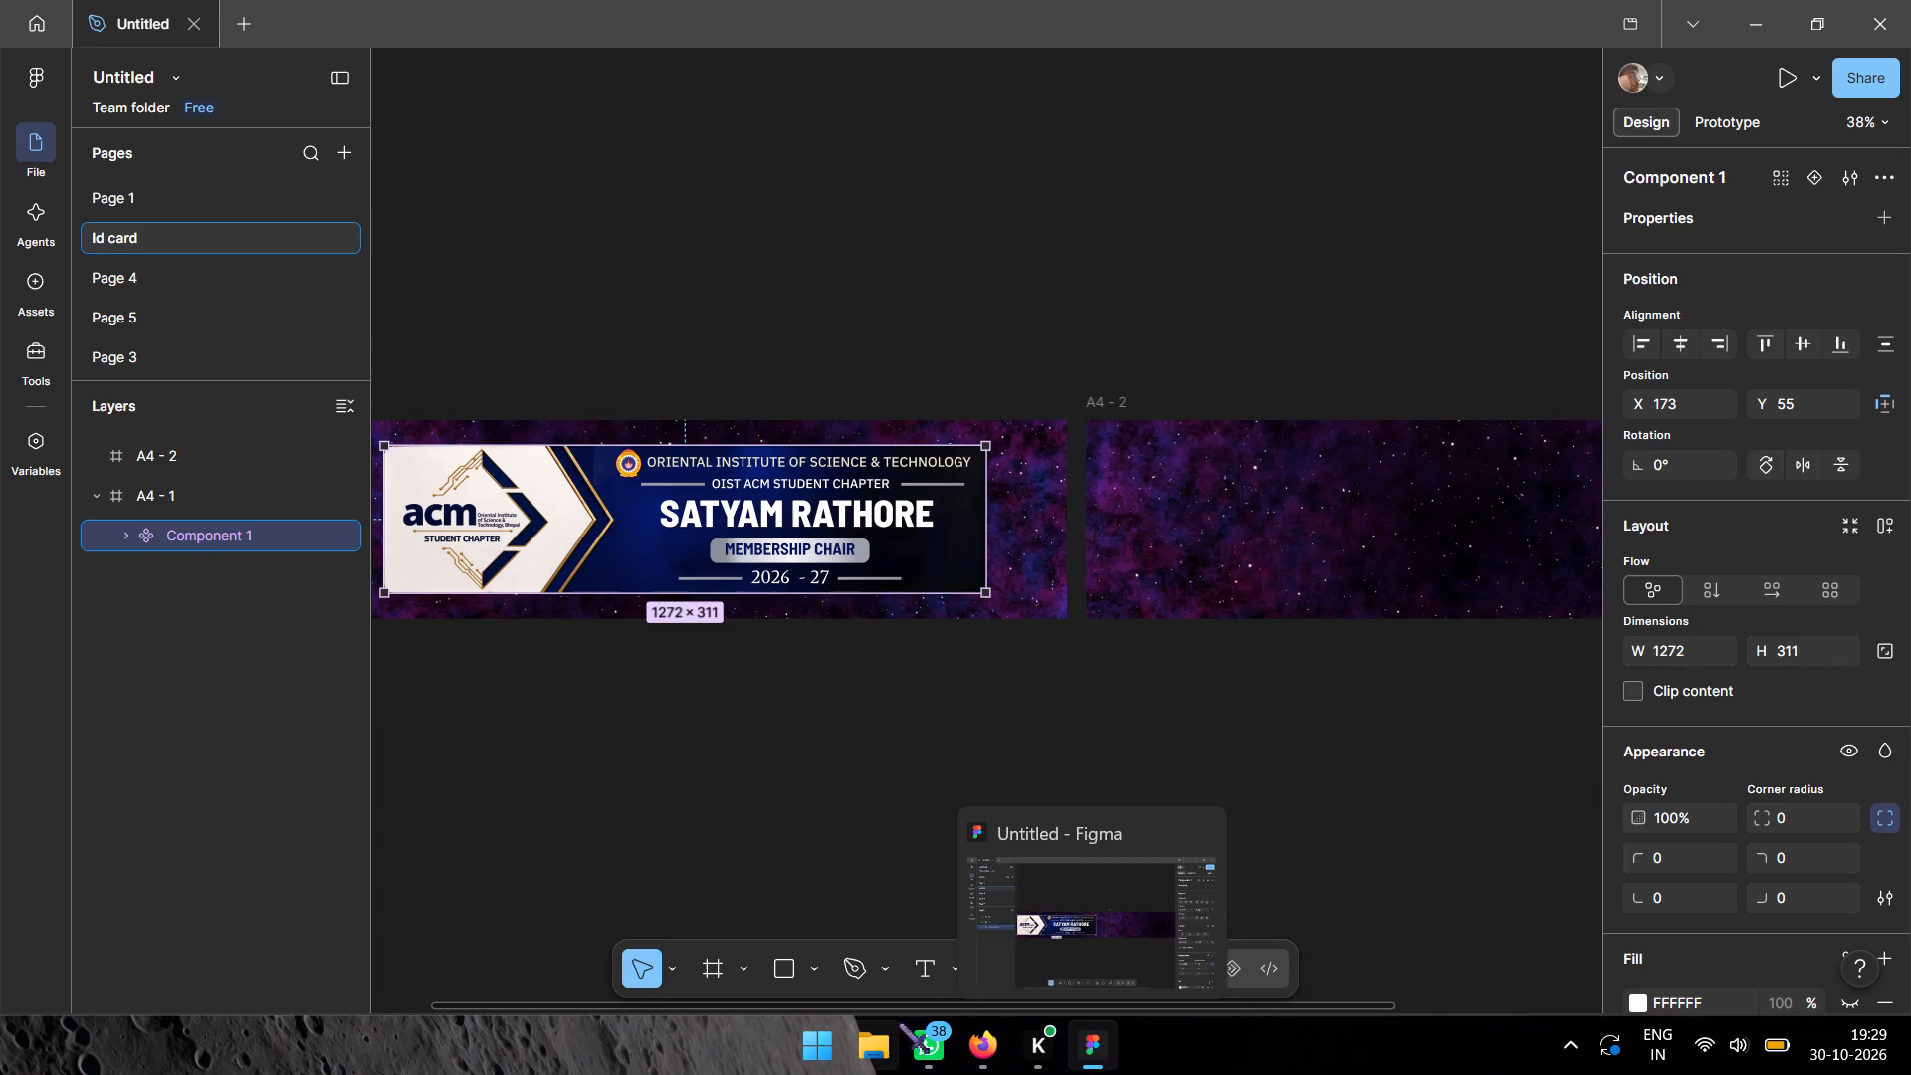
click(806, 964)
click(924, 922)
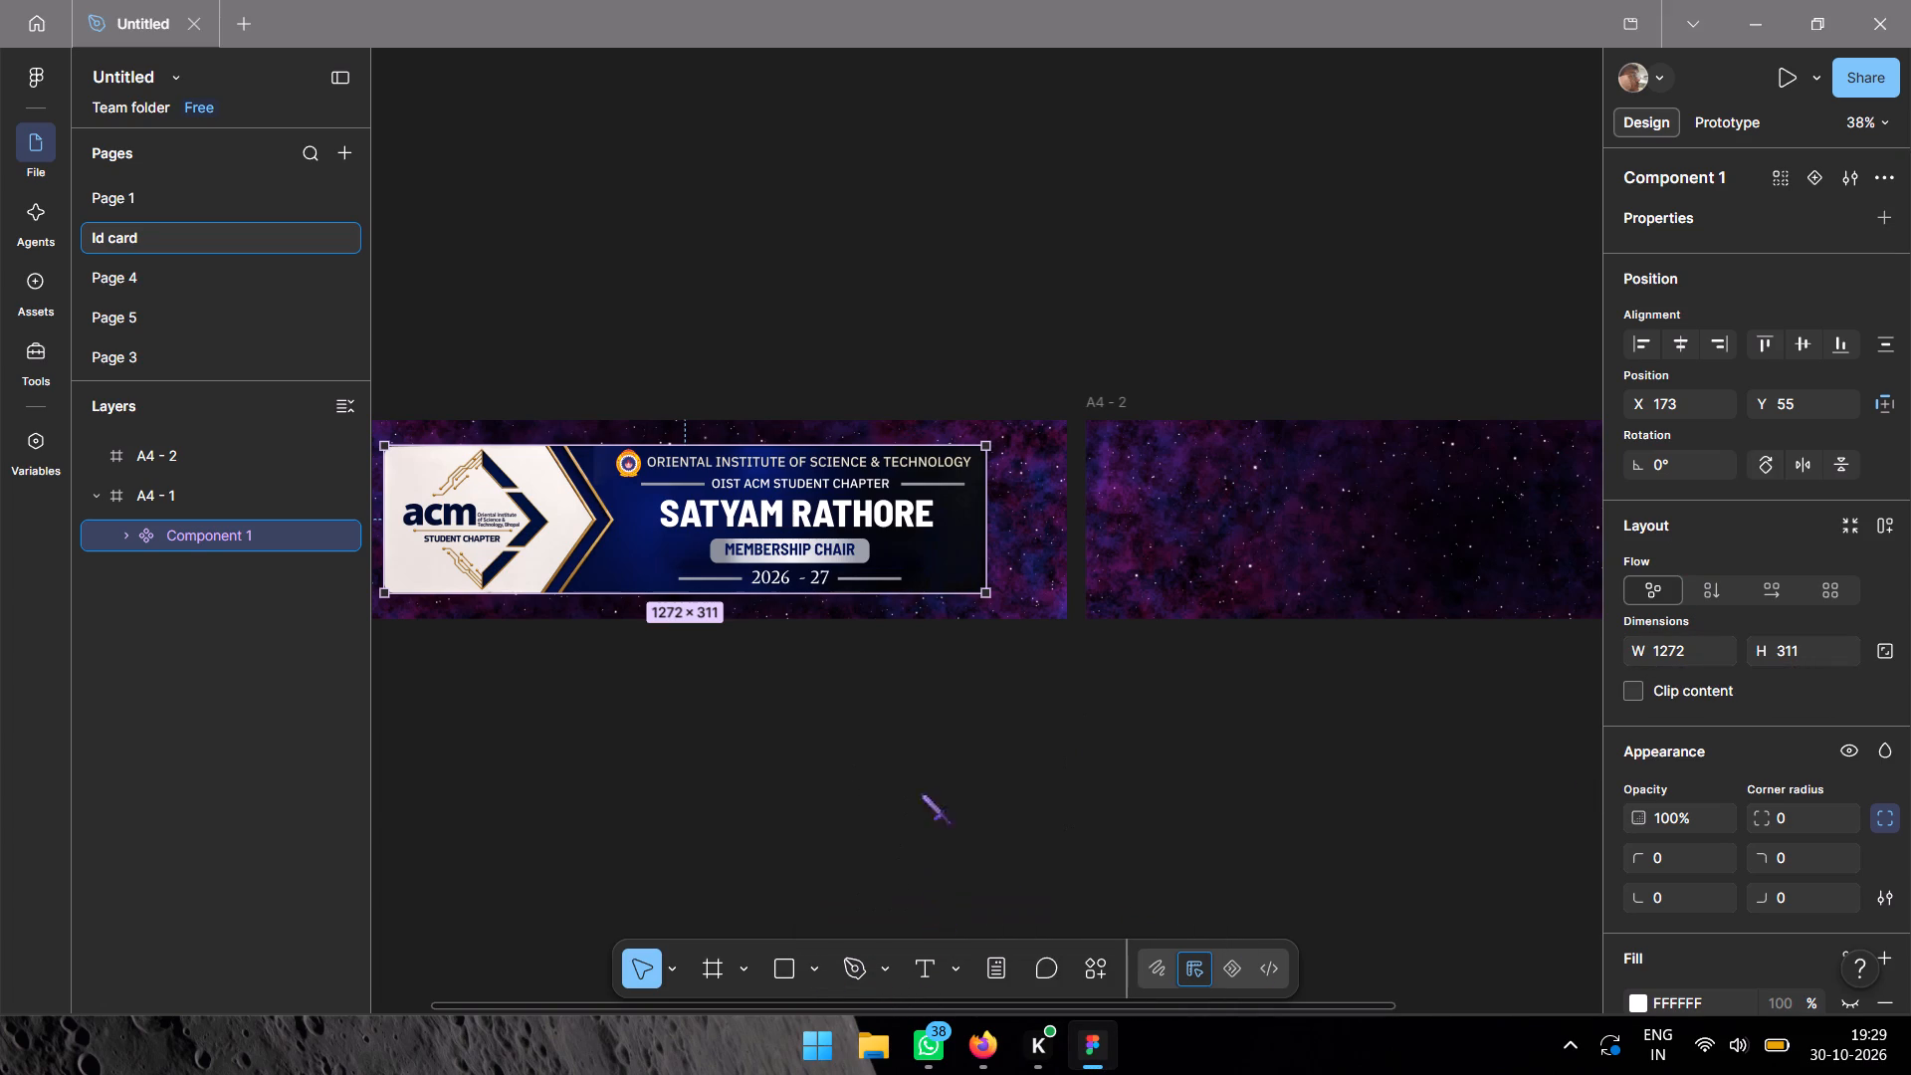
click(317, 224)
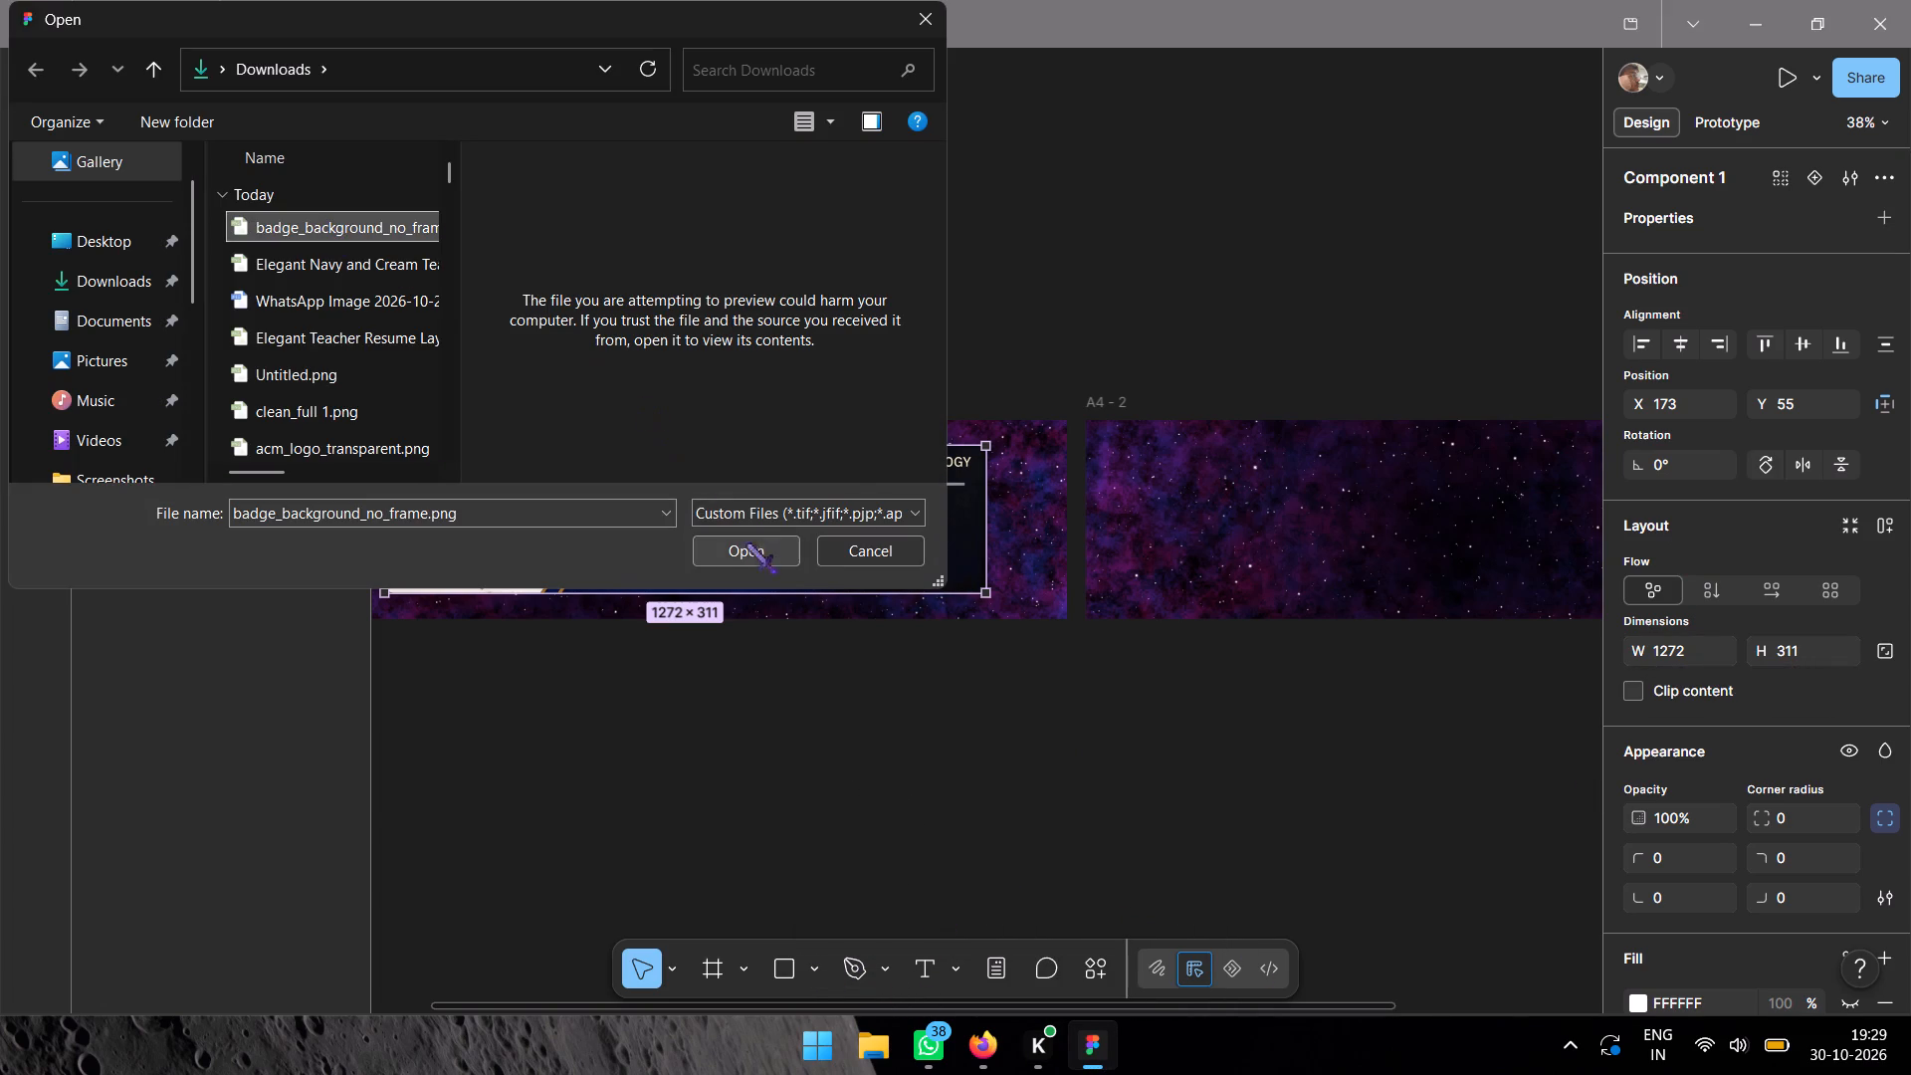
click(749, 551)
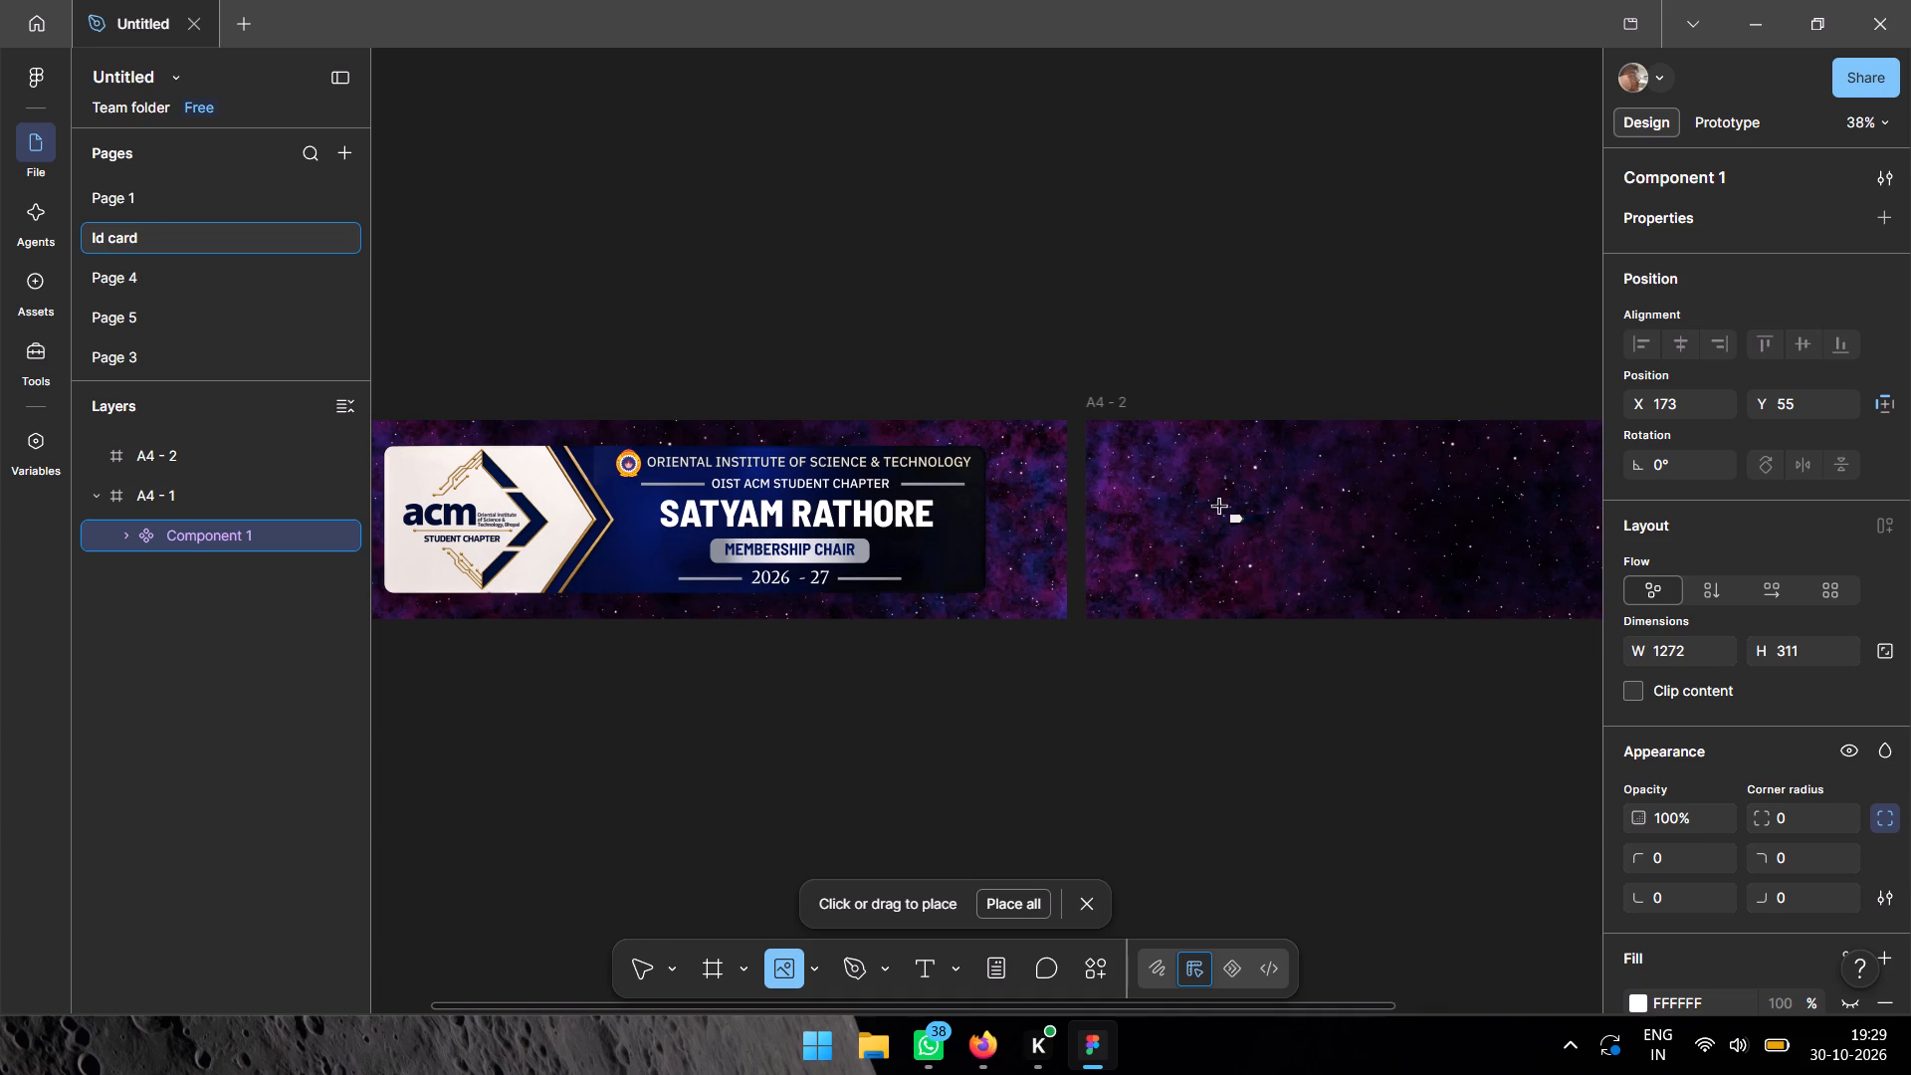
click(1220, 507)
Shift the placed background together with Component 1, and move the background alone to about X -51, Y 38 in A4 - 2.
drag(1221, 507, 1249, 519)
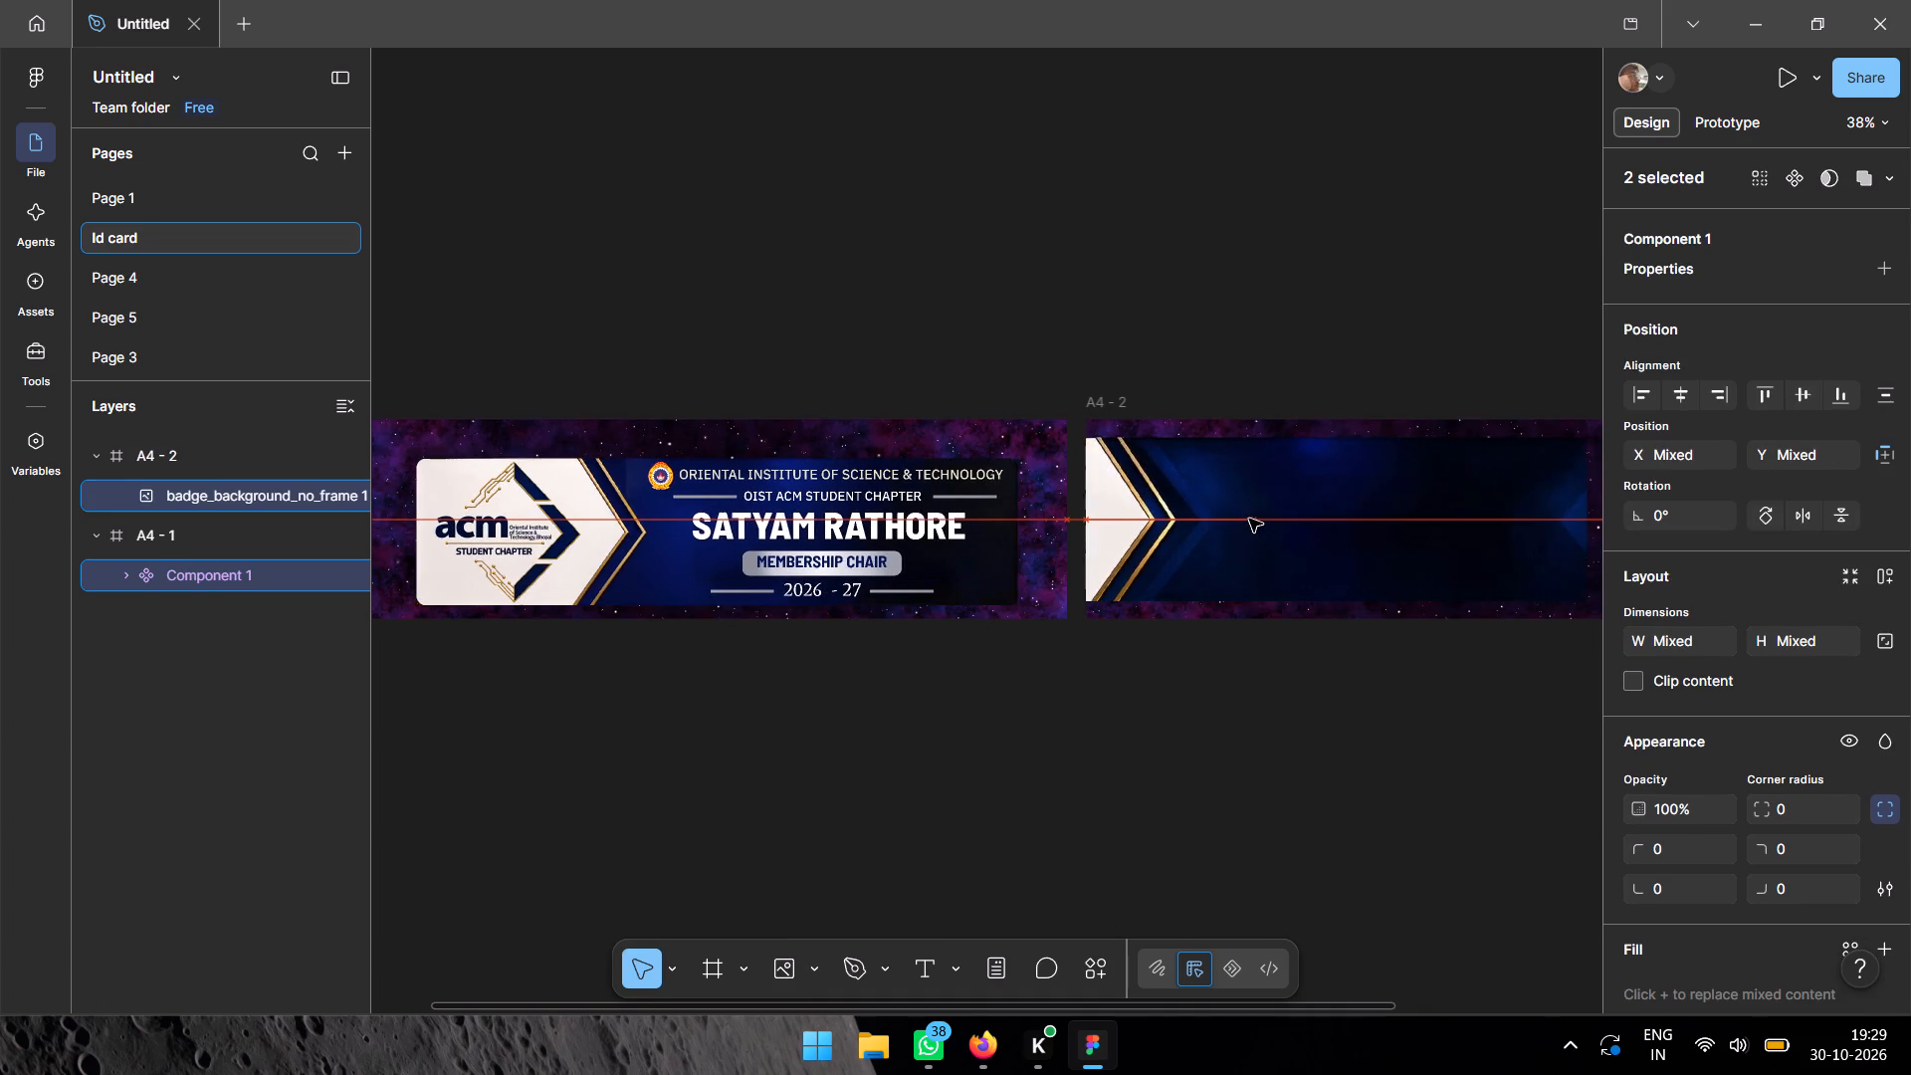
drag(1249, 519, 1230, 507)
click(1346, 545)
drag(1346, 545, 1358, 545)
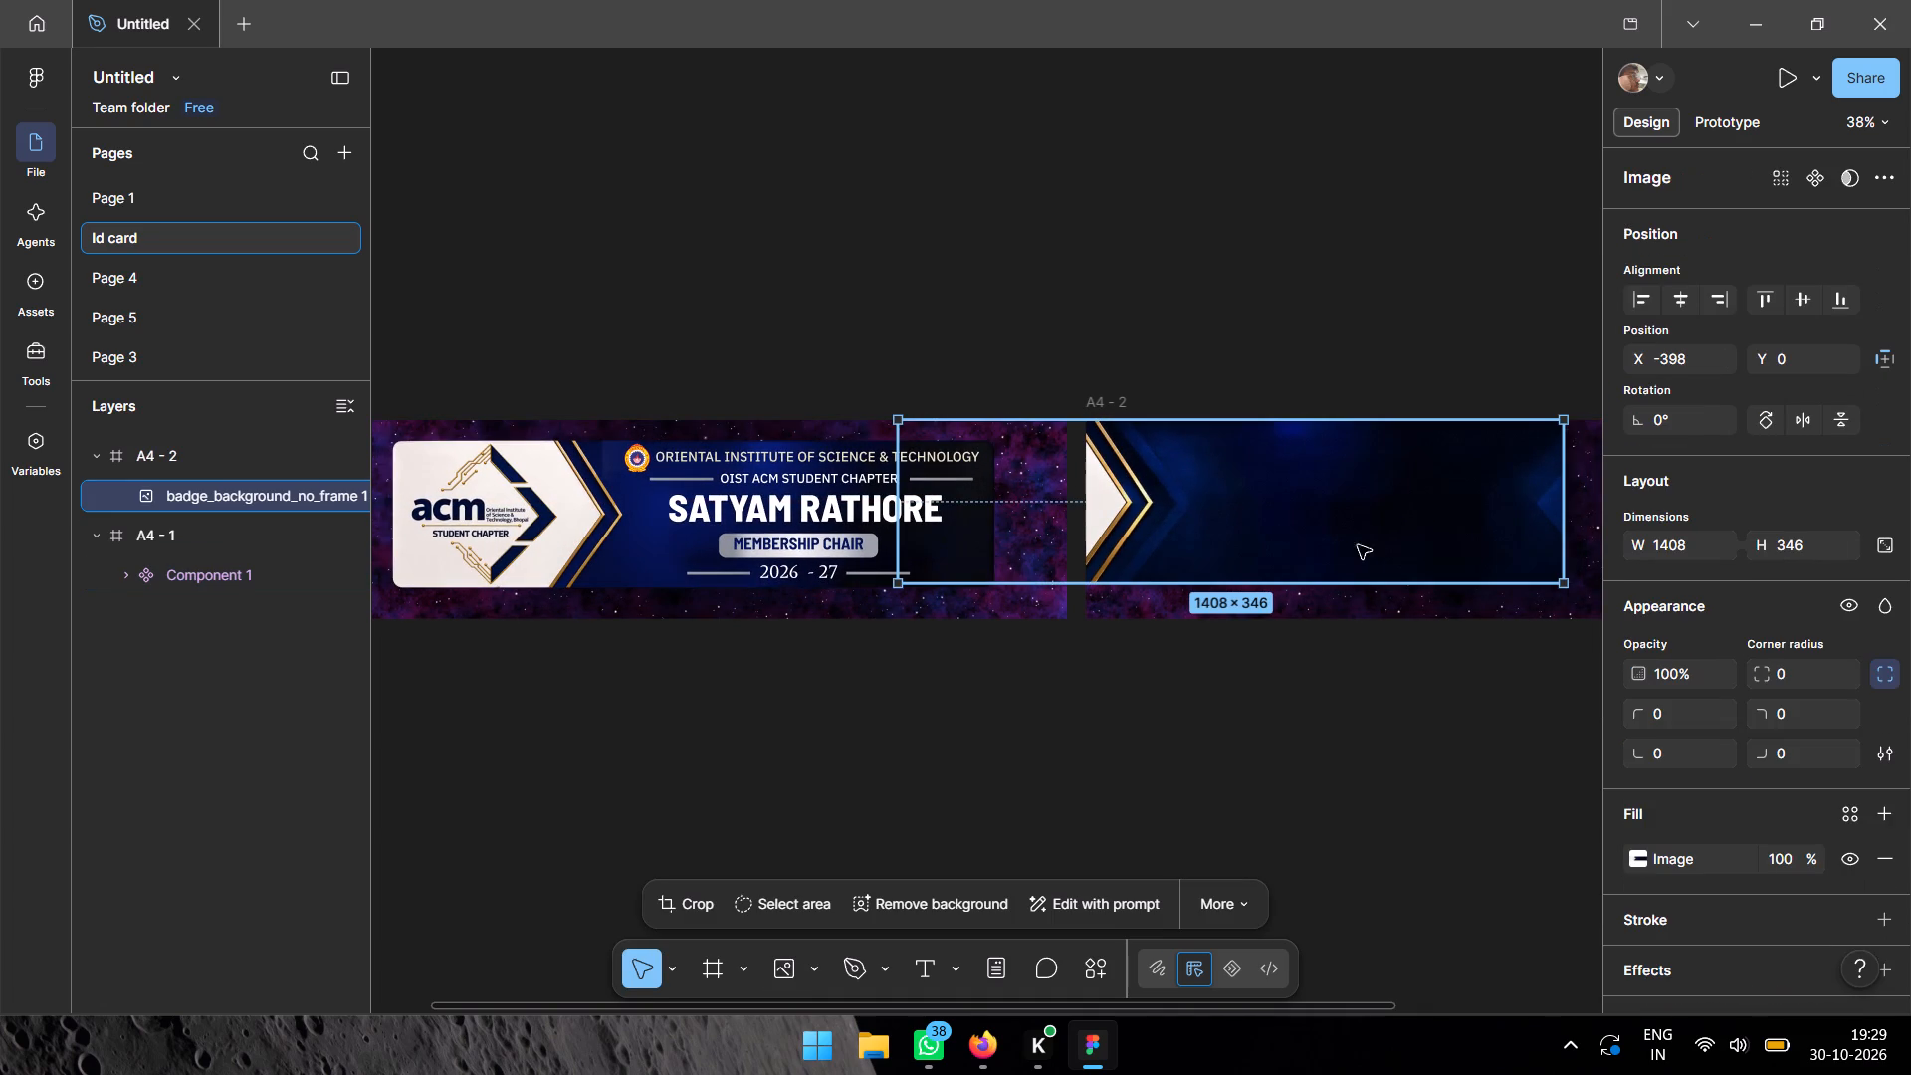
drag(1358, 545, 1511, 562)
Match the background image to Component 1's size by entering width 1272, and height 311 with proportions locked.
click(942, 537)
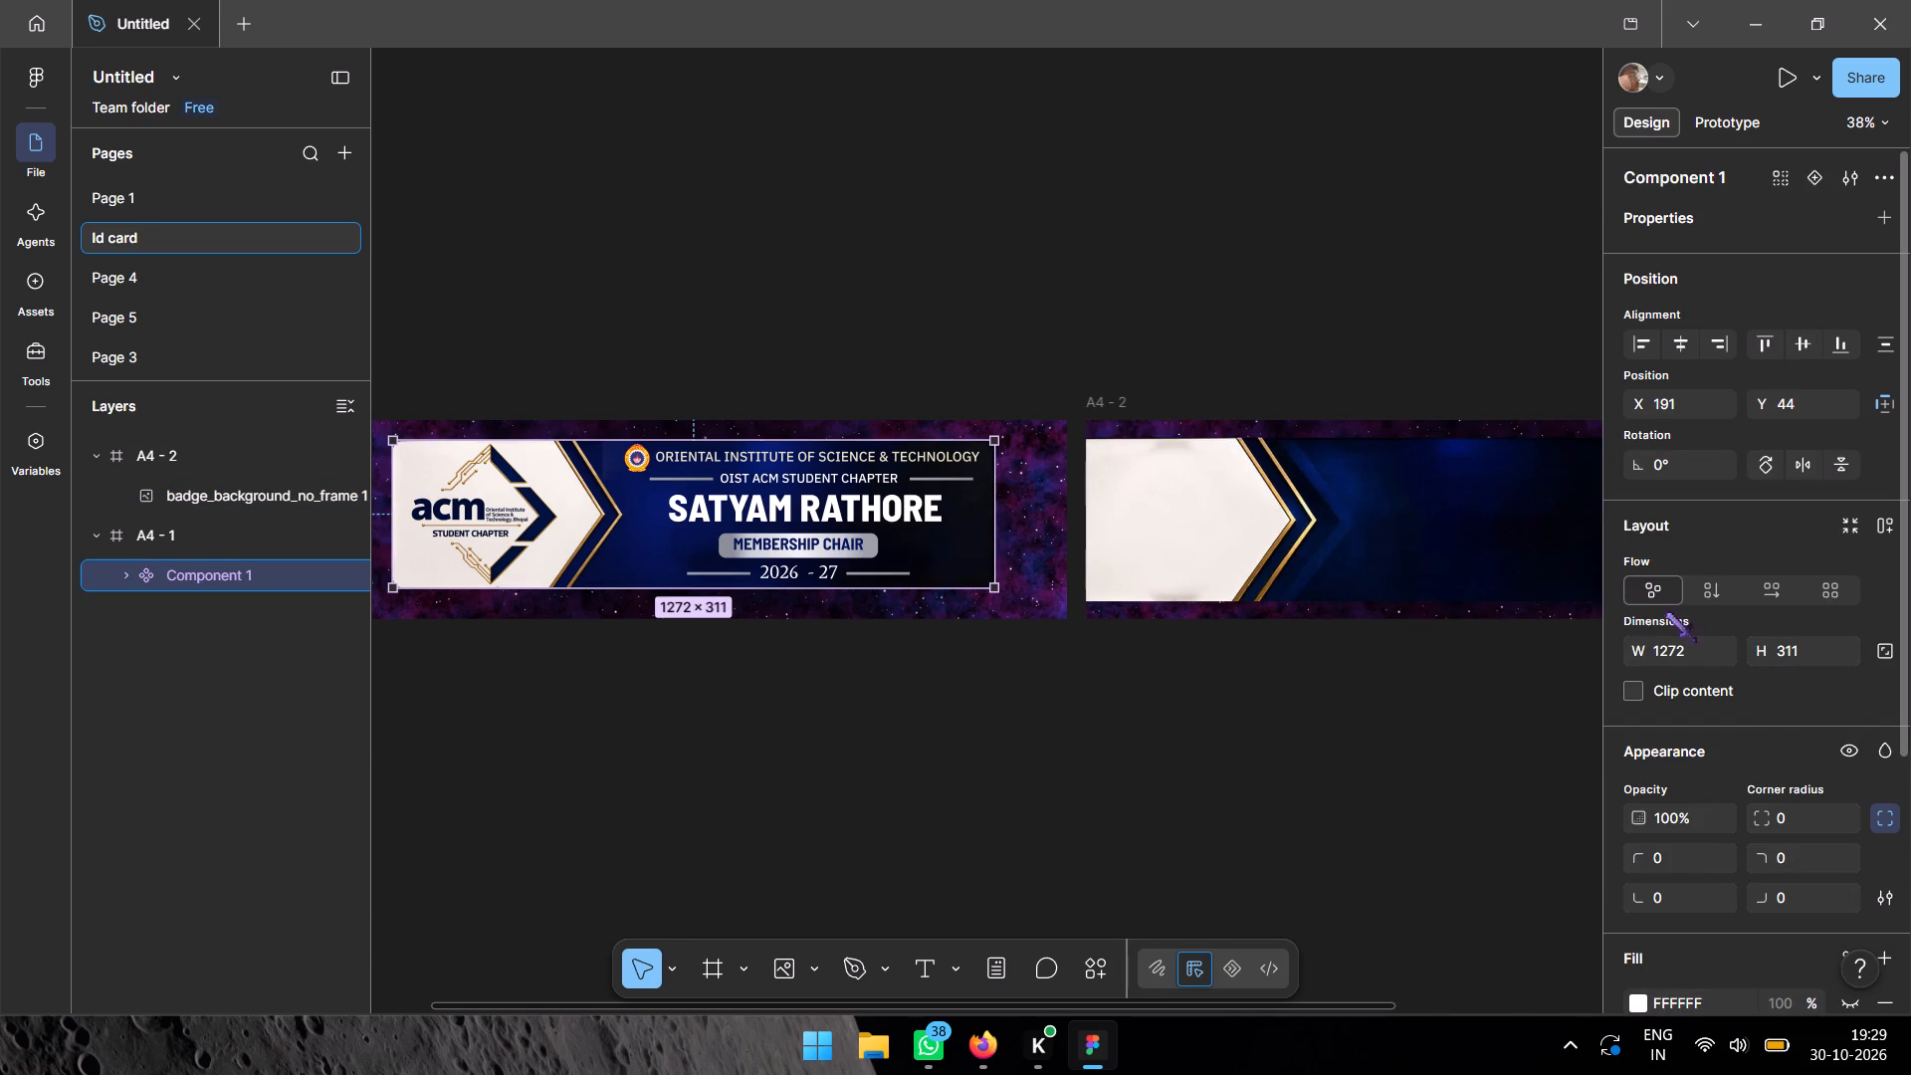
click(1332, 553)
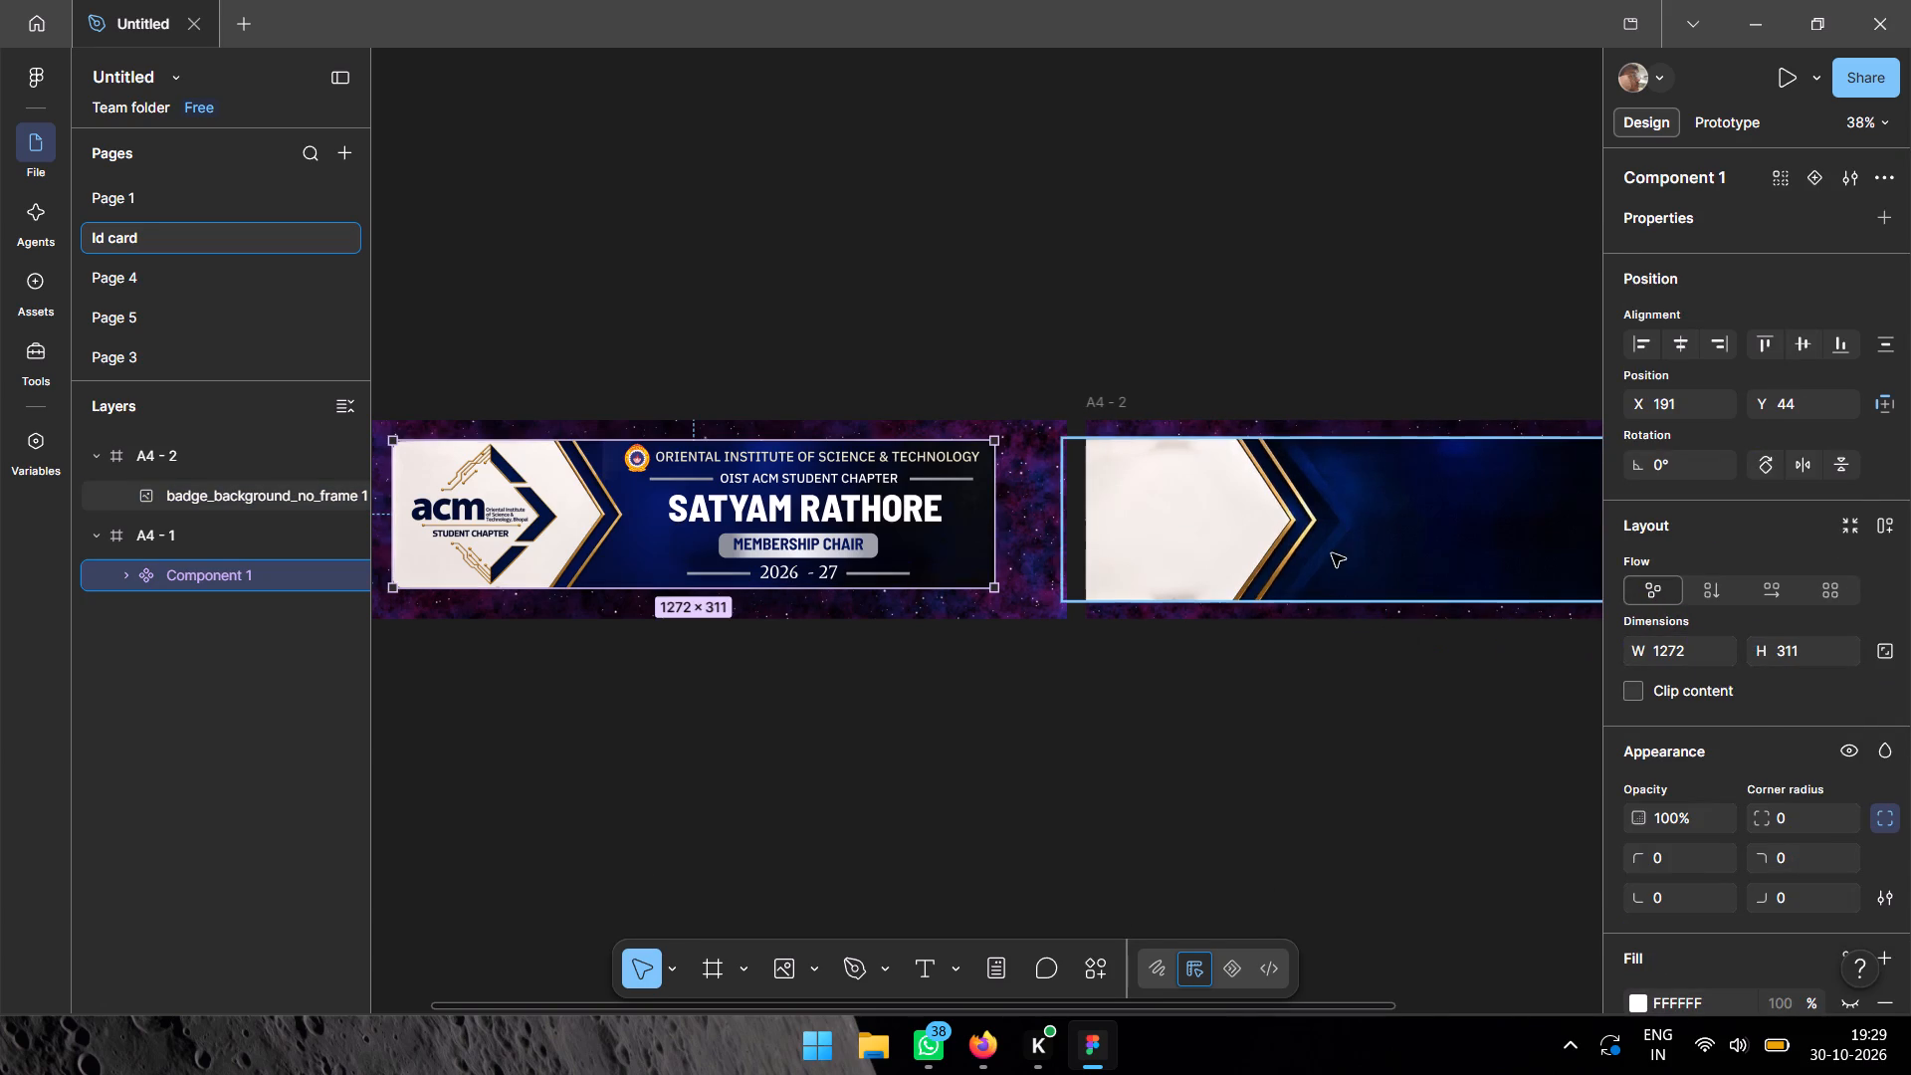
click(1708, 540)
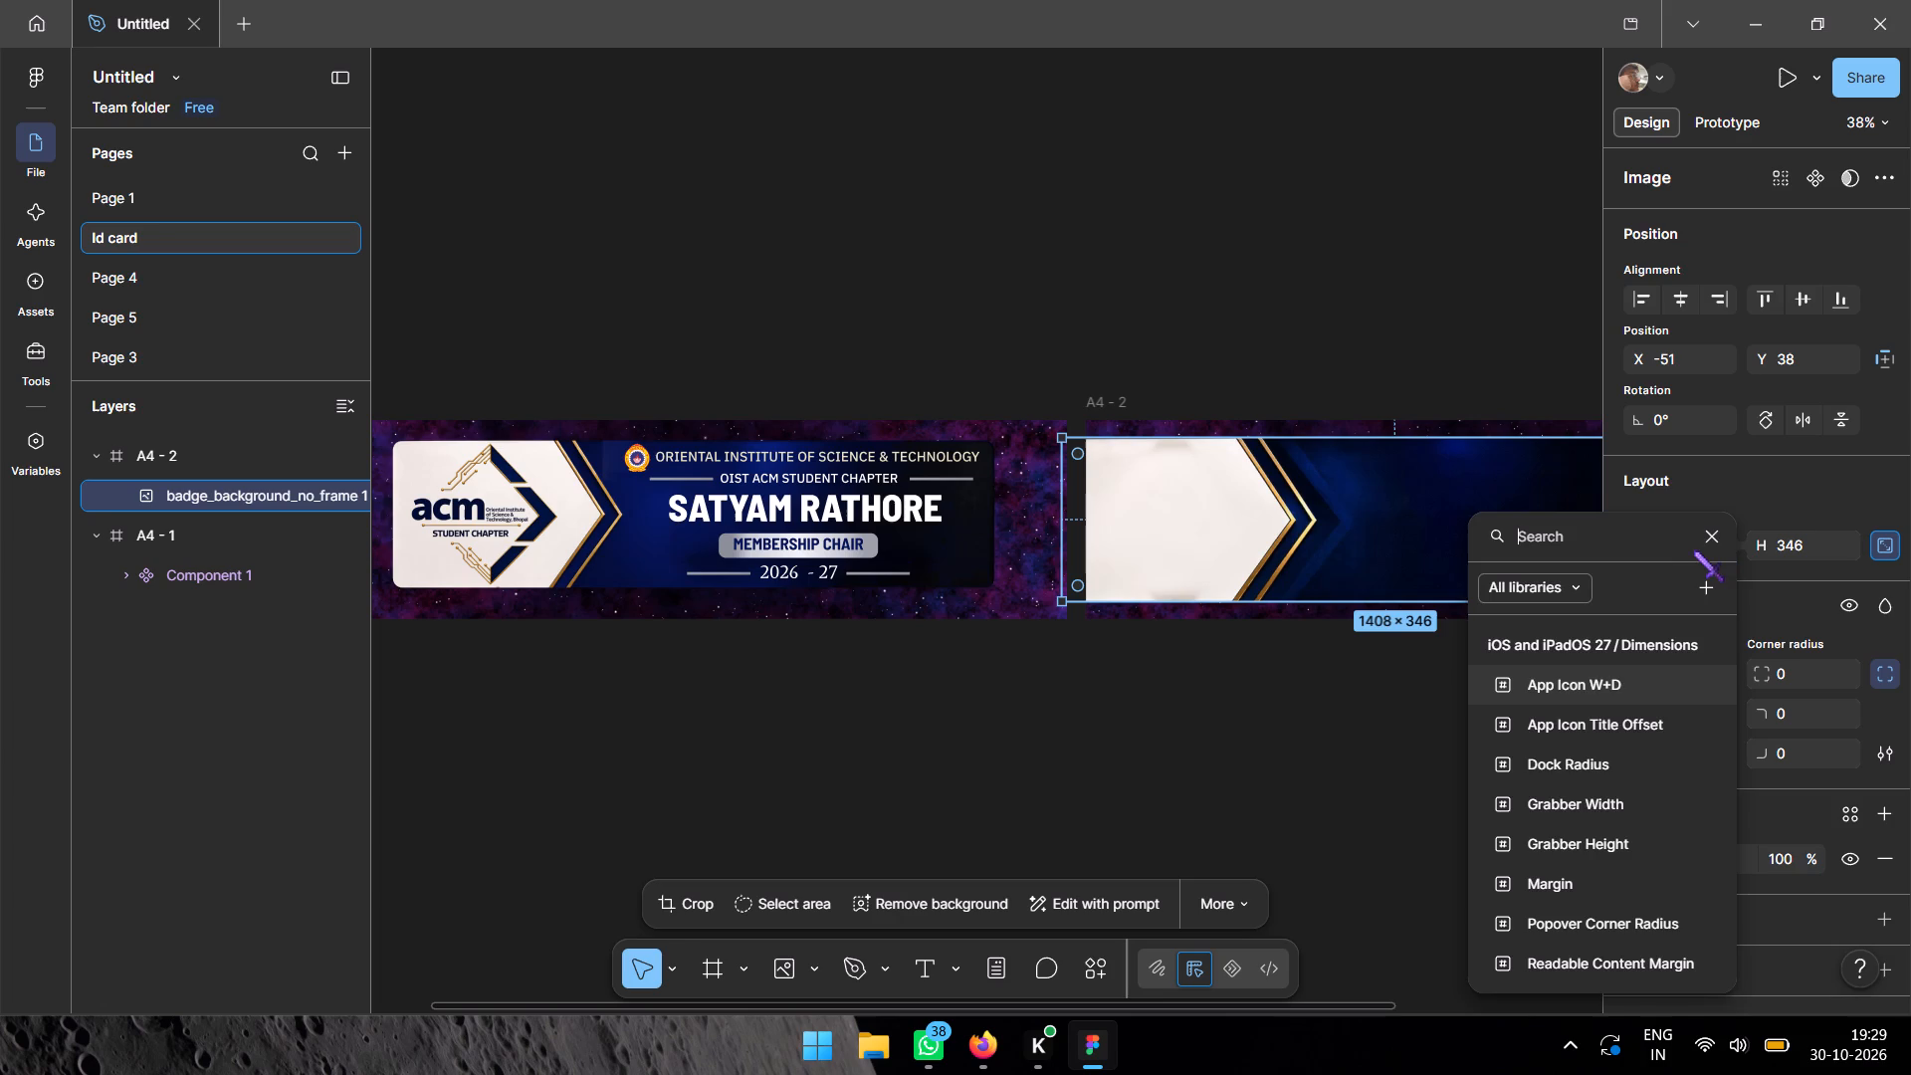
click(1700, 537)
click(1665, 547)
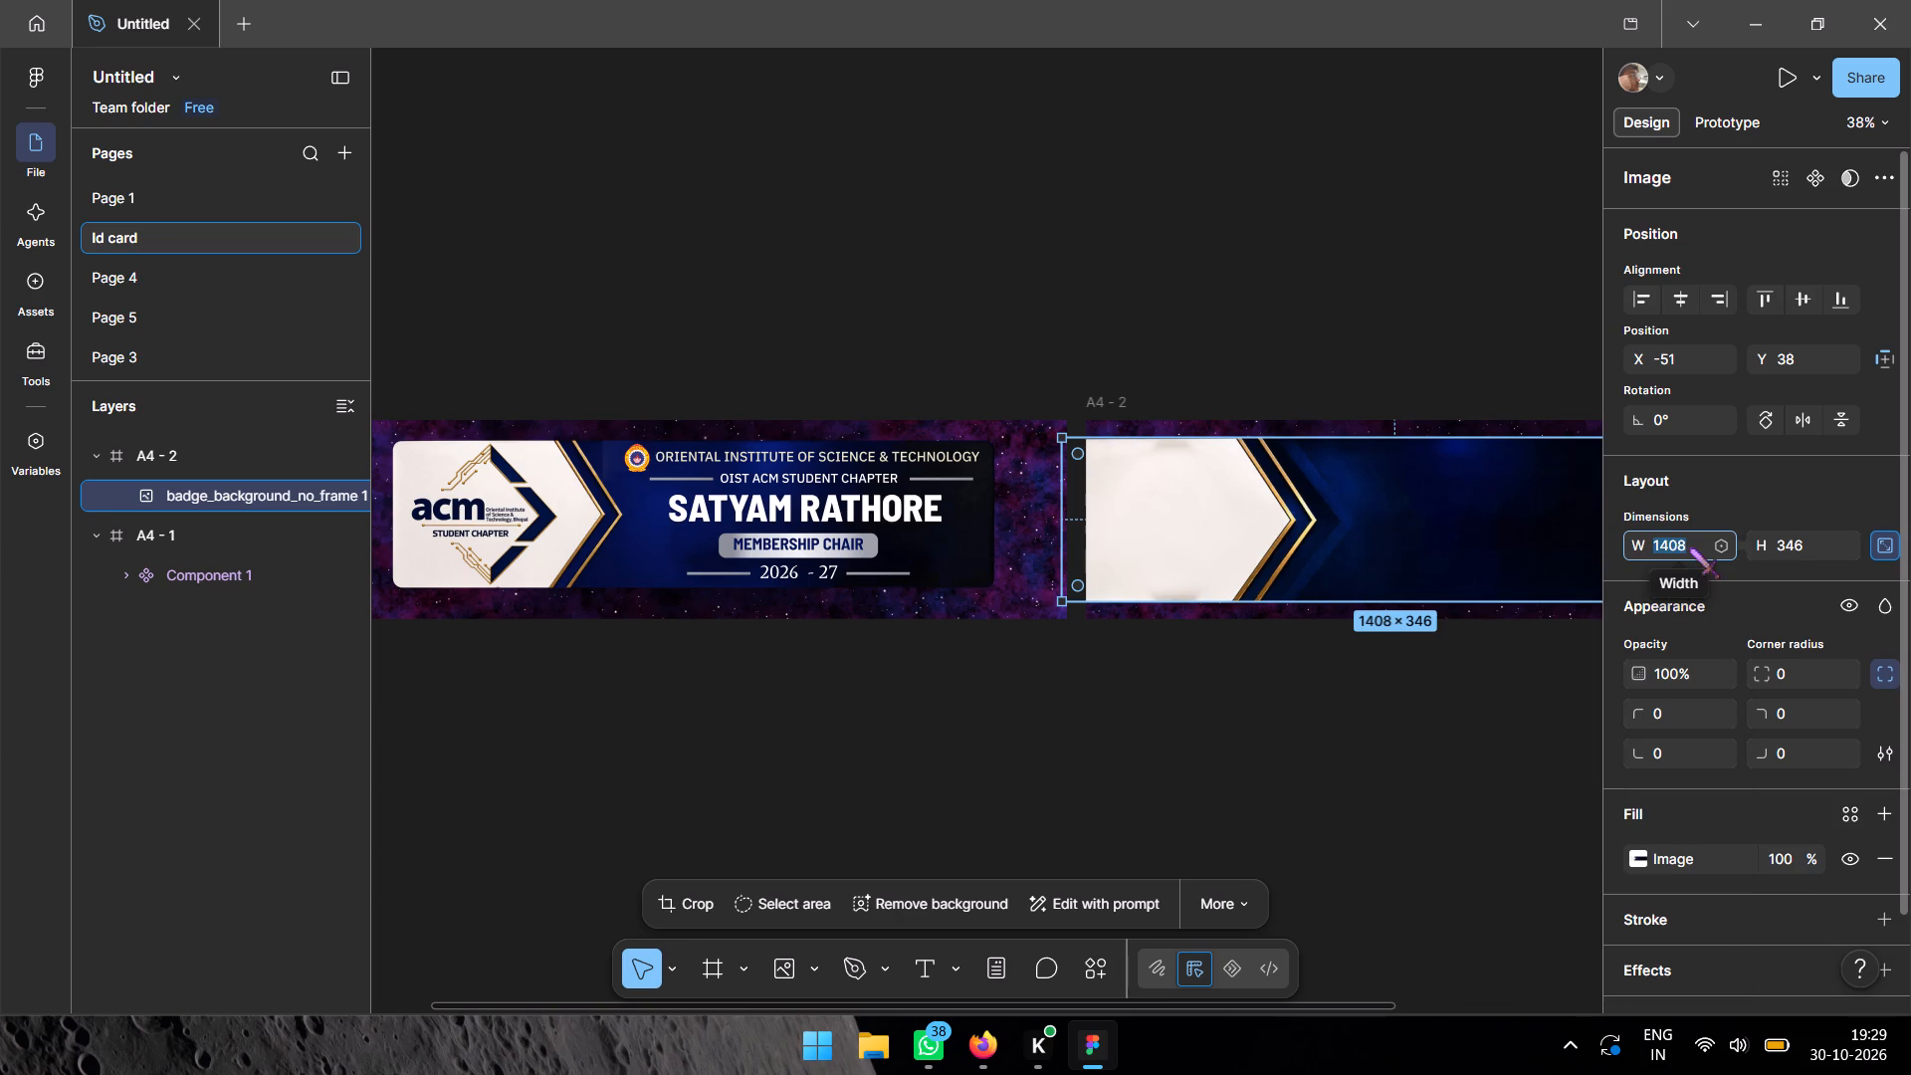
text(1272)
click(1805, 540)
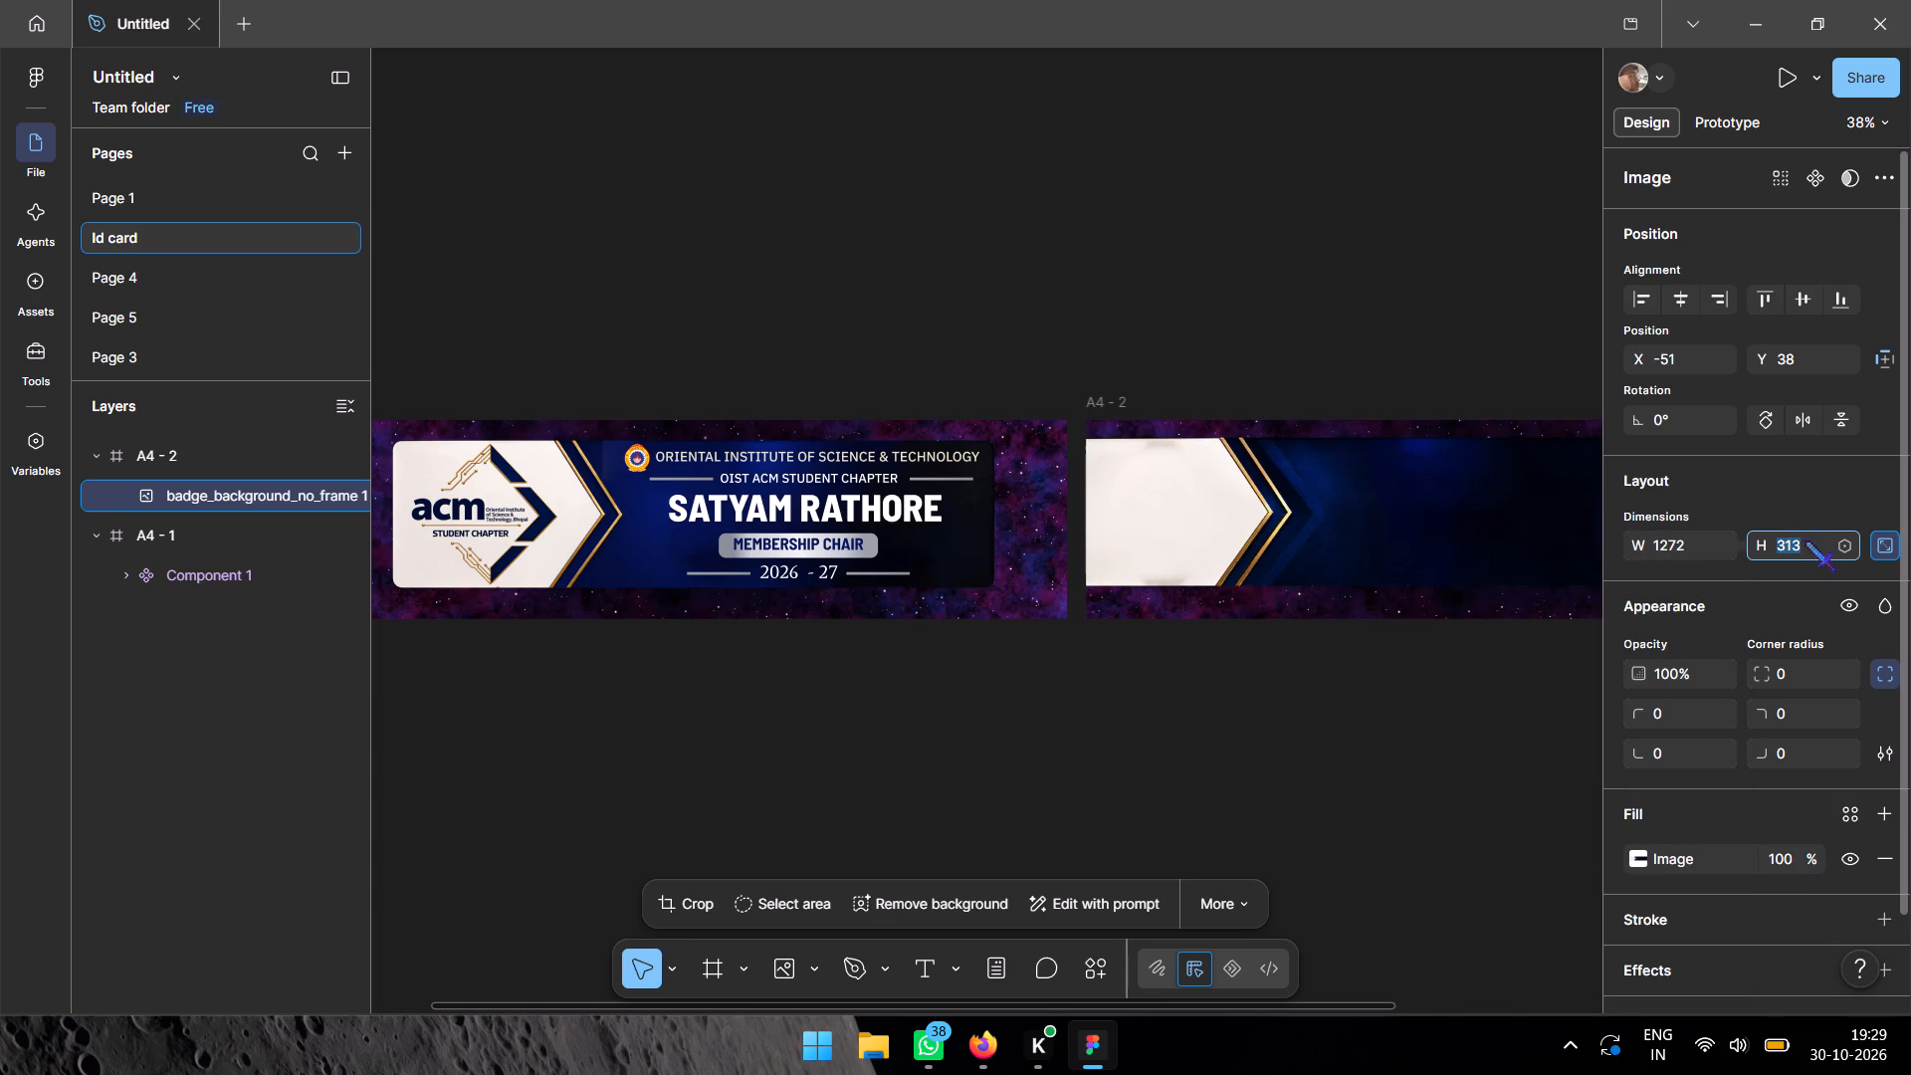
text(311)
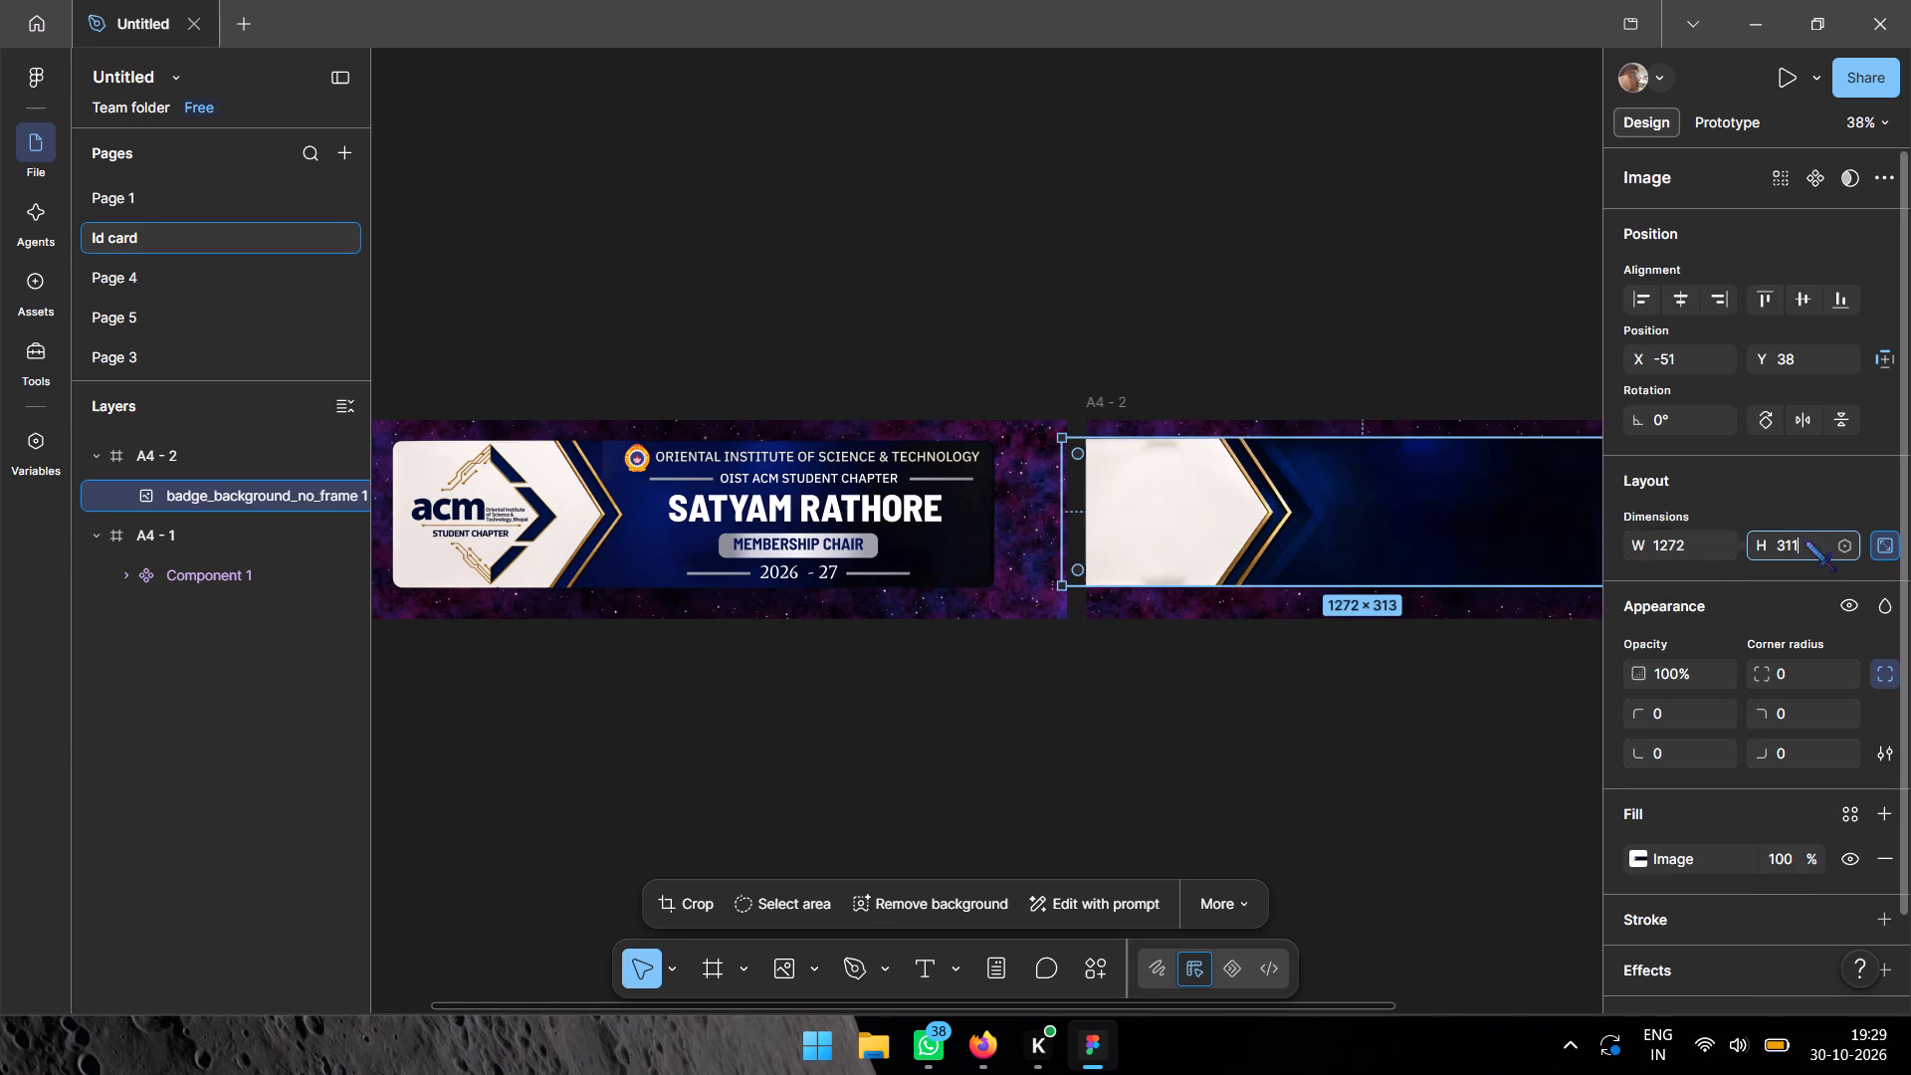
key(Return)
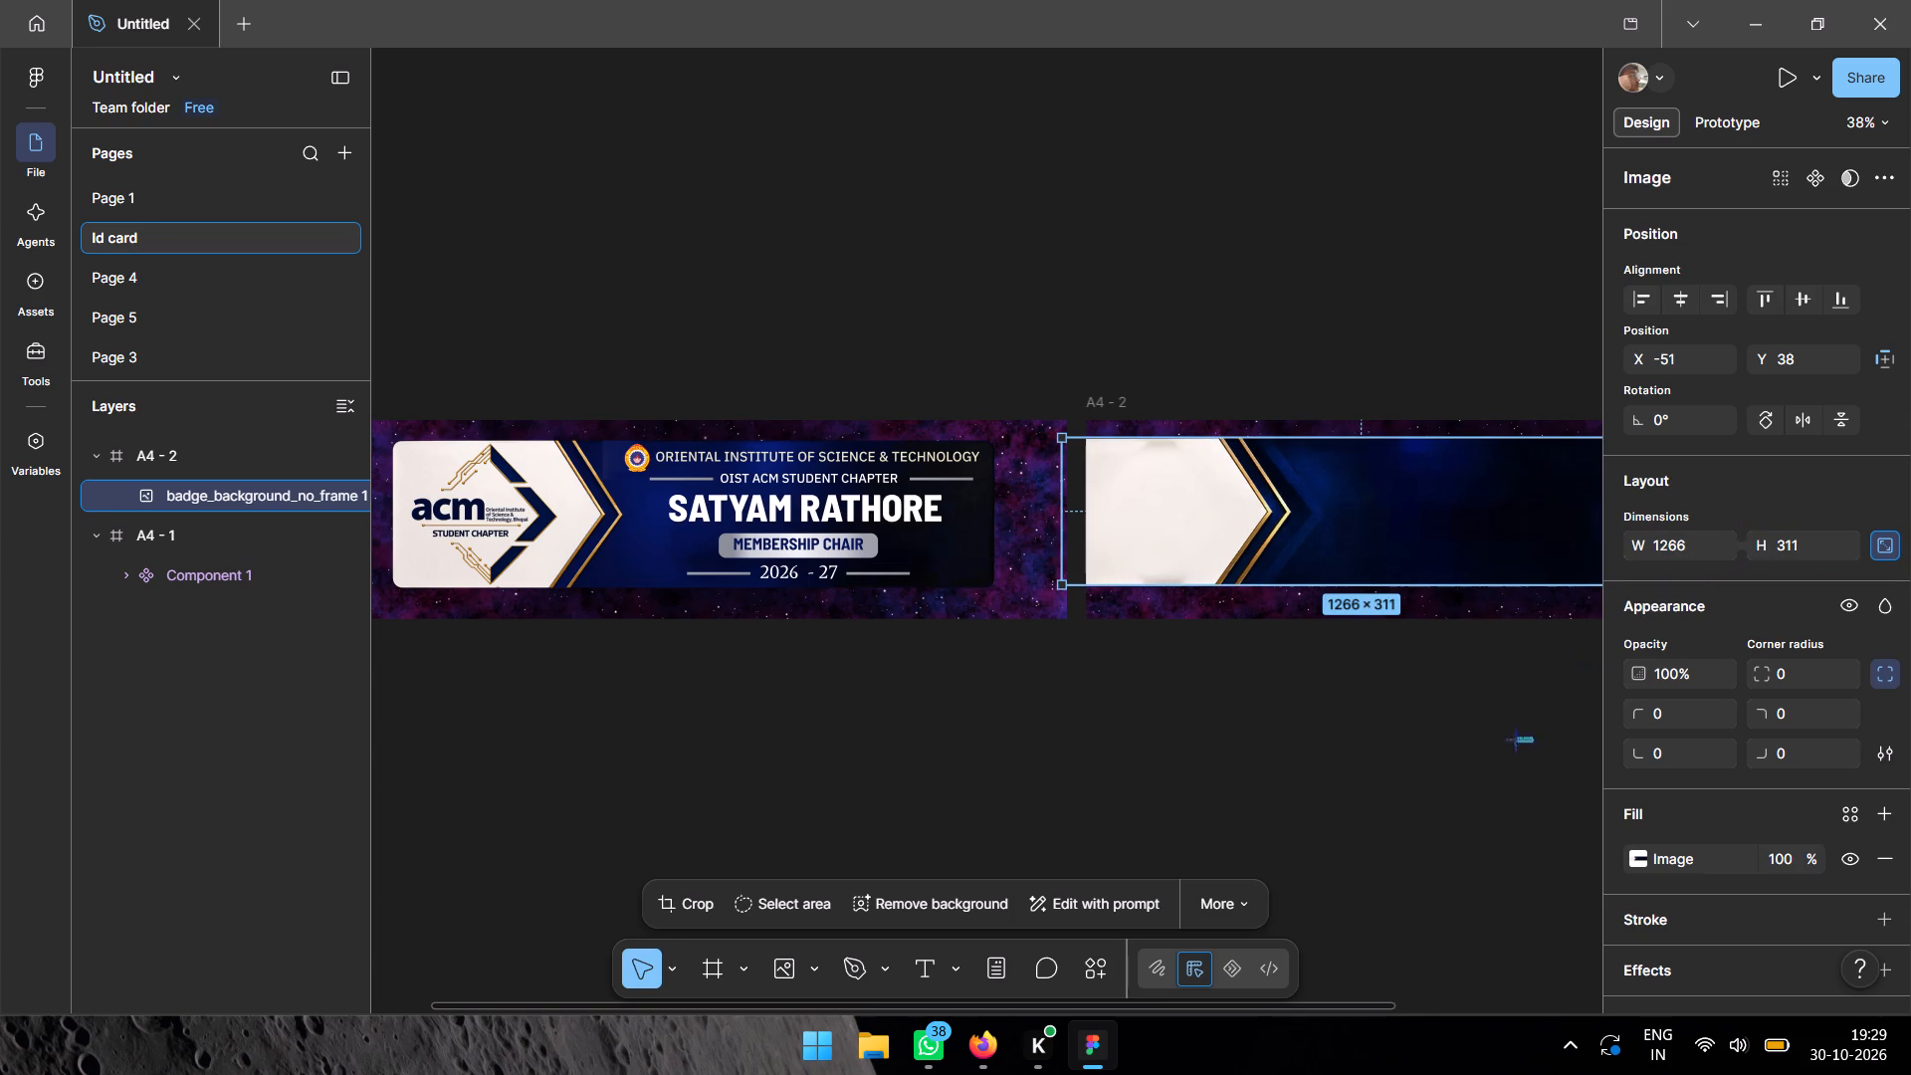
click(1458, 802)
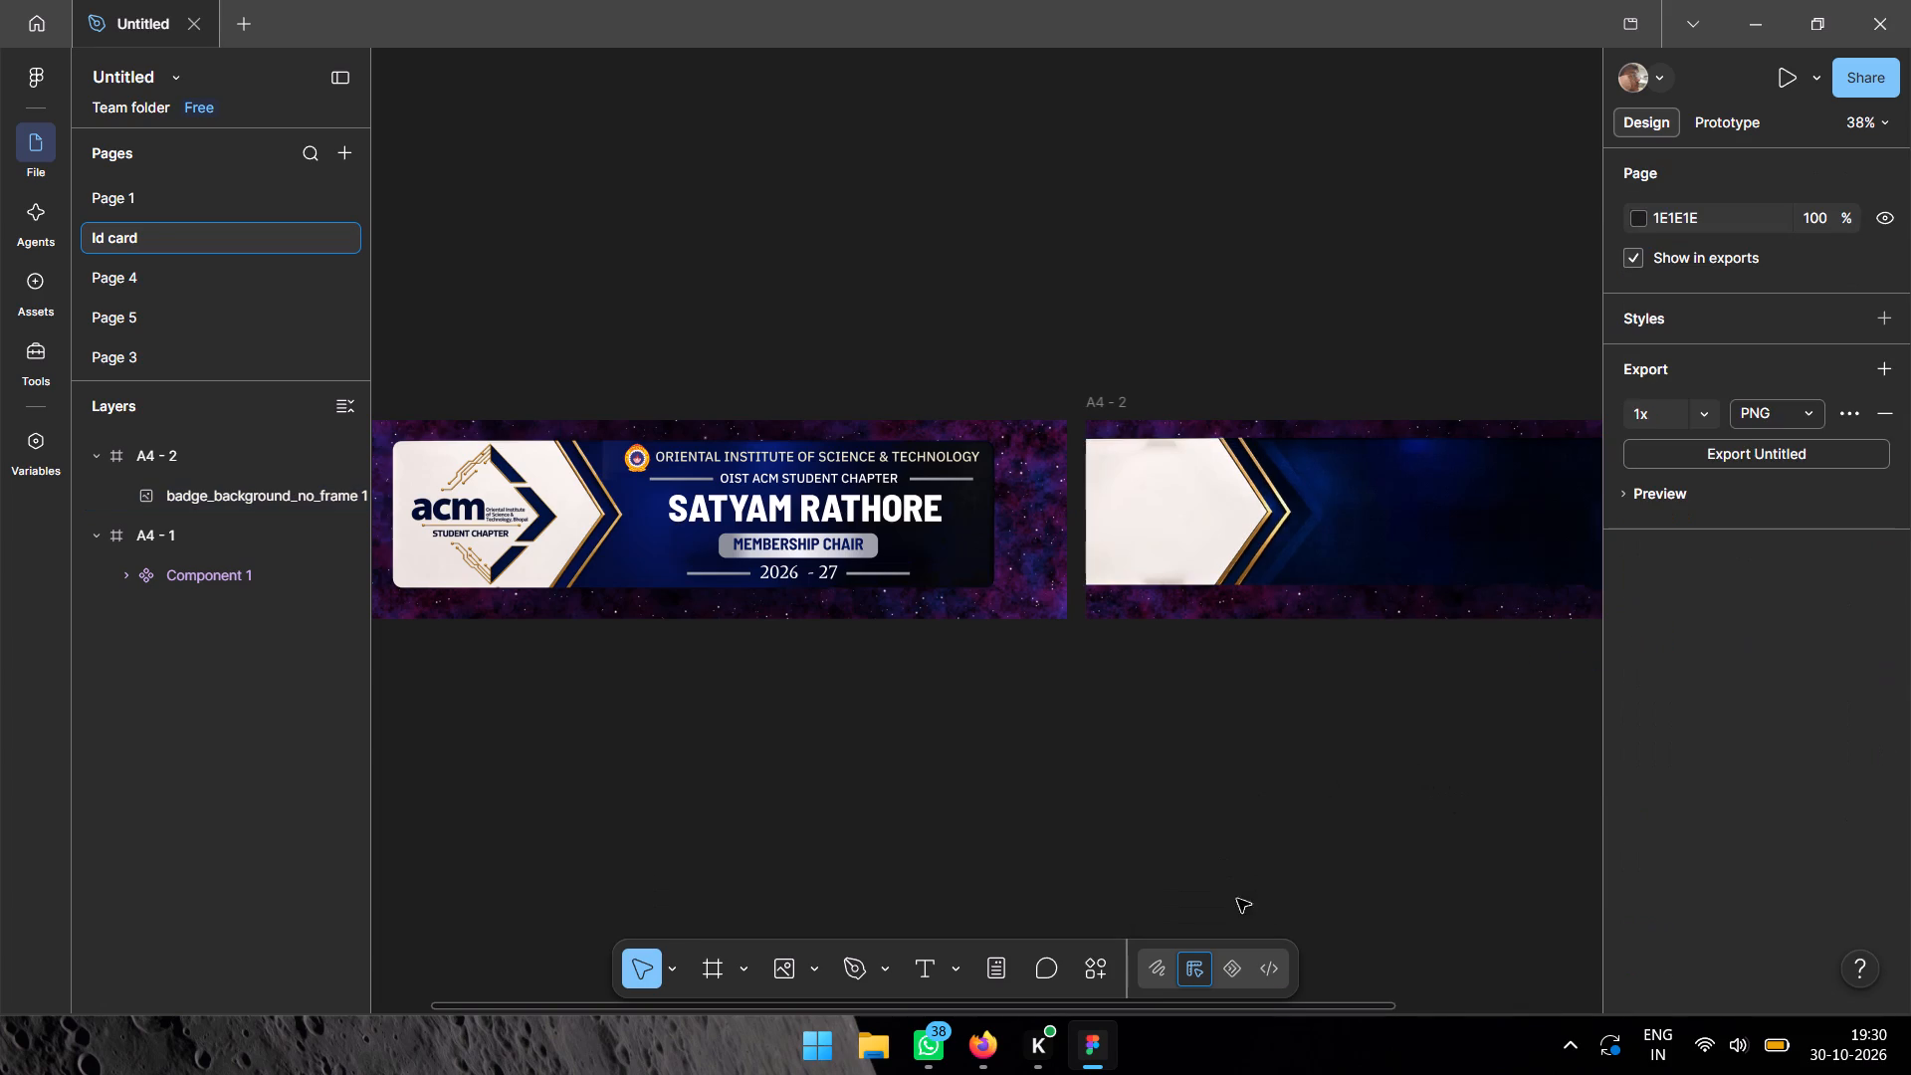
Move the background image to the middle of the A4 - 2 frame, at about X 176, Y 55.
drag(1260, 1003, 1487, 1003)
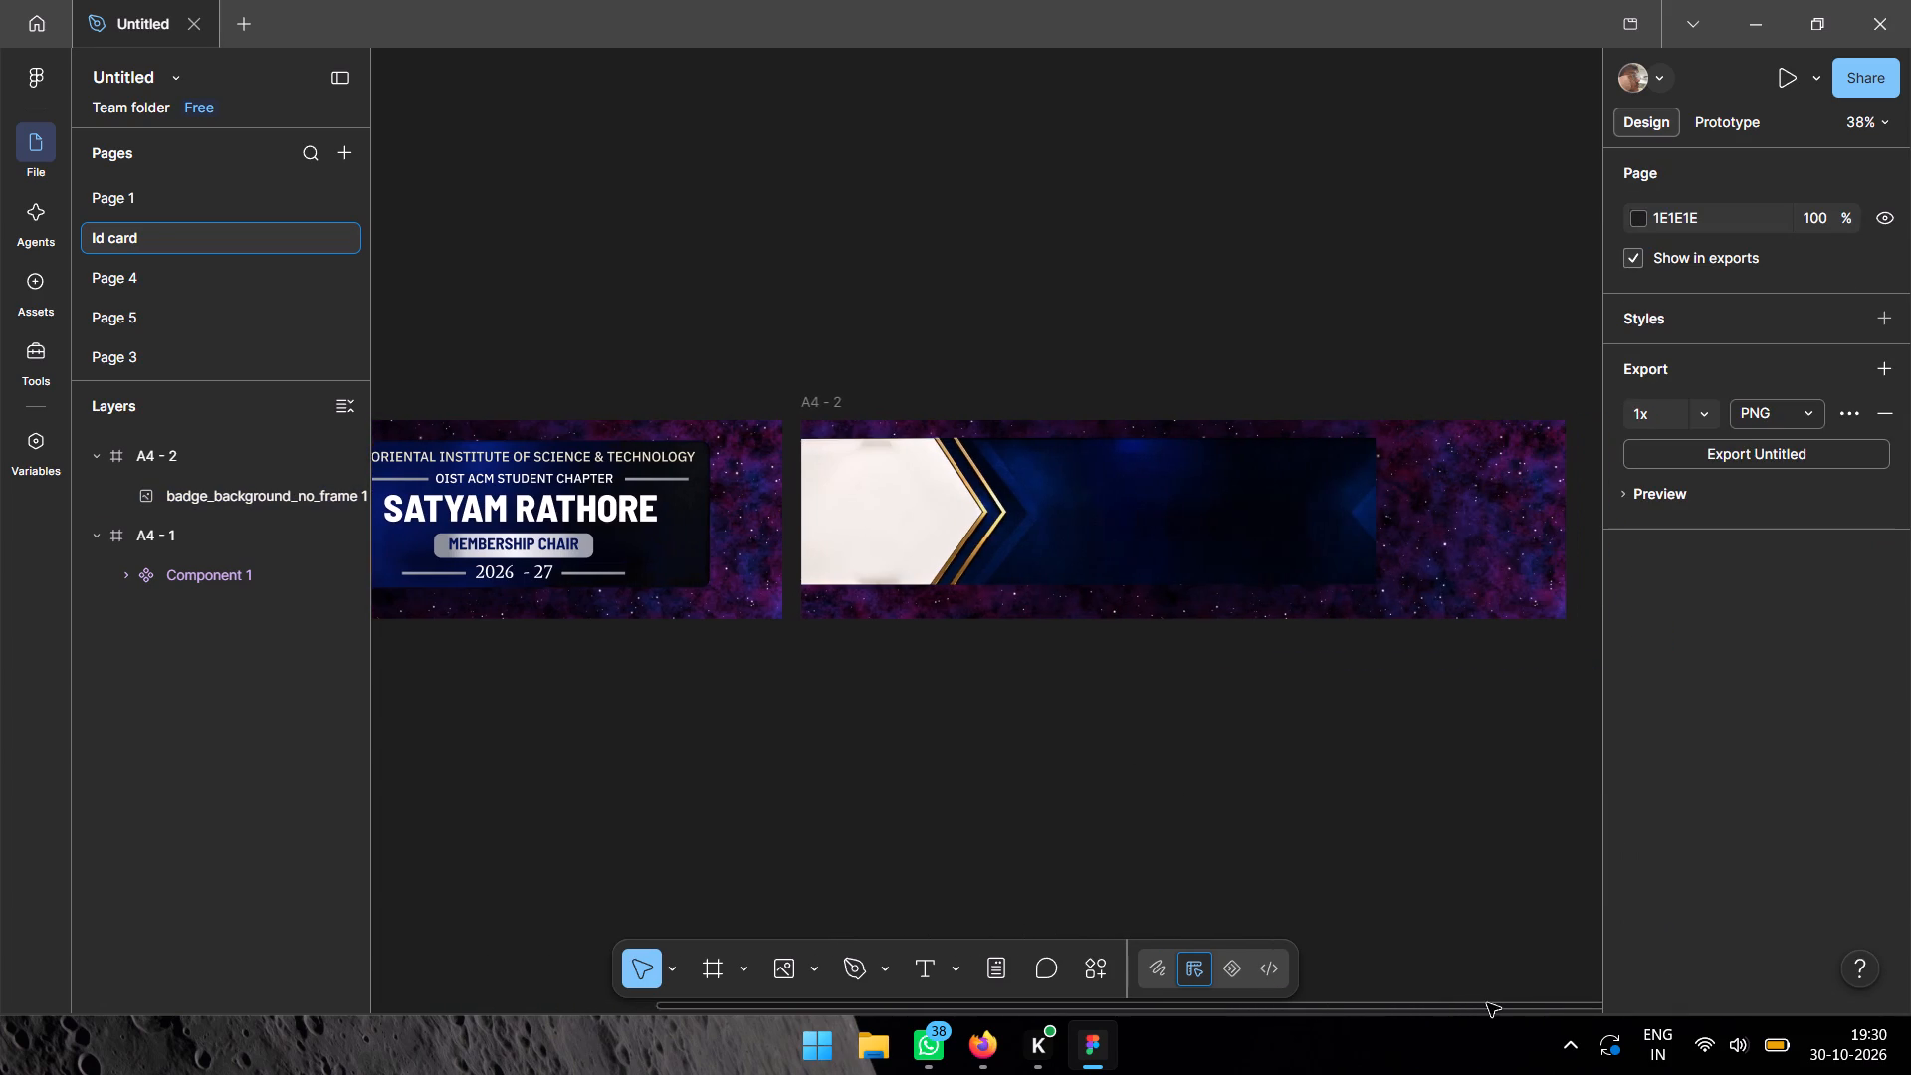
drag(1487, 1003, 1496, 1003)
click(1085, 544)
drag(1085, 544, 1216, 548)
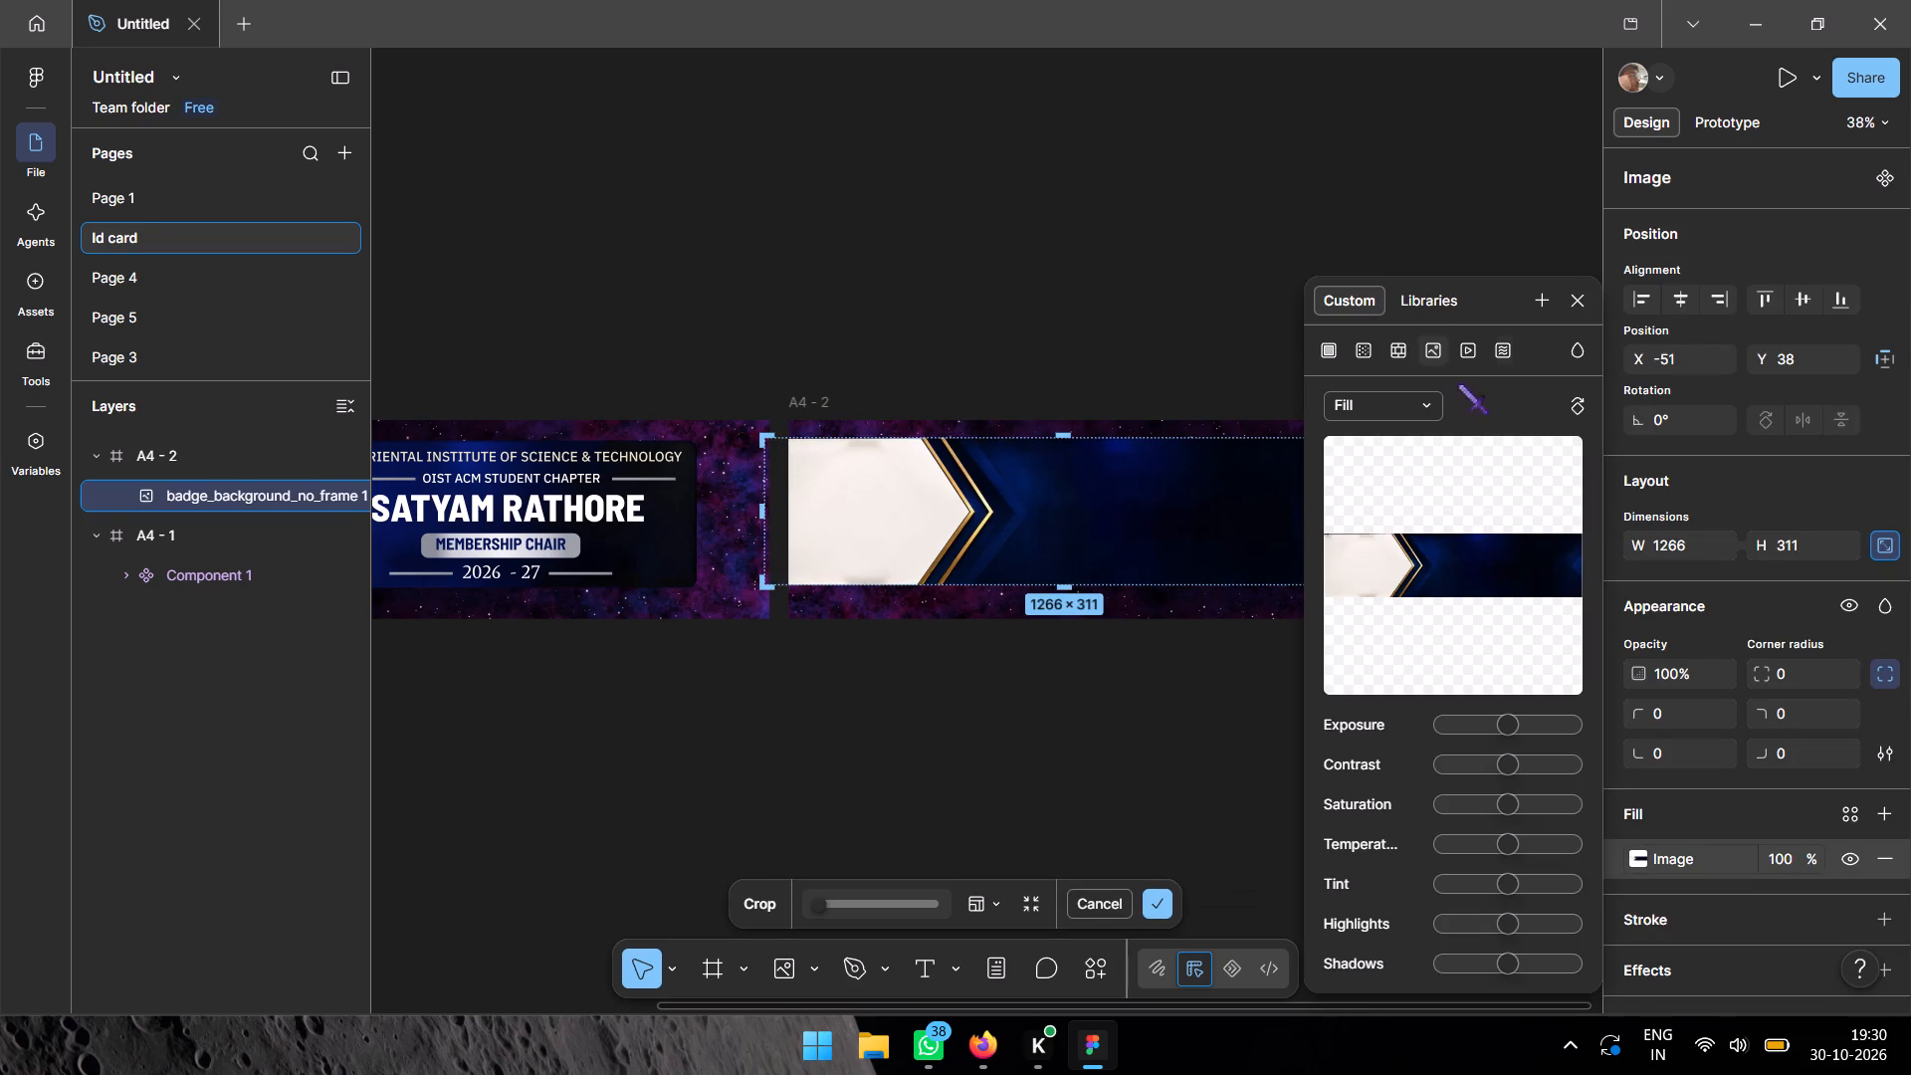
click(1586, 299)
click(1212, 478)
drag(1105, 526, 1168, 530)
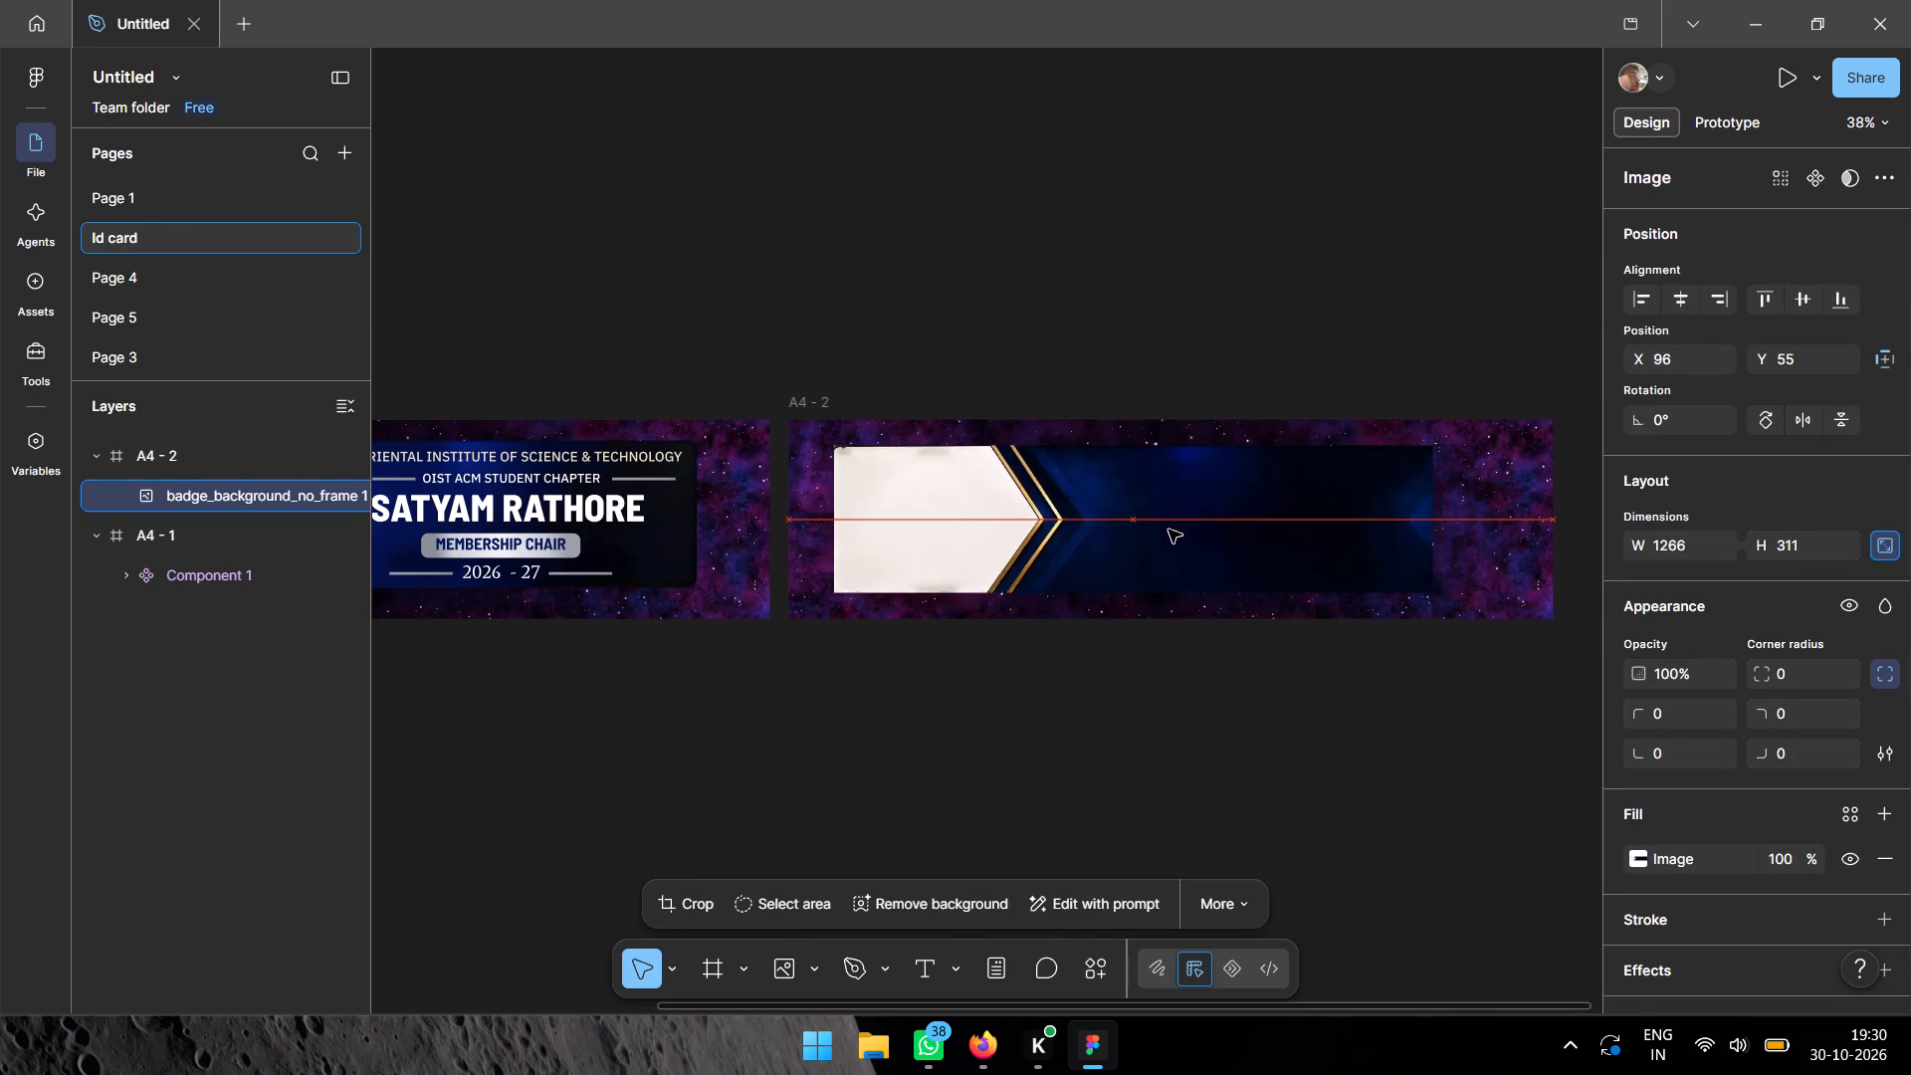
drag(1168, 530, 1222, 537)
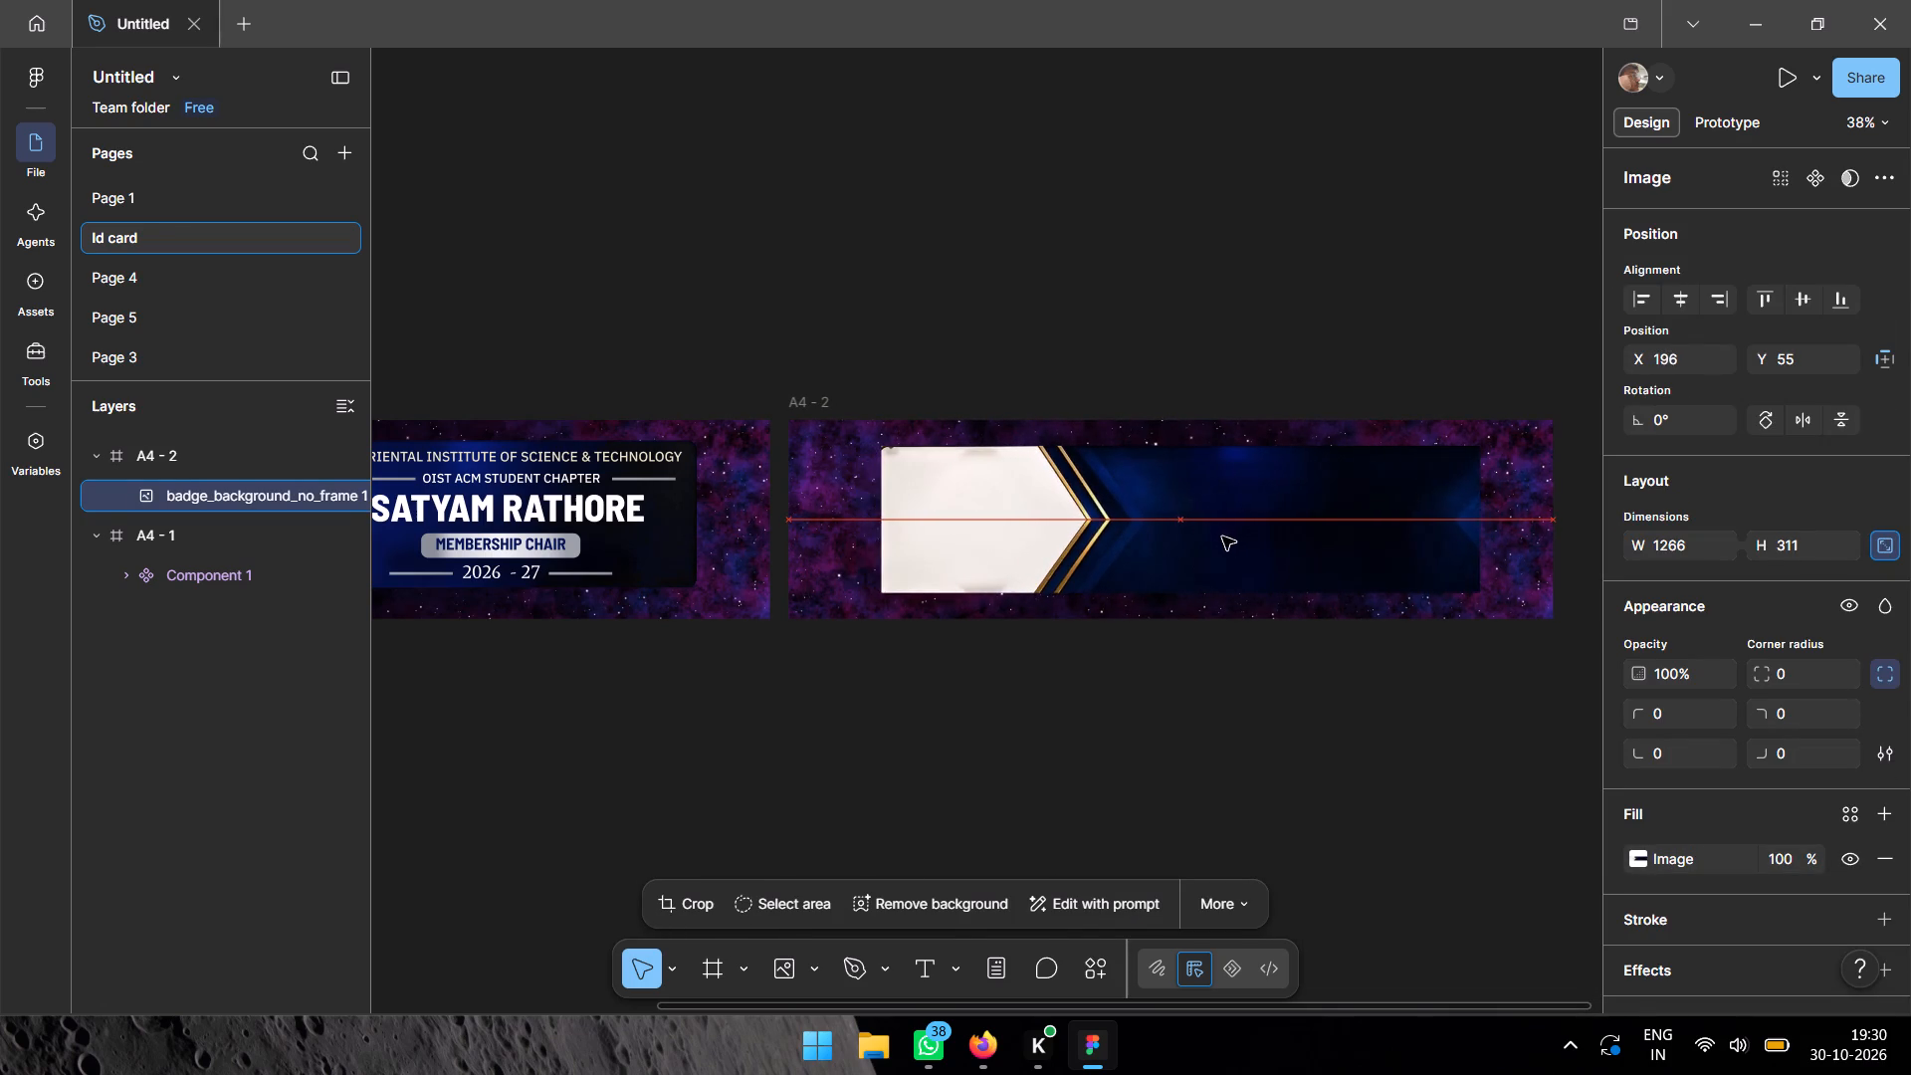
drag(1222, 537, 1211, 537)
click(1096, 519)
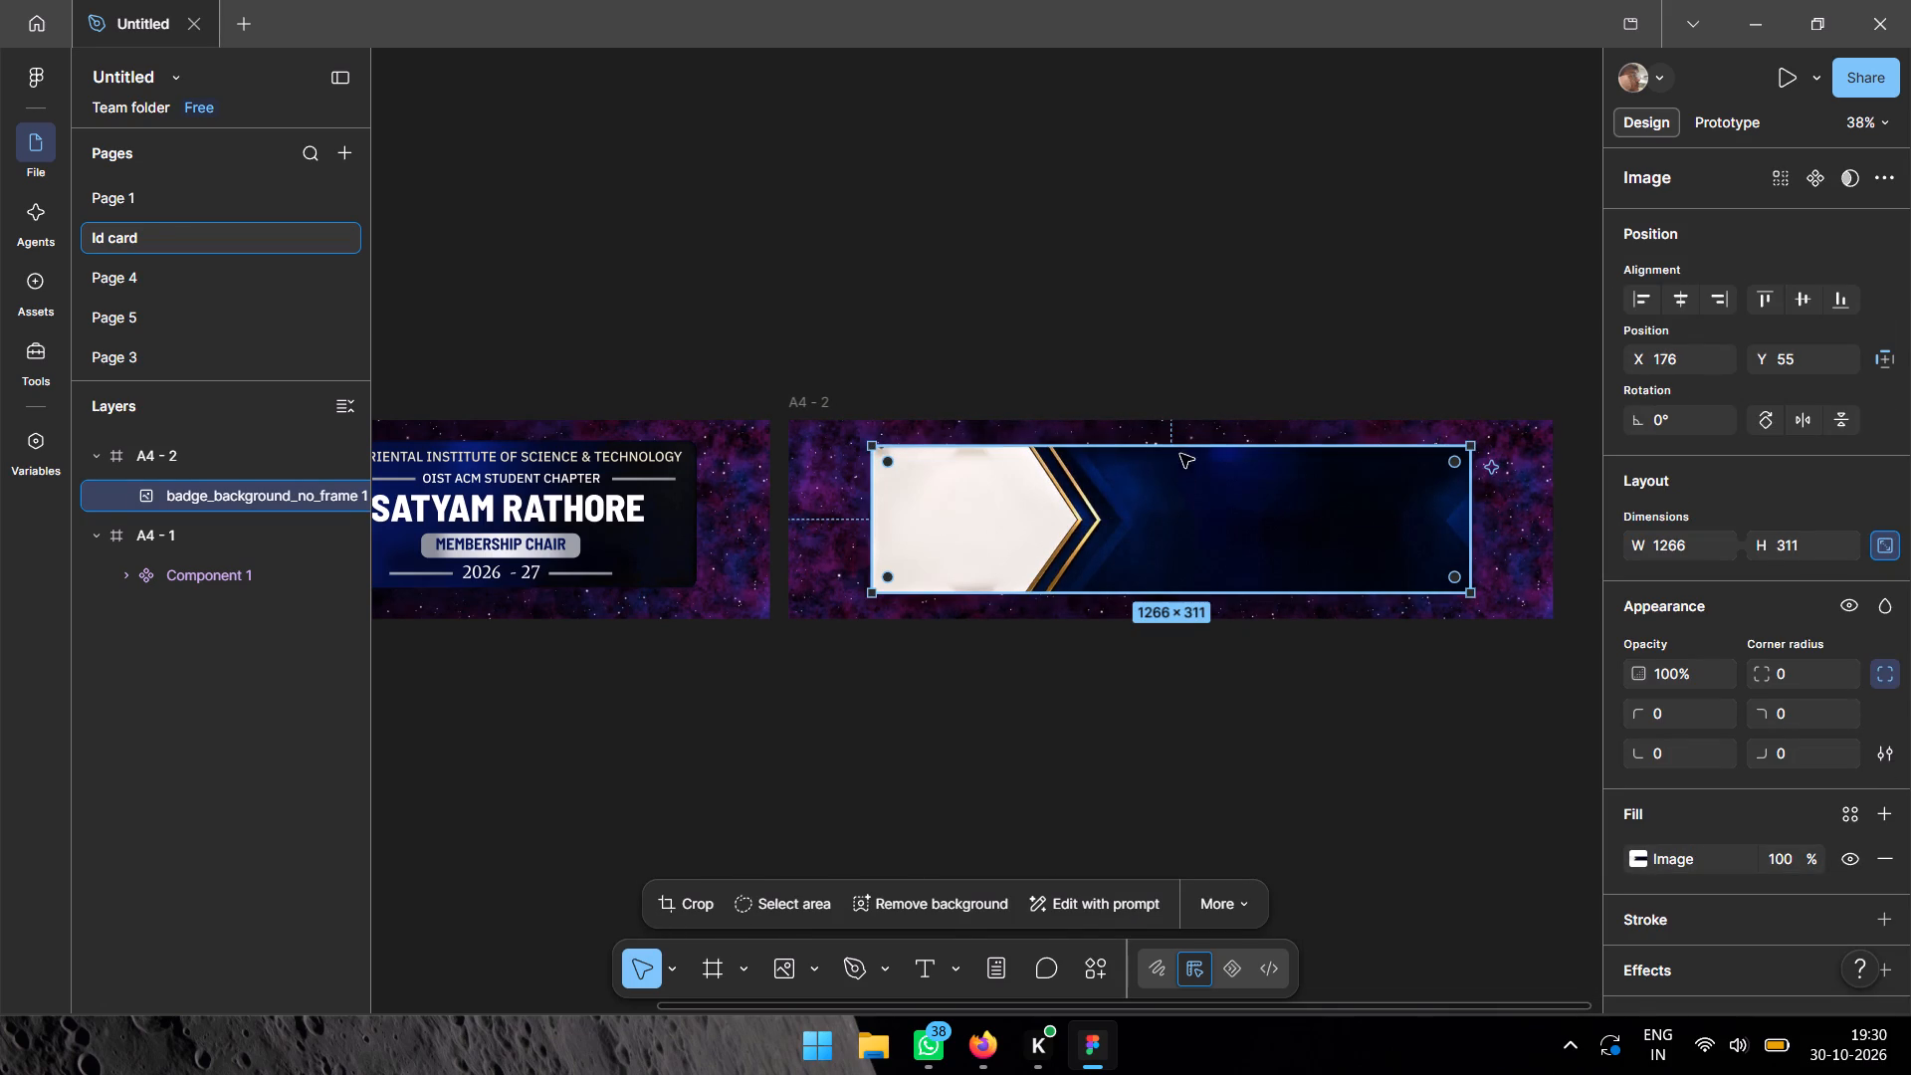
Enlarge the background image proportionally to about 1384 × 340 and centre it in the A4 - 2 frame.
click(1180, 445)
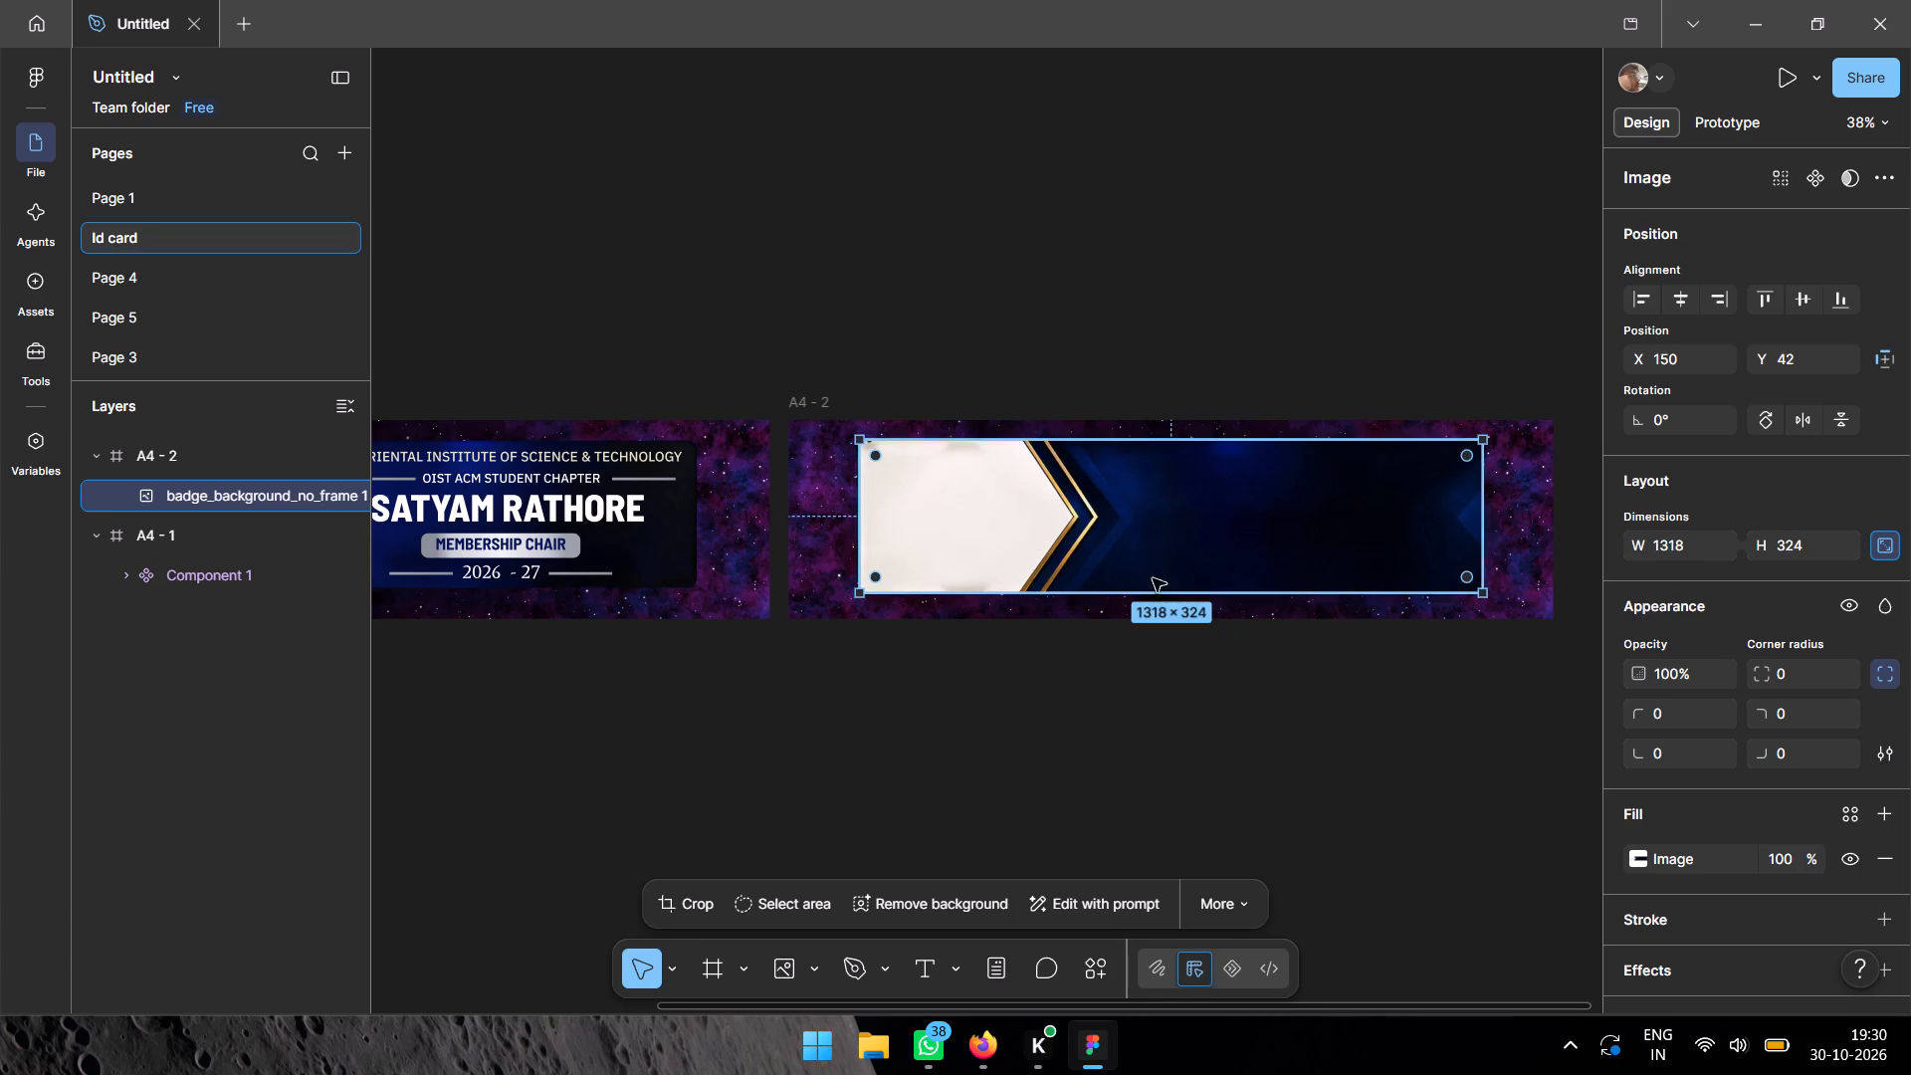
drag(1159, 591, 1161, 600)
click(1160, 523)
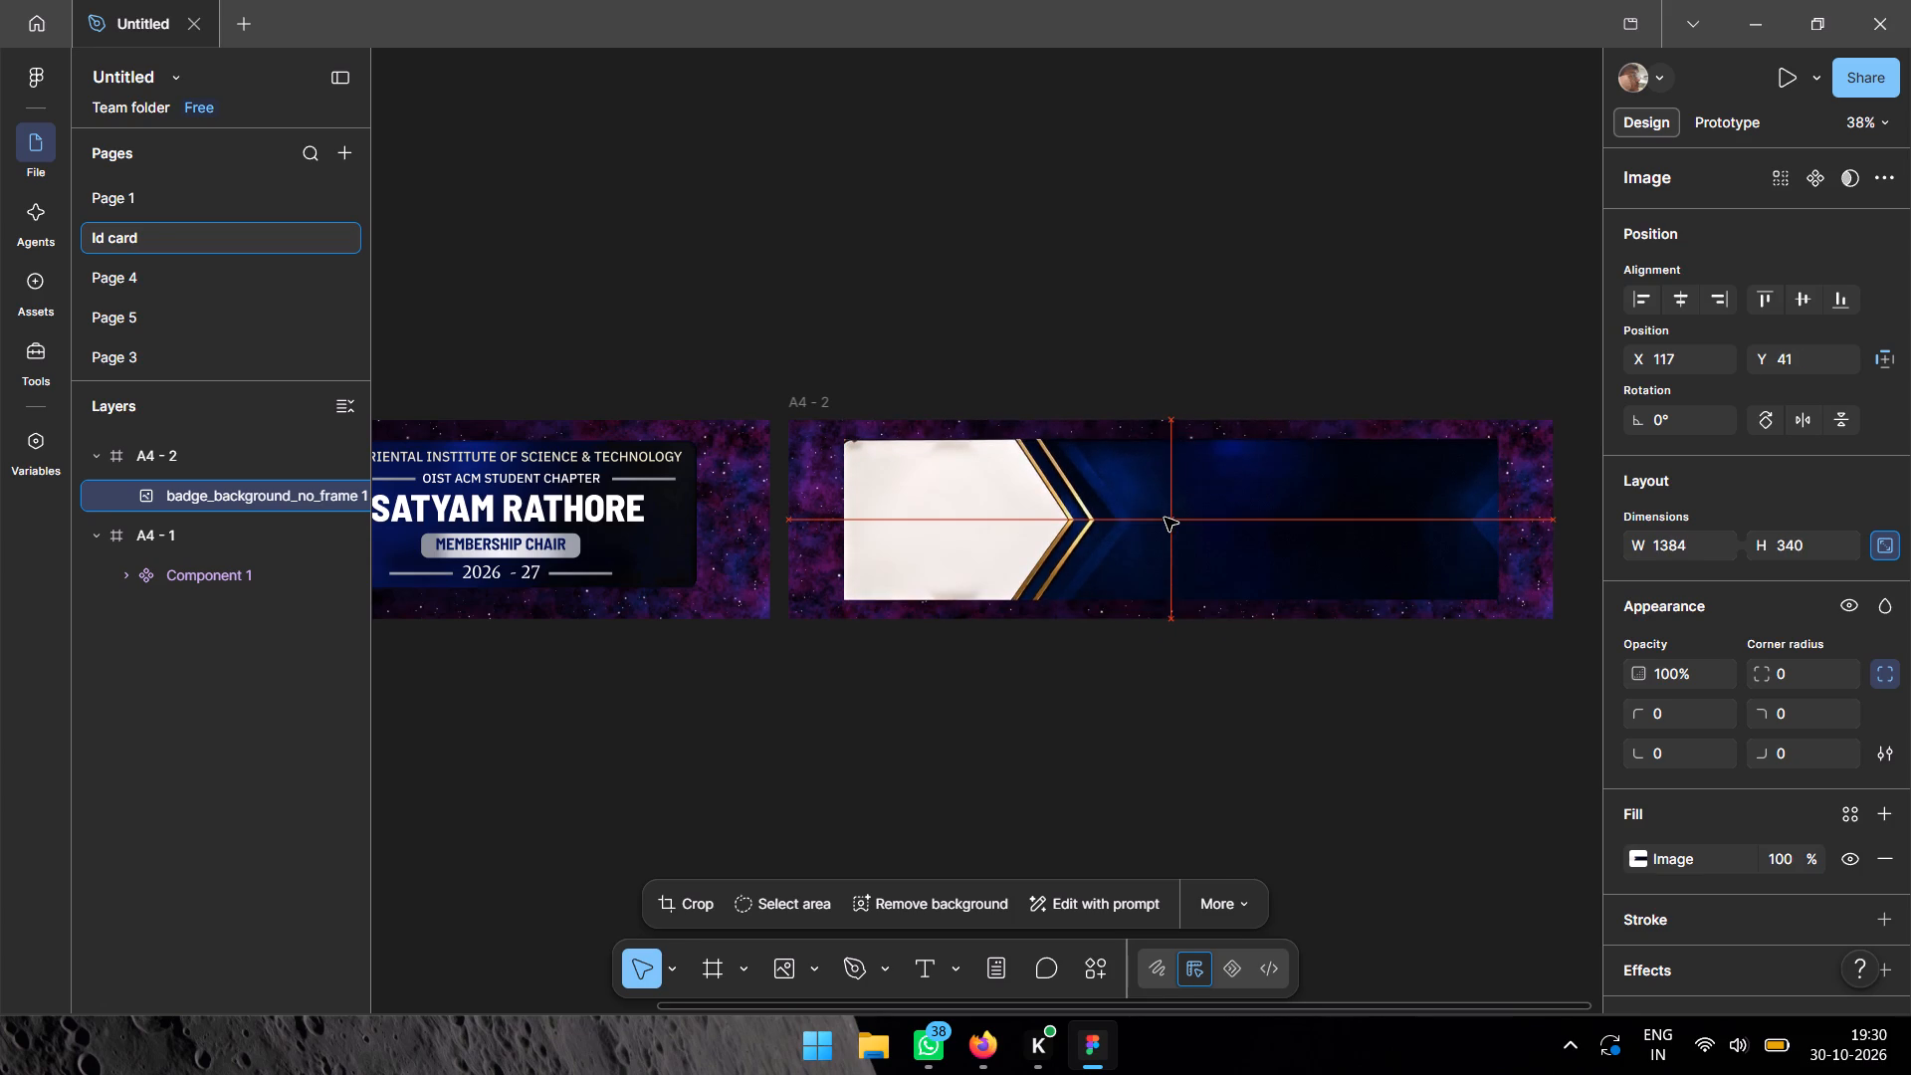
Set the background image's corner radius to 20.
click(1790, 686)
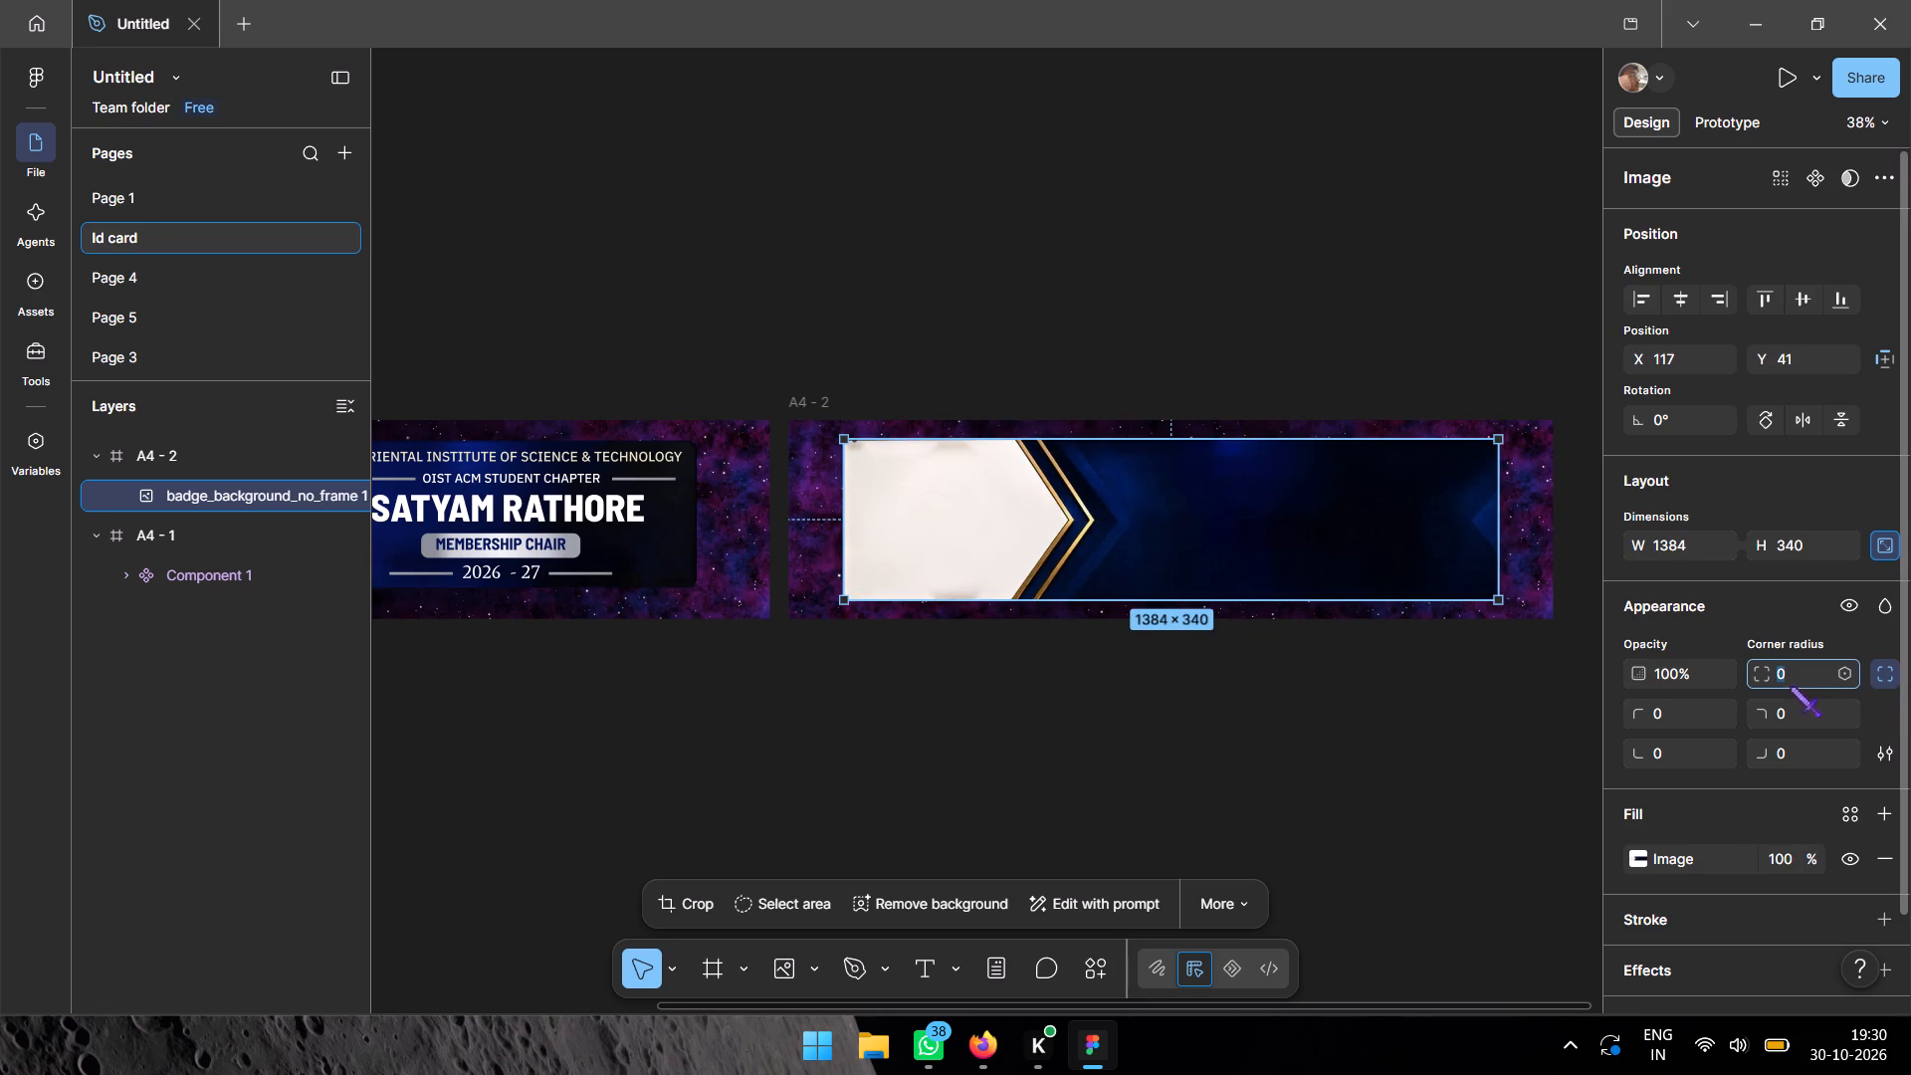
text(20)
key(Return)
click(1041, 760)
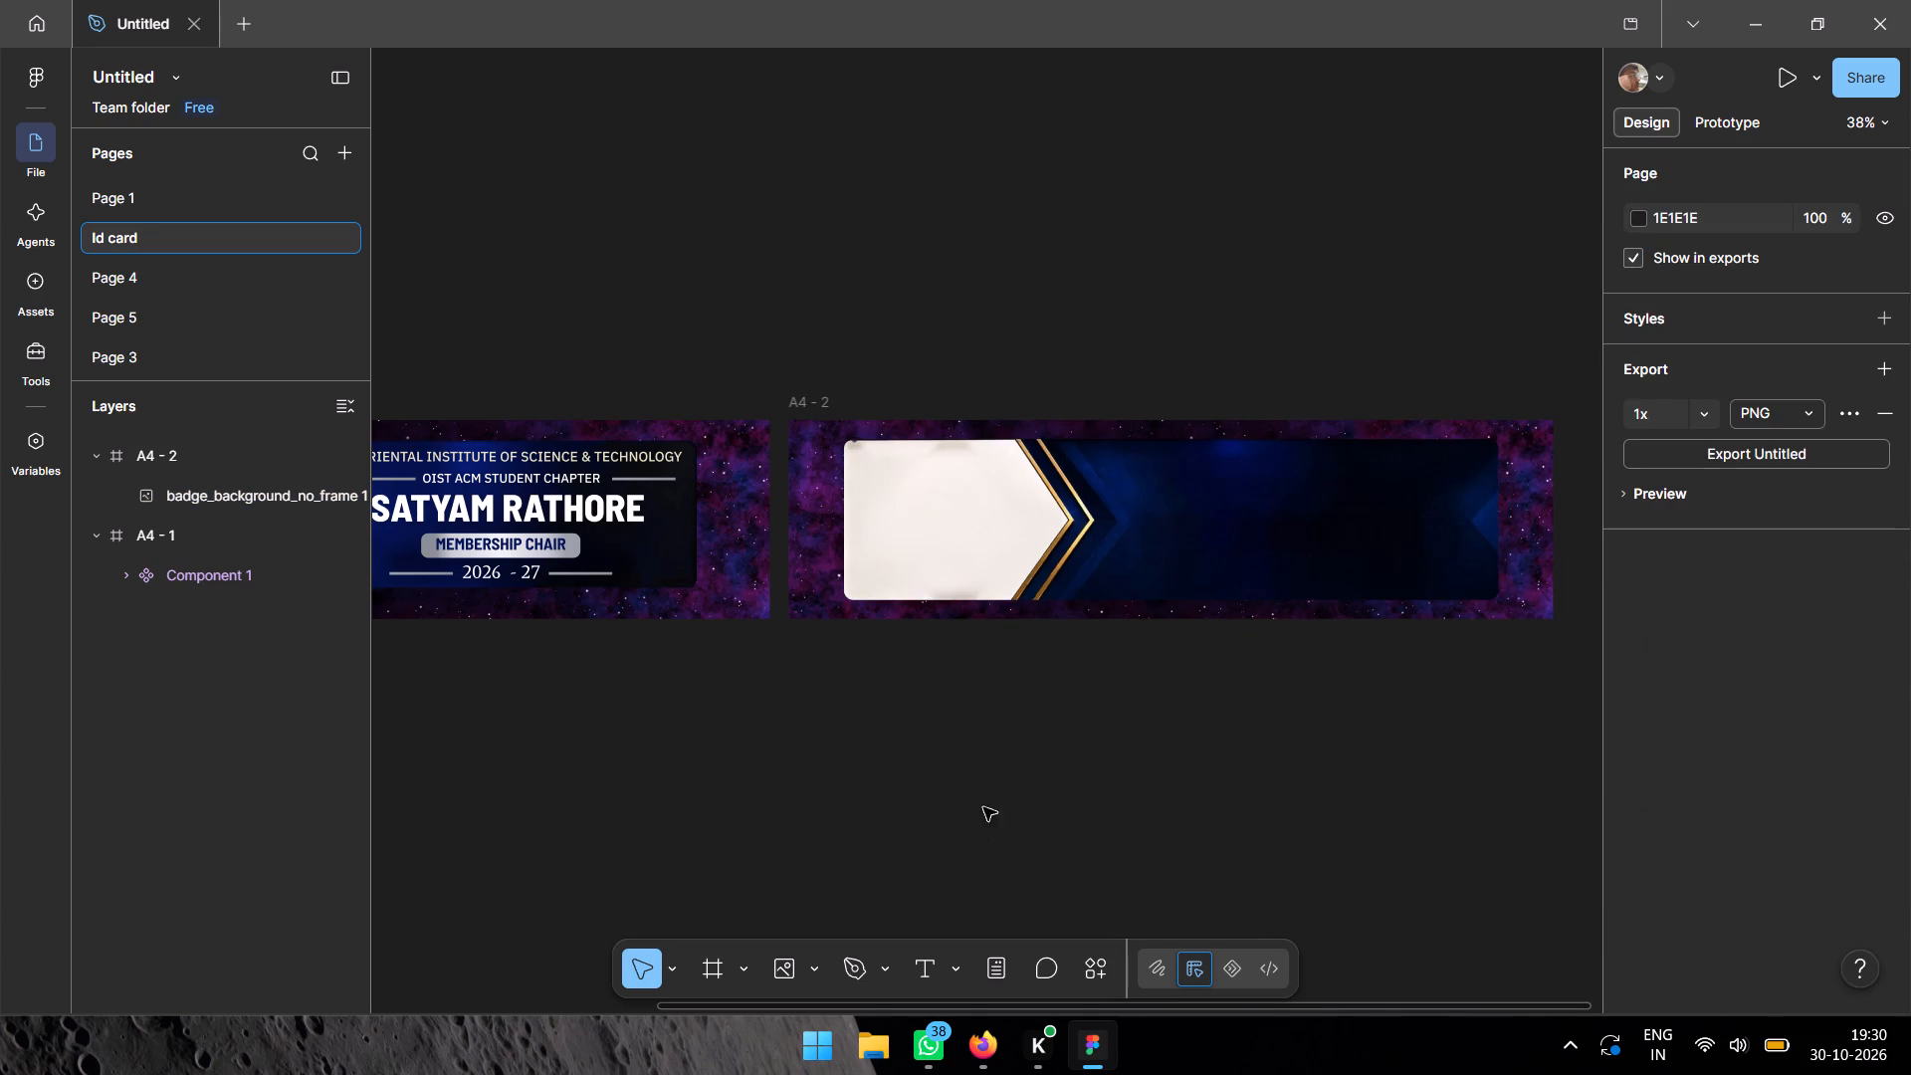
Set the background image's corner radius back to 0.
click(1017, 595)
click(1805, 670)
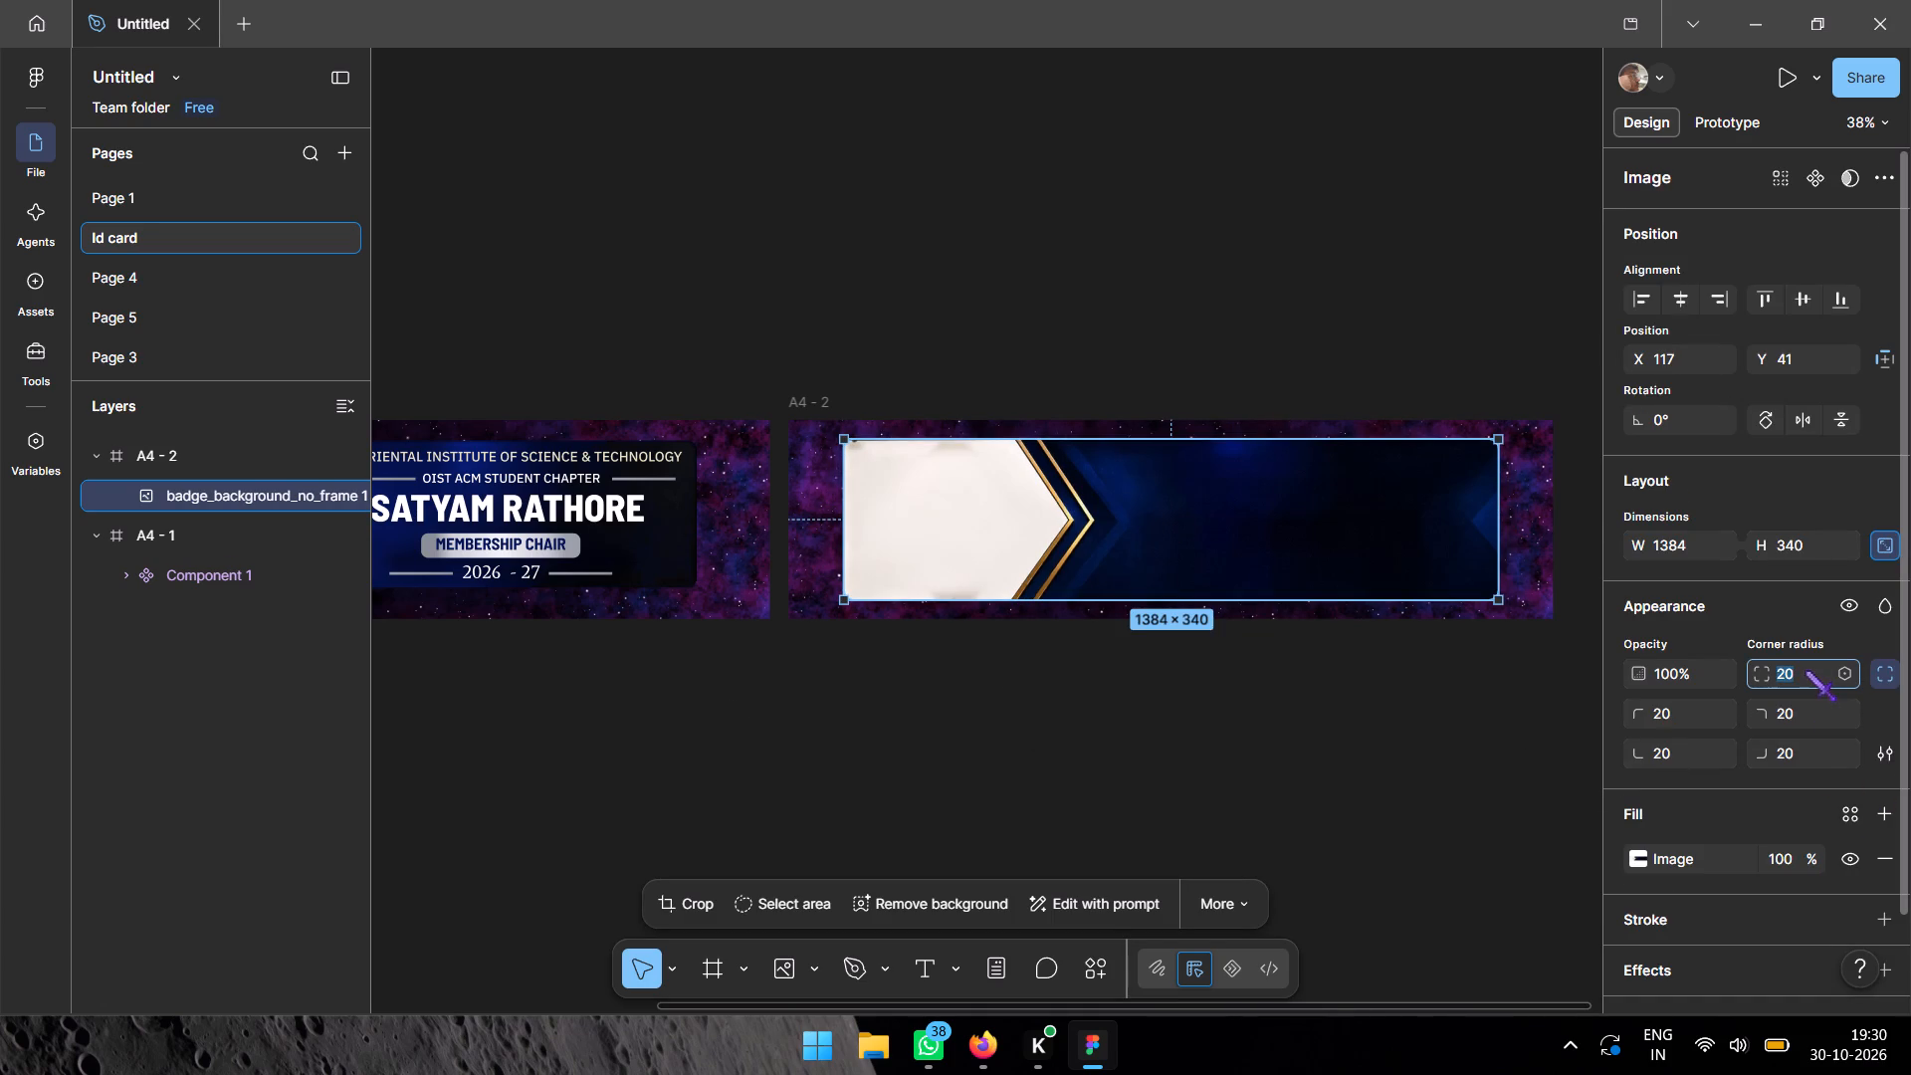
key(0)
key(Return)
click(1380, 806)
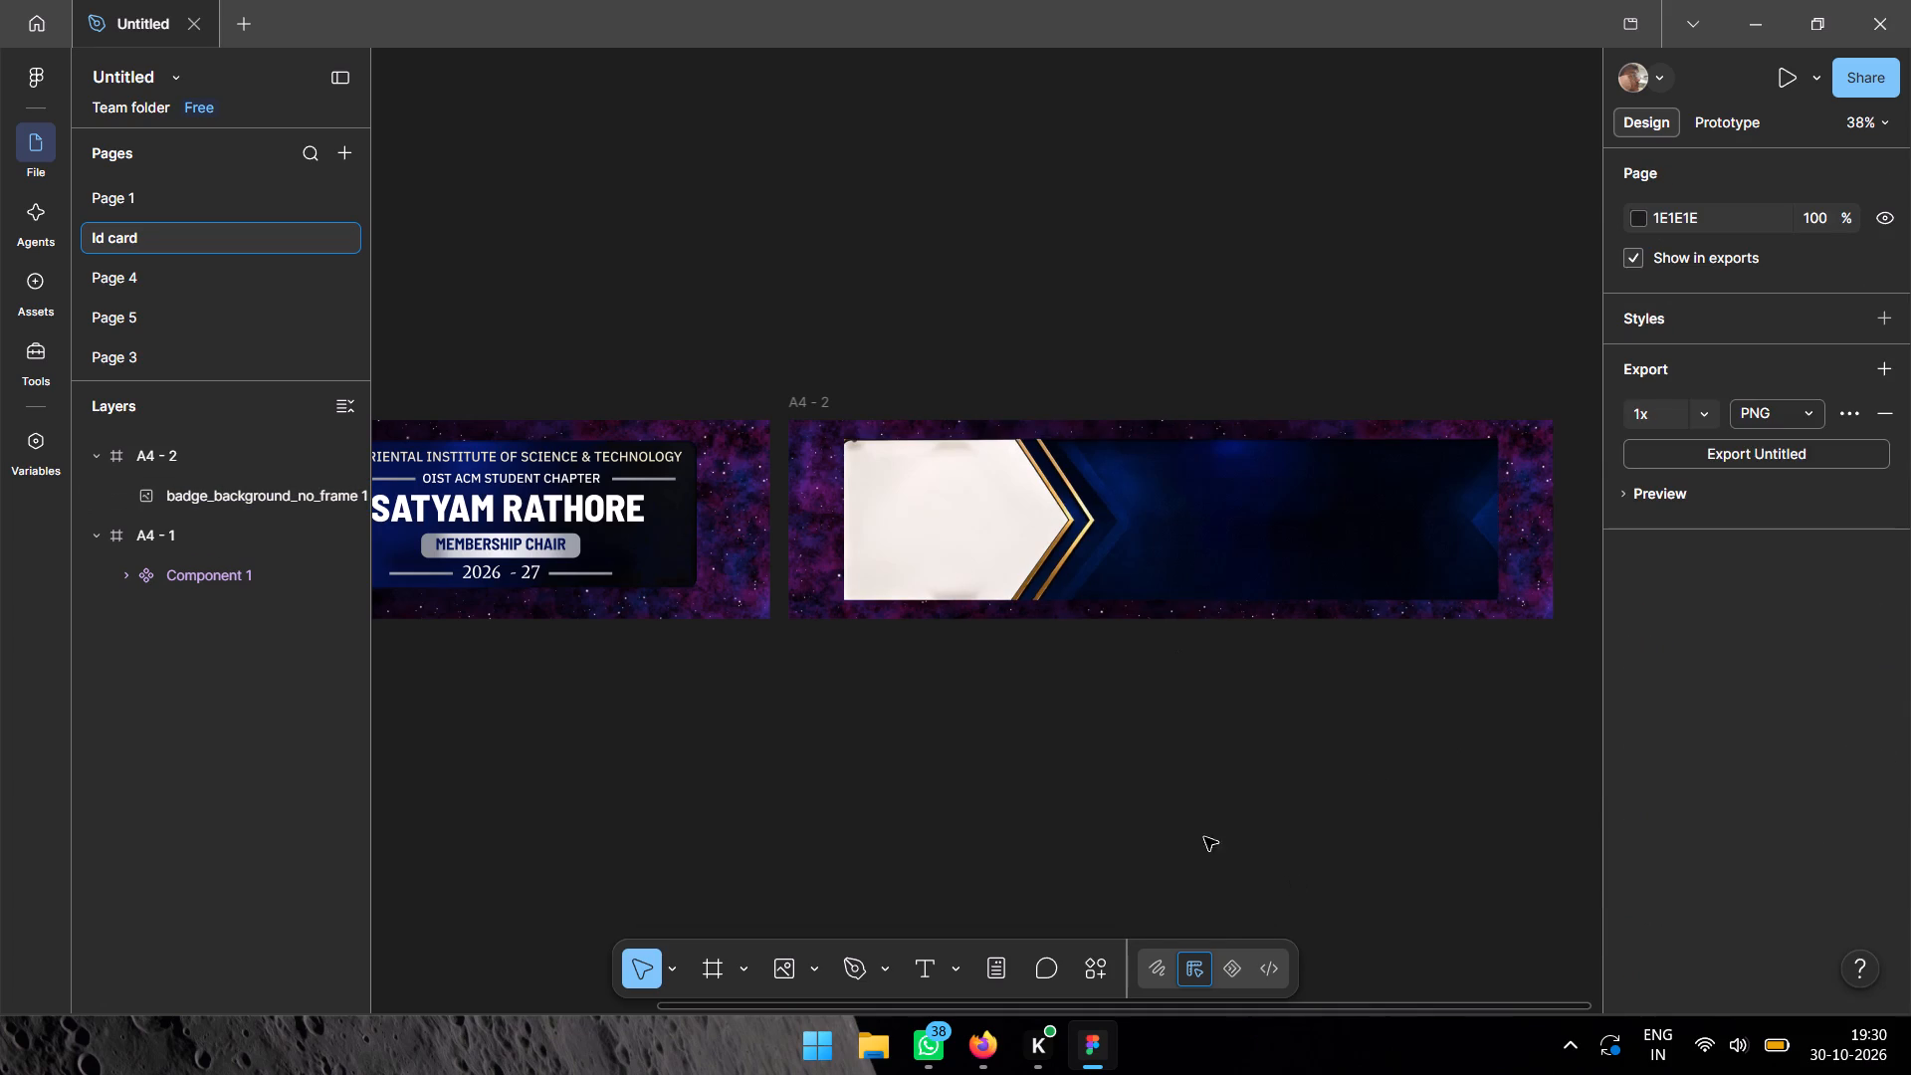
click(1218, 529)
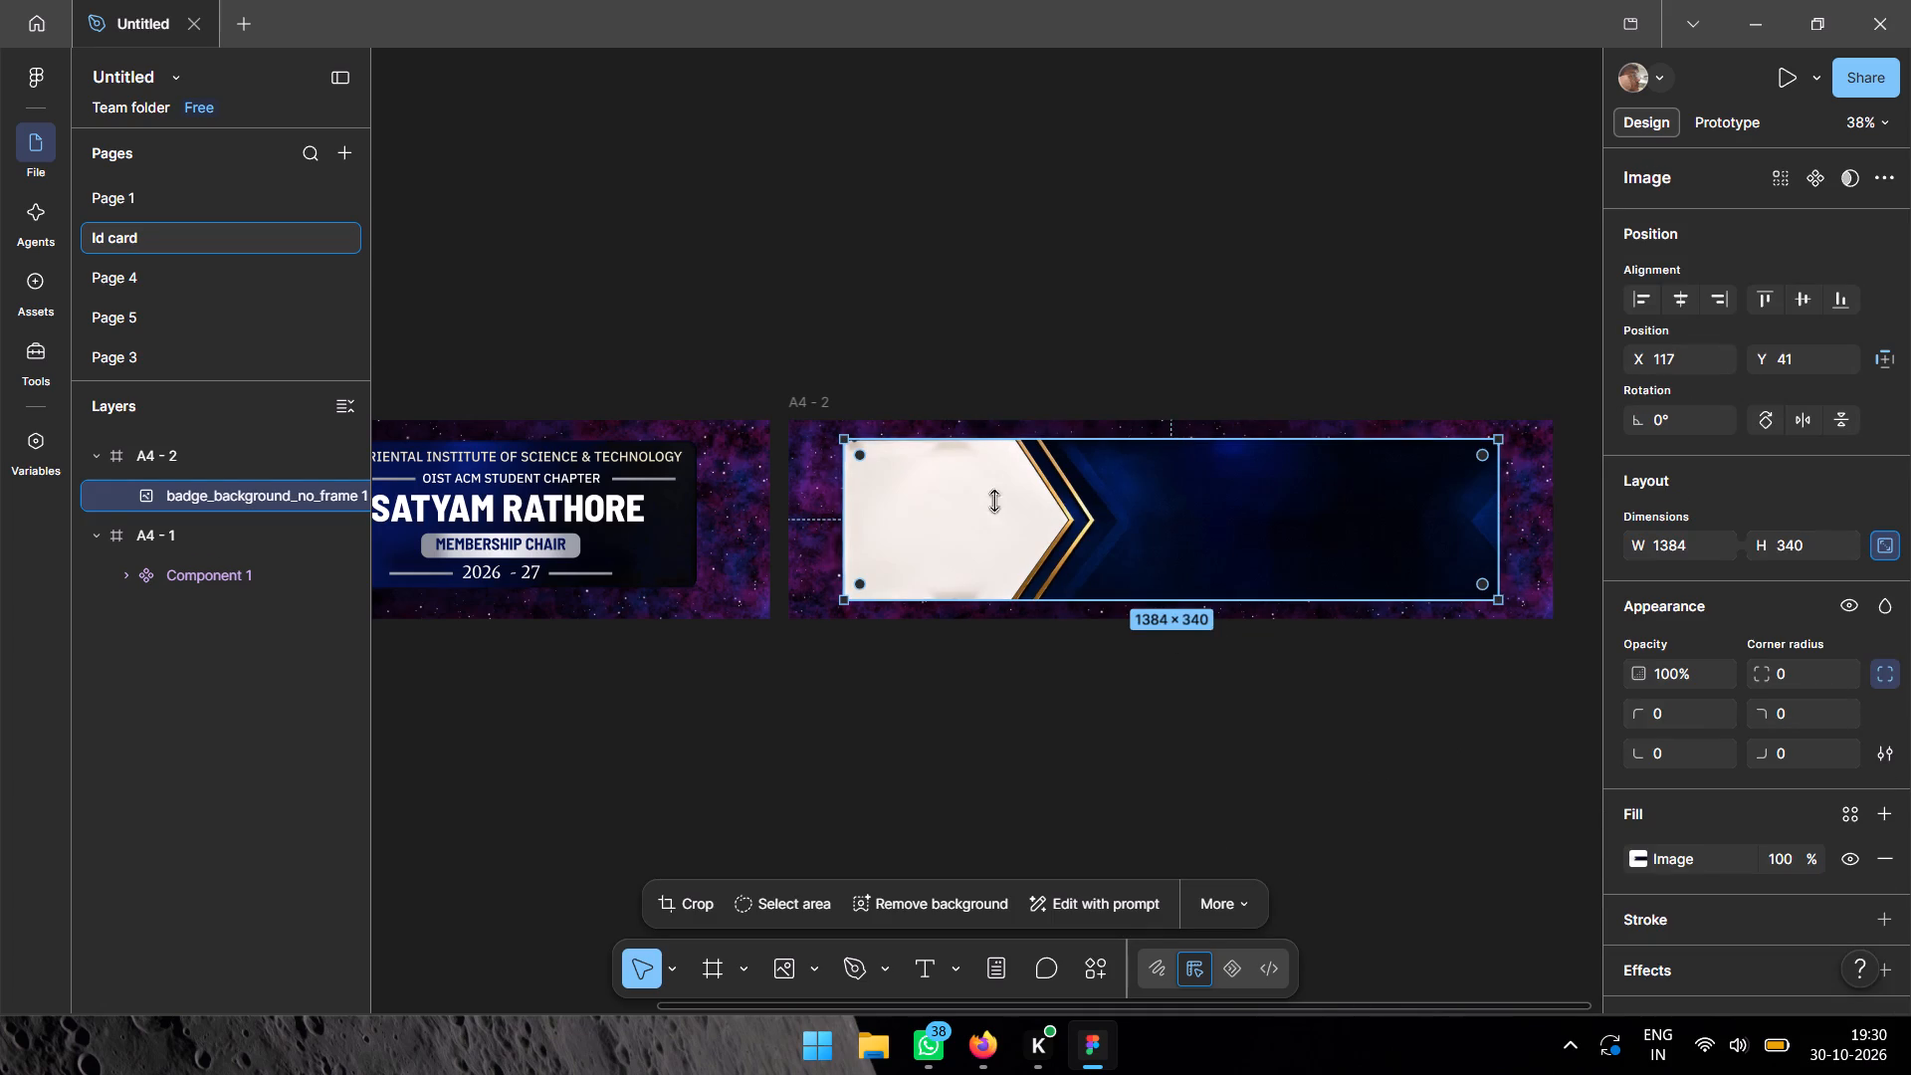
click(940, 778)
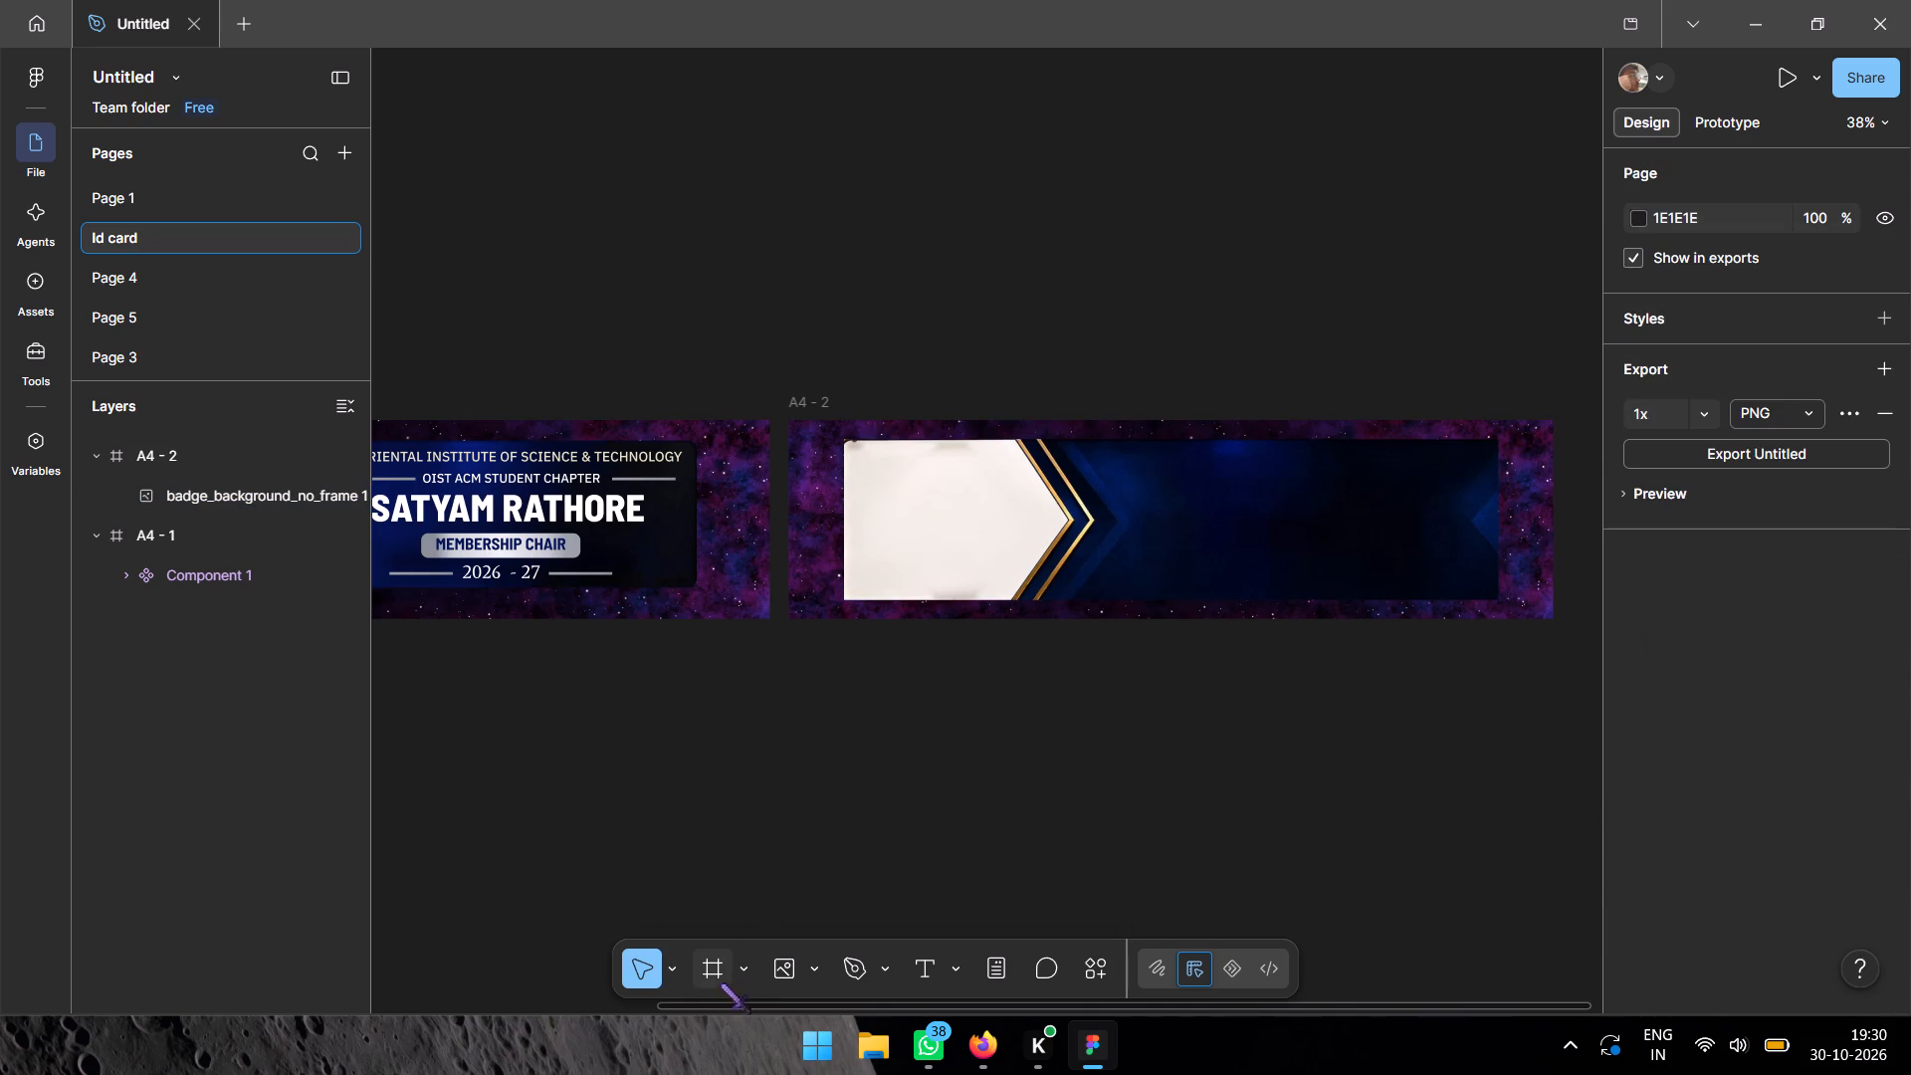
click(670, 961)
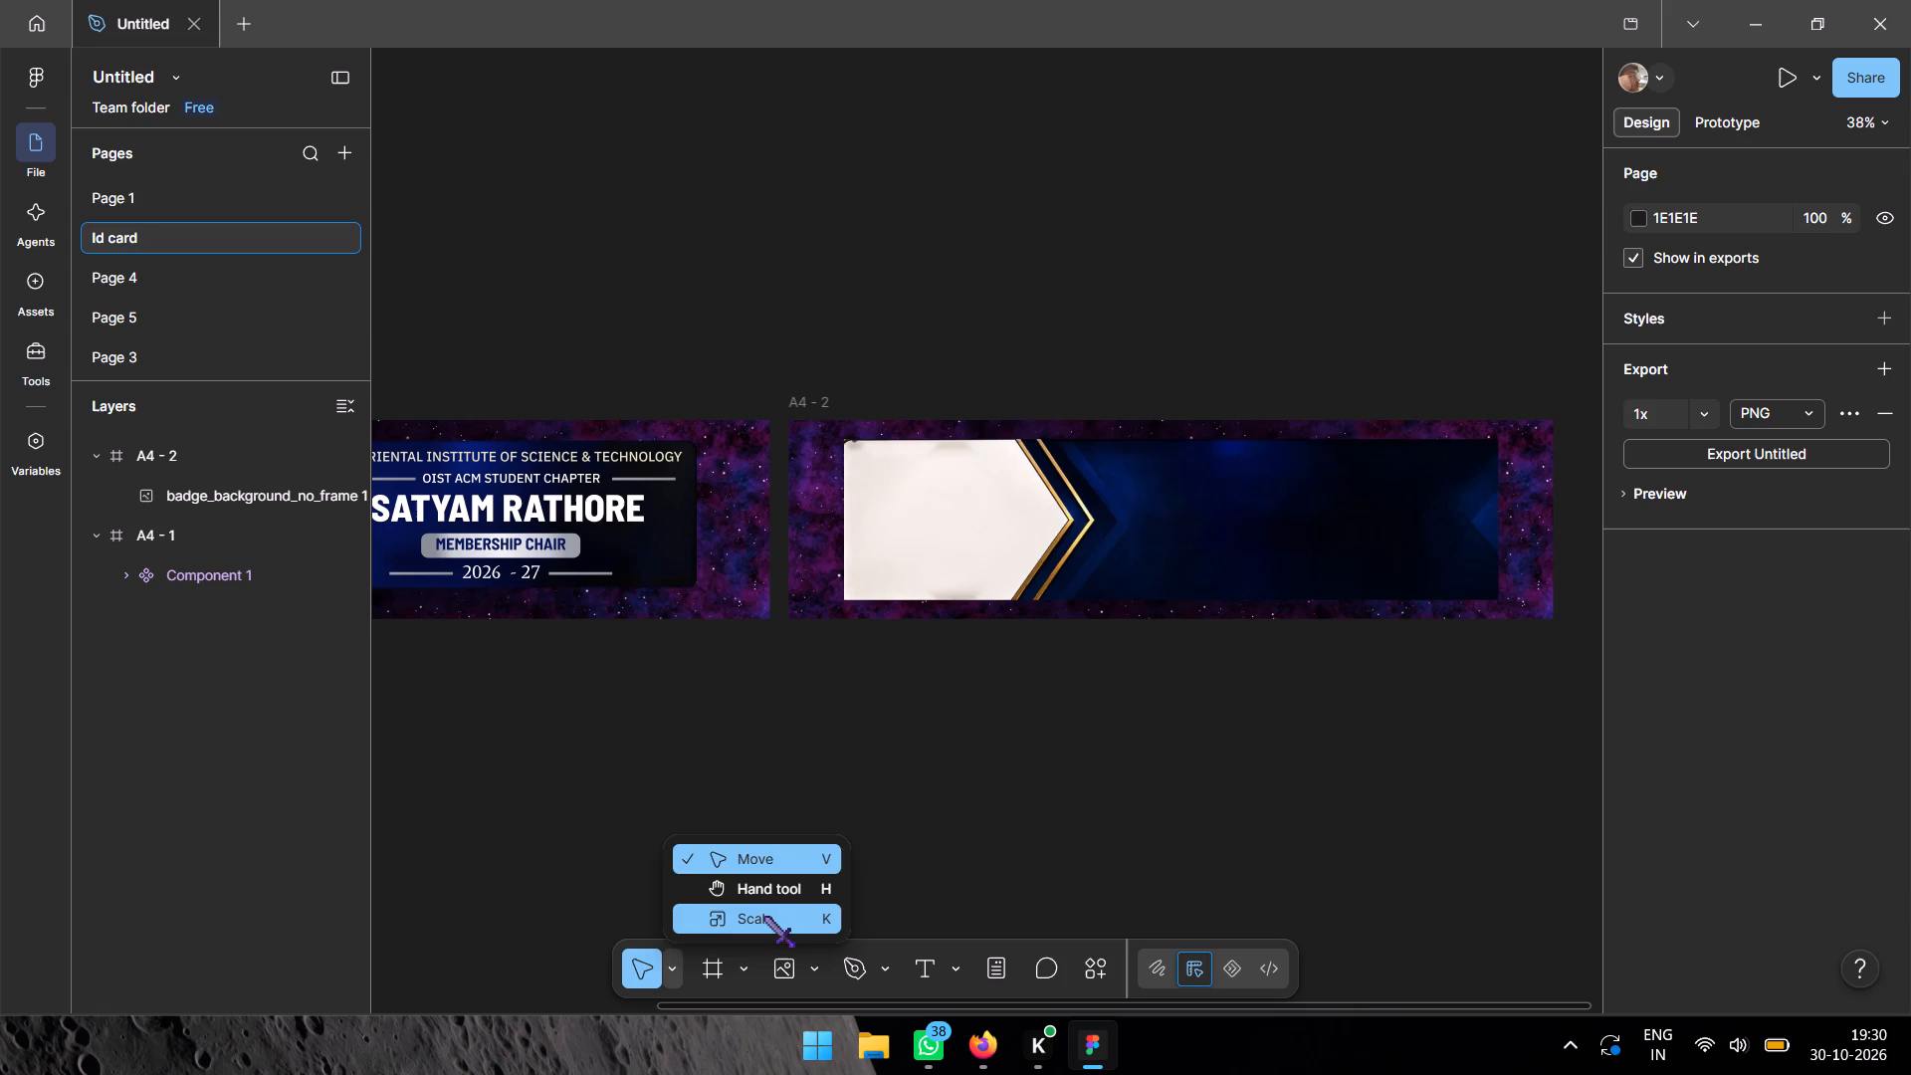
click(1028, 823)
Crop the top and bottom edges of the A4 - 2 background image to about 1384 × 303.
click(1082, 474)
click(697, 915)
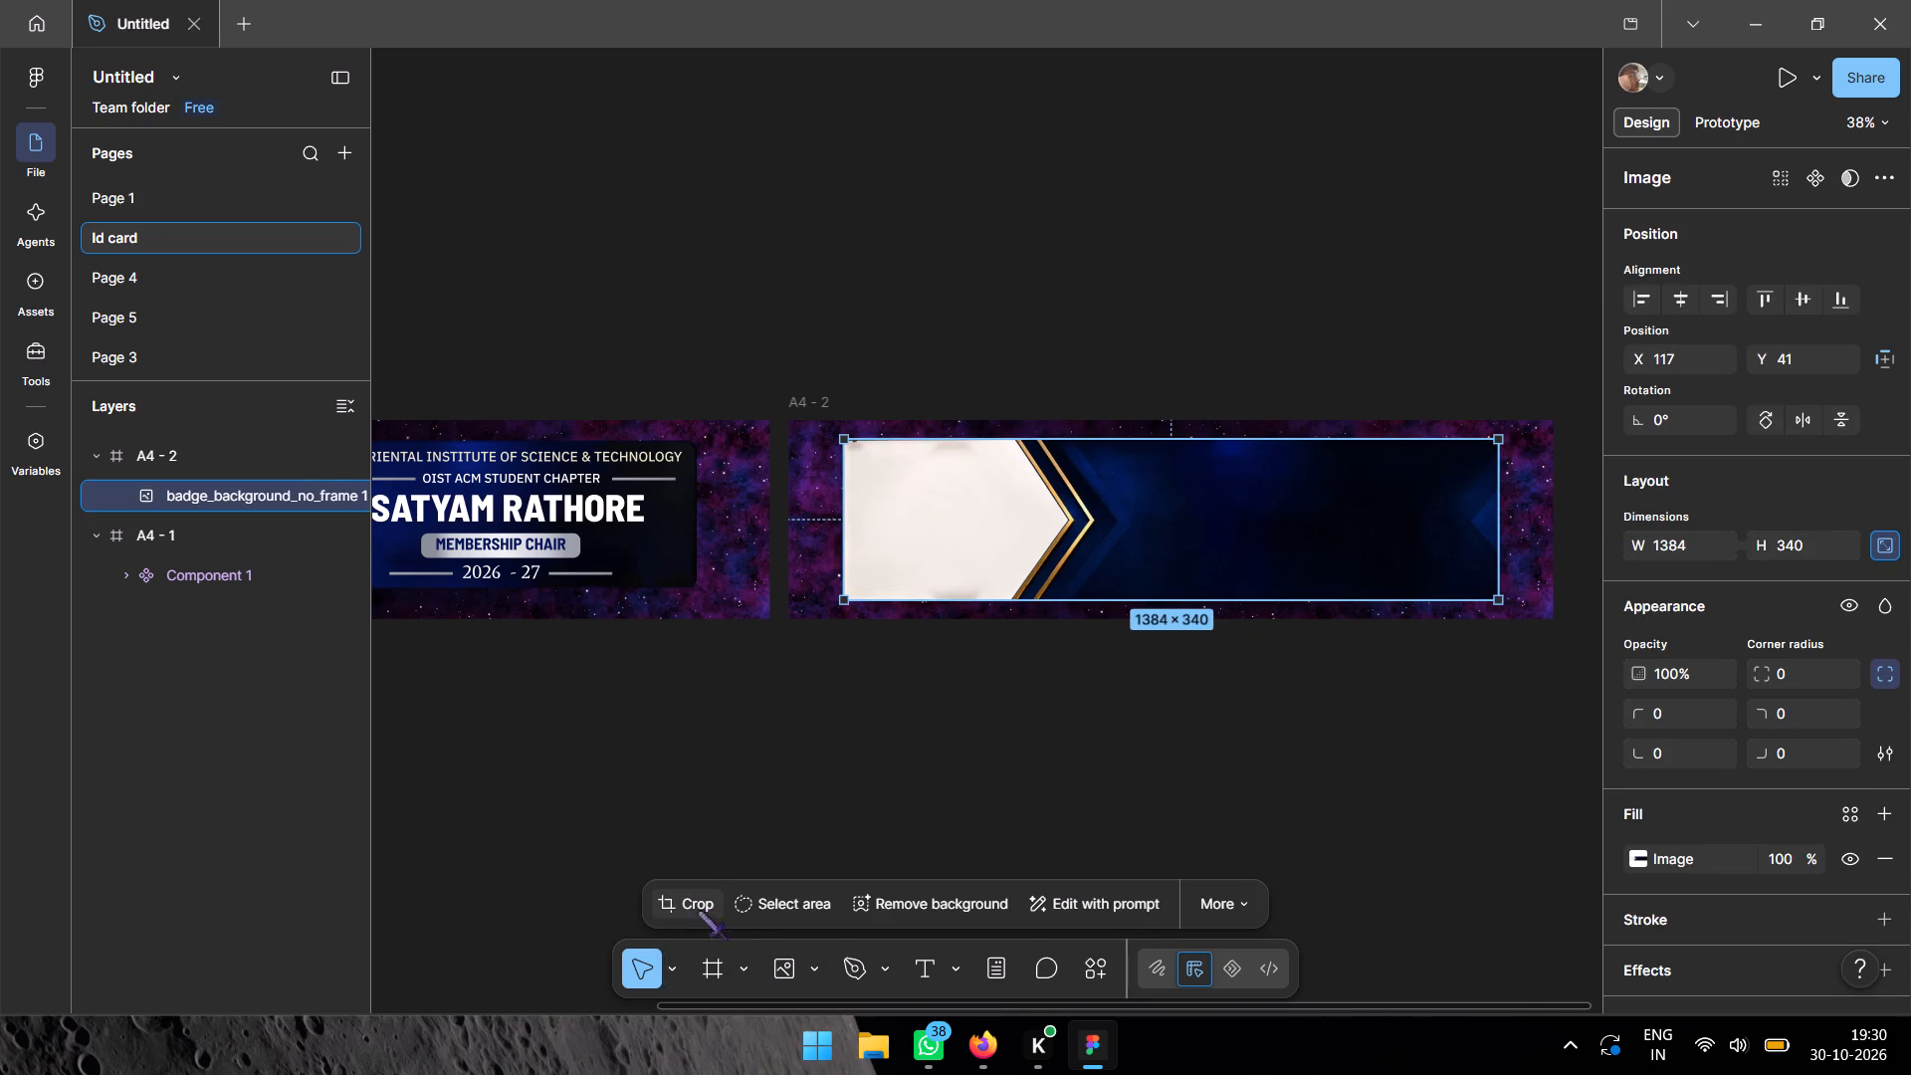
drag(1170, 433, 1168, 447)
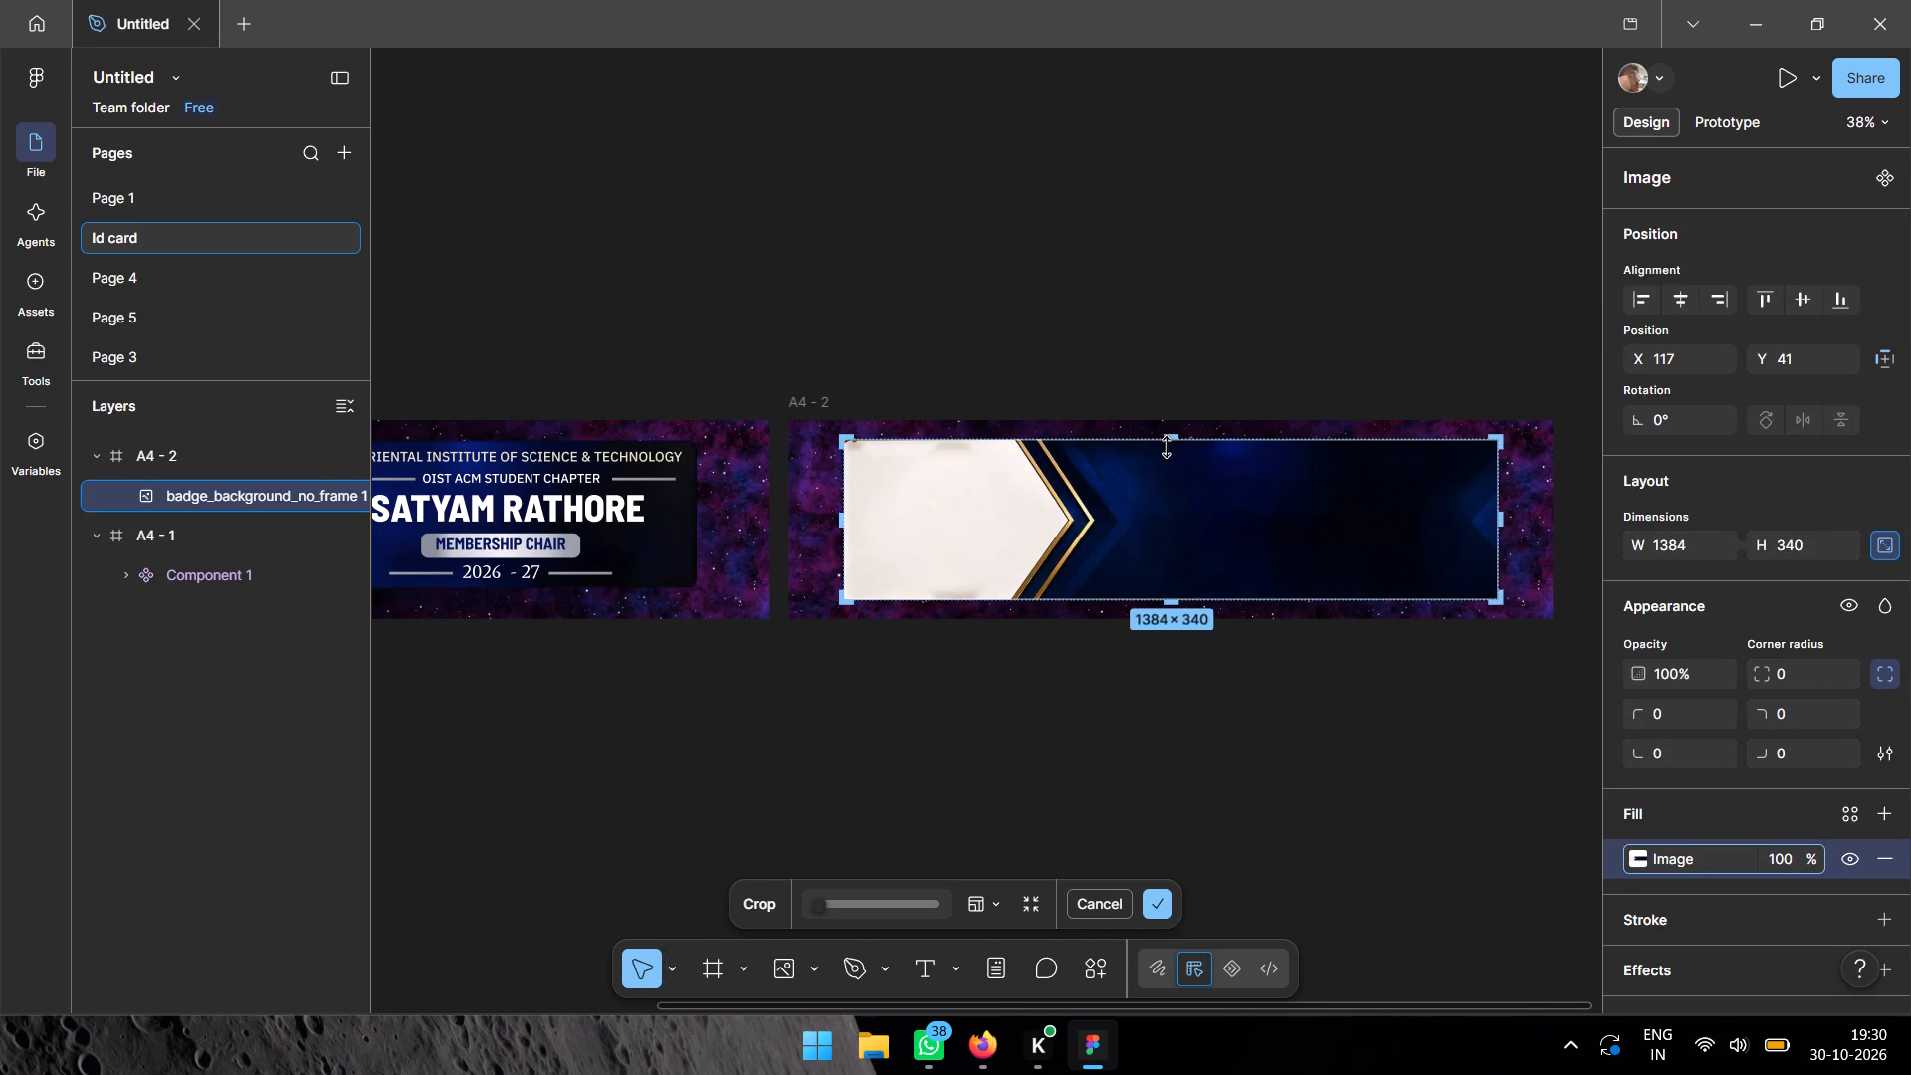
drag(1168, 447, 1168, 443)
drag(1168, 443, 1168, 445)
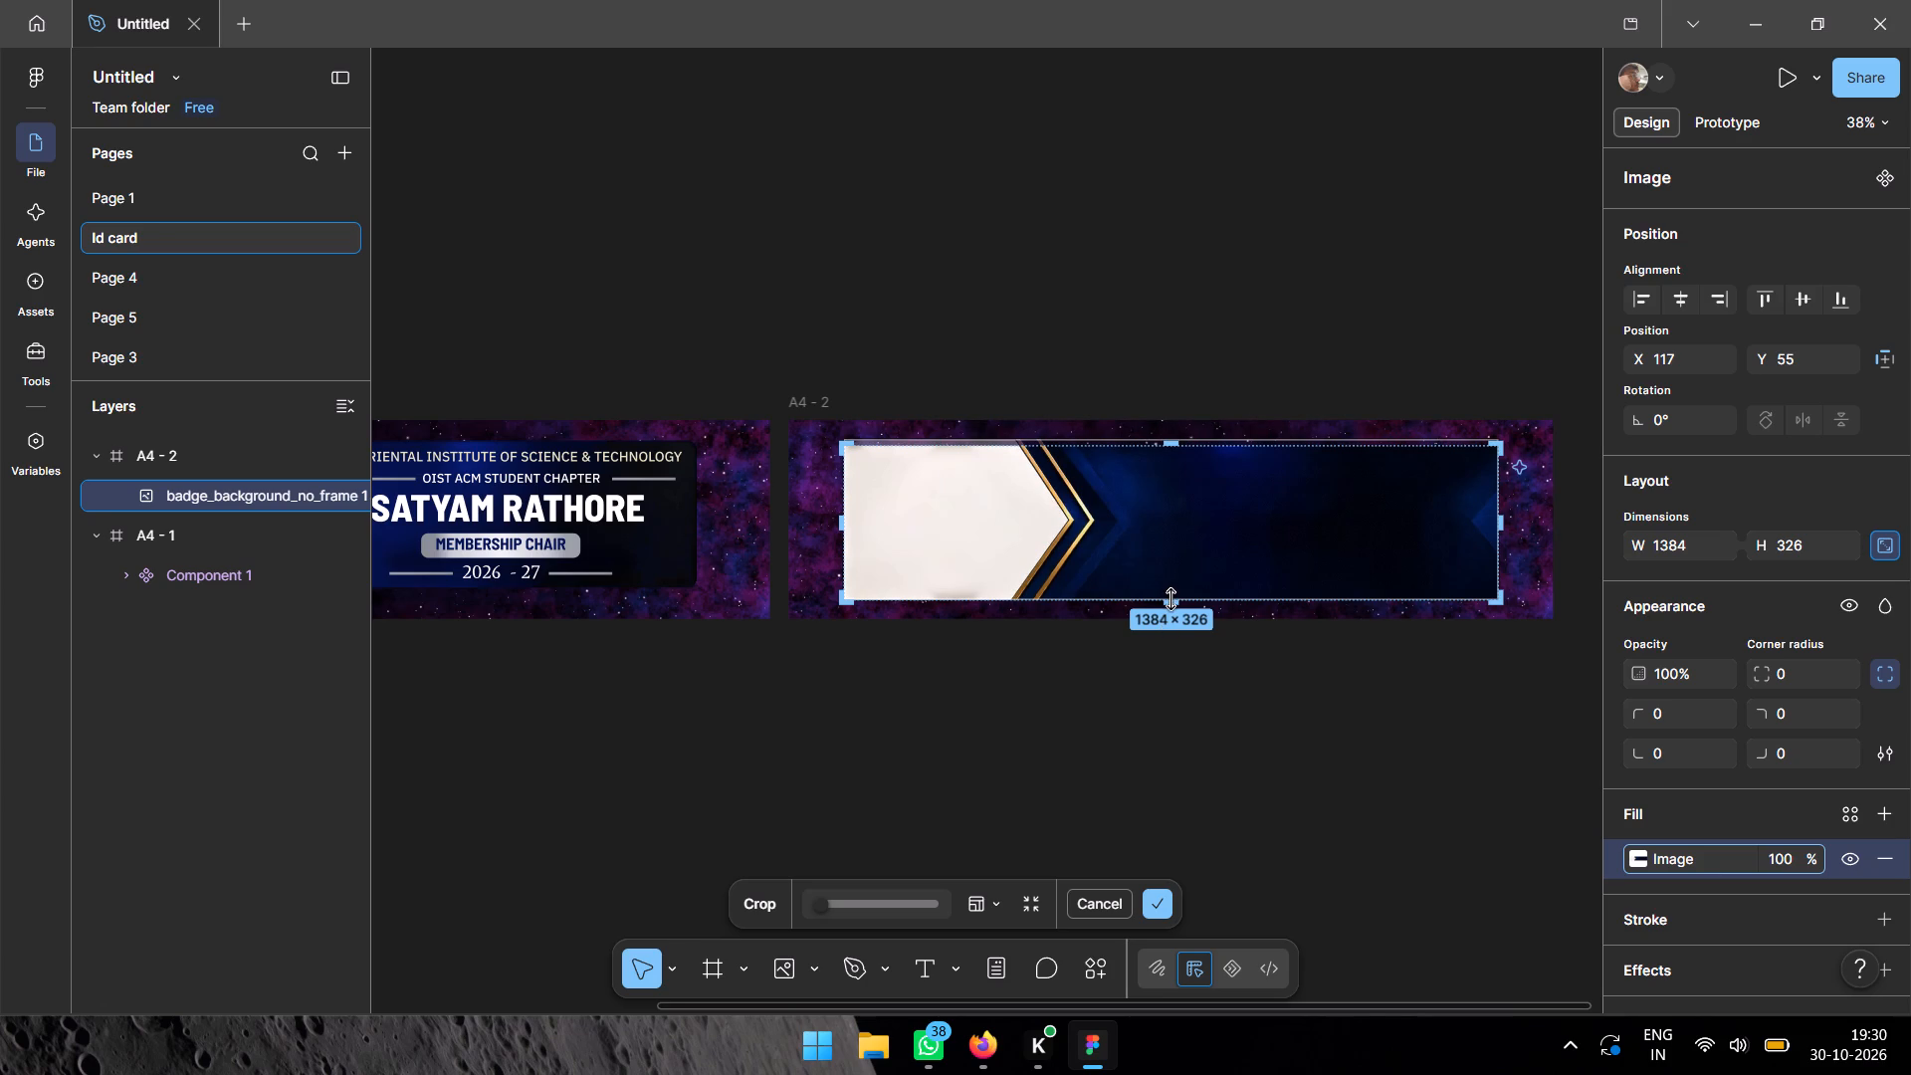
drag(1170, 599, 1170, 588)
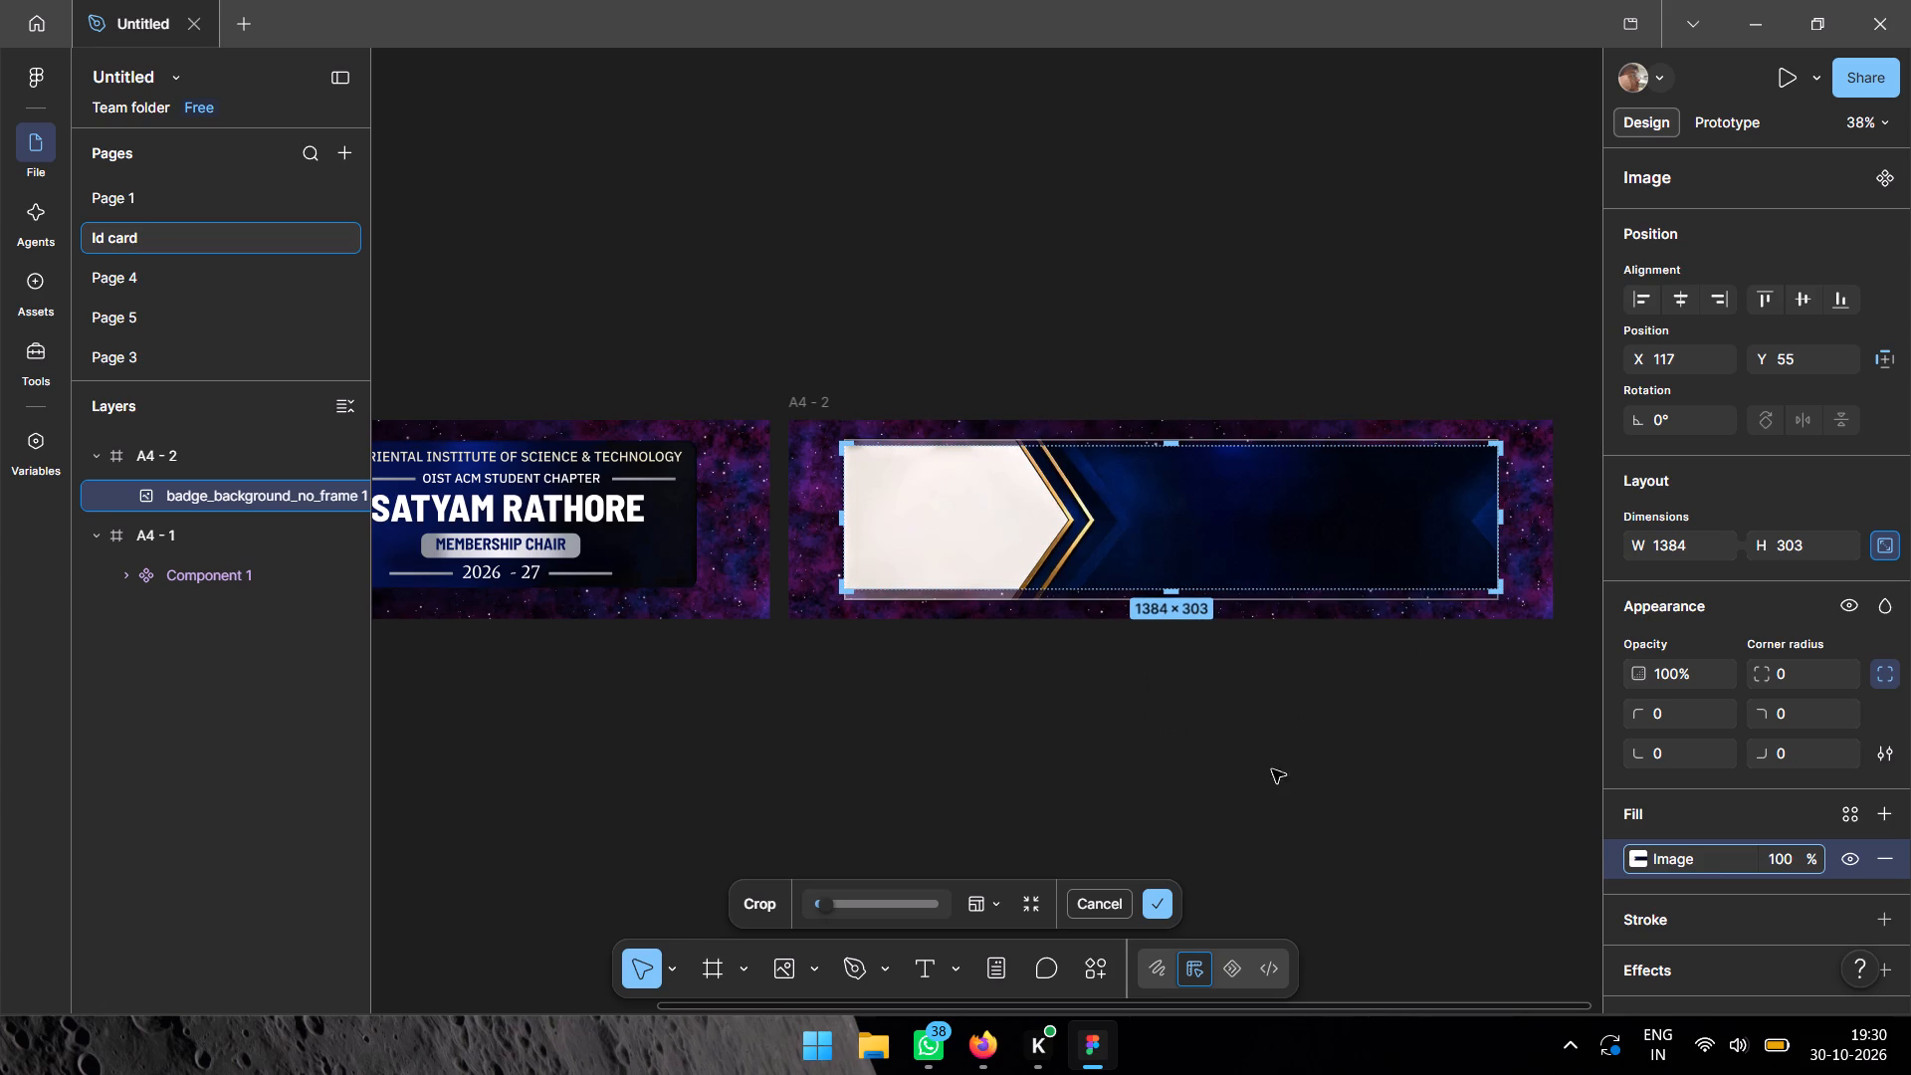
click(1165, 900)
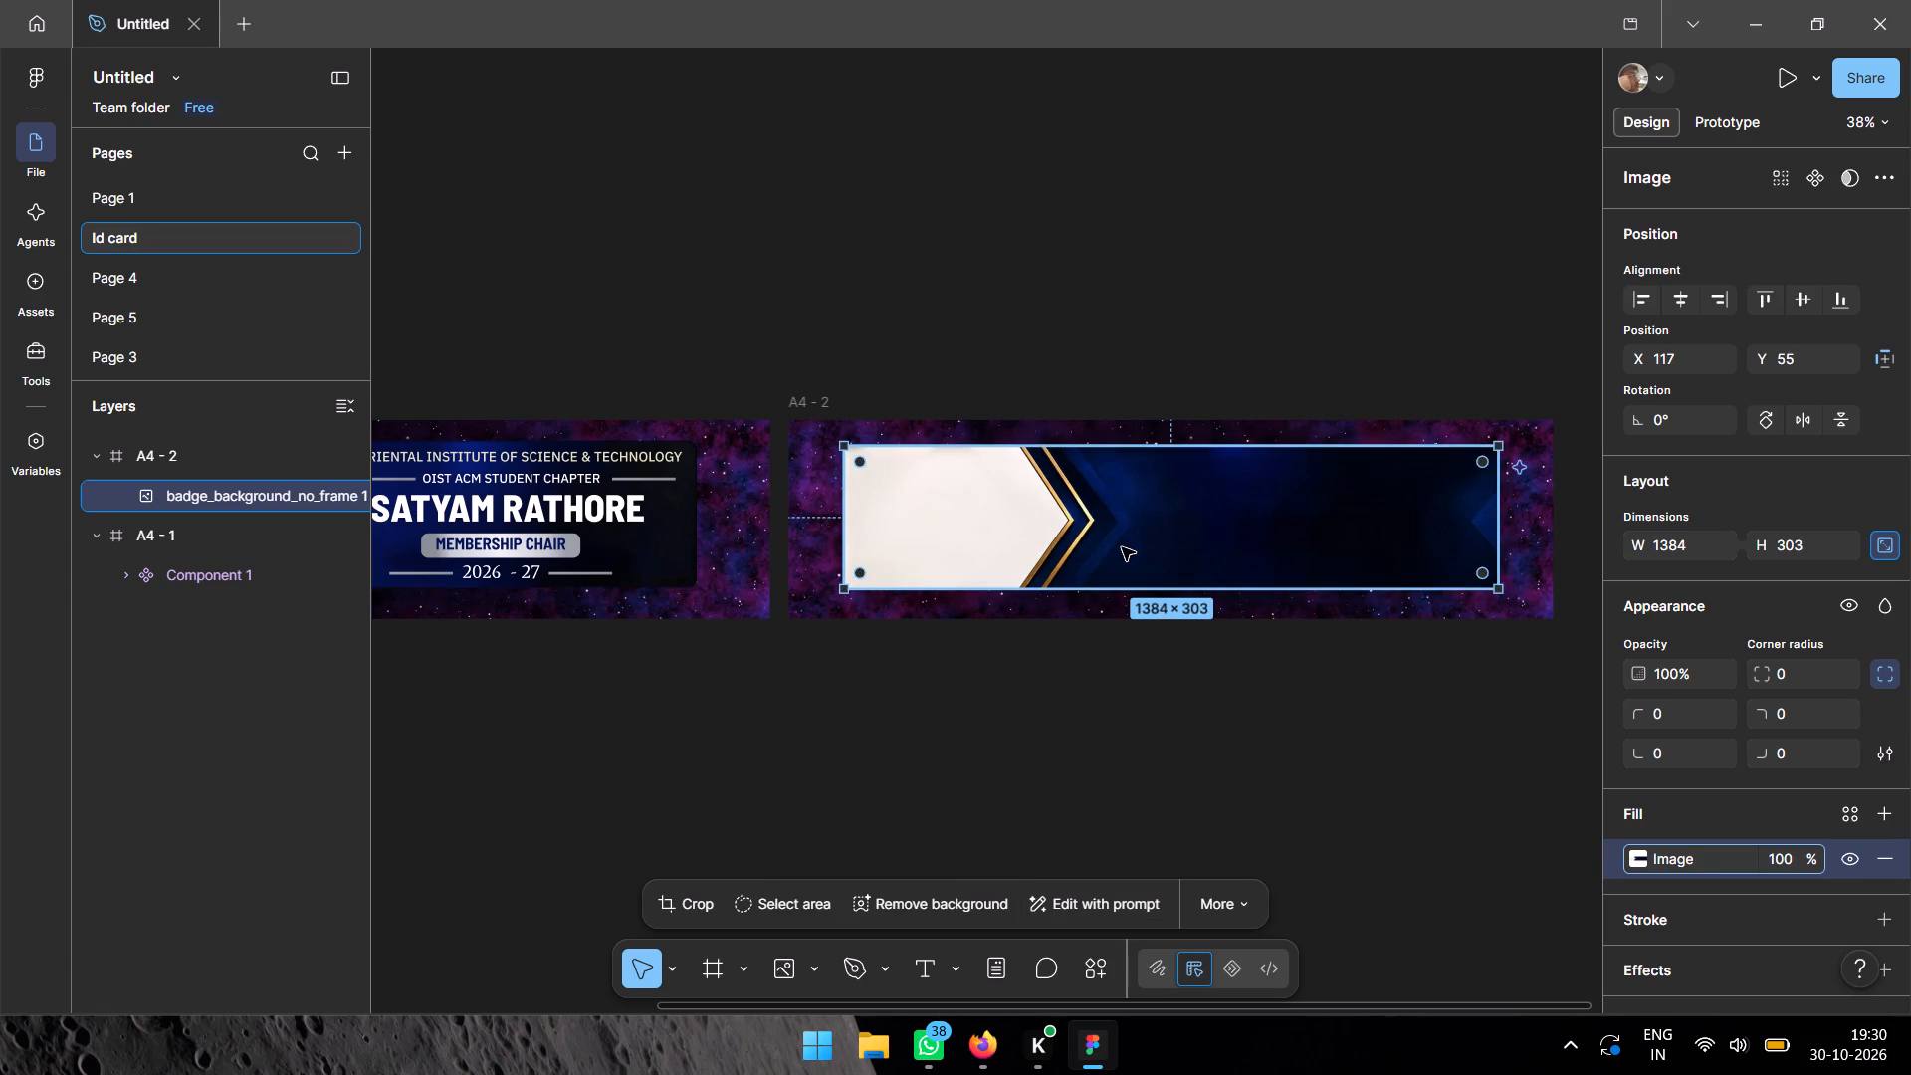
Enlarge the cropped background image proportionally to about 1576 × 345 and centre it in A4 - 2, at about X 21, Y 38.
click(1122, 547)
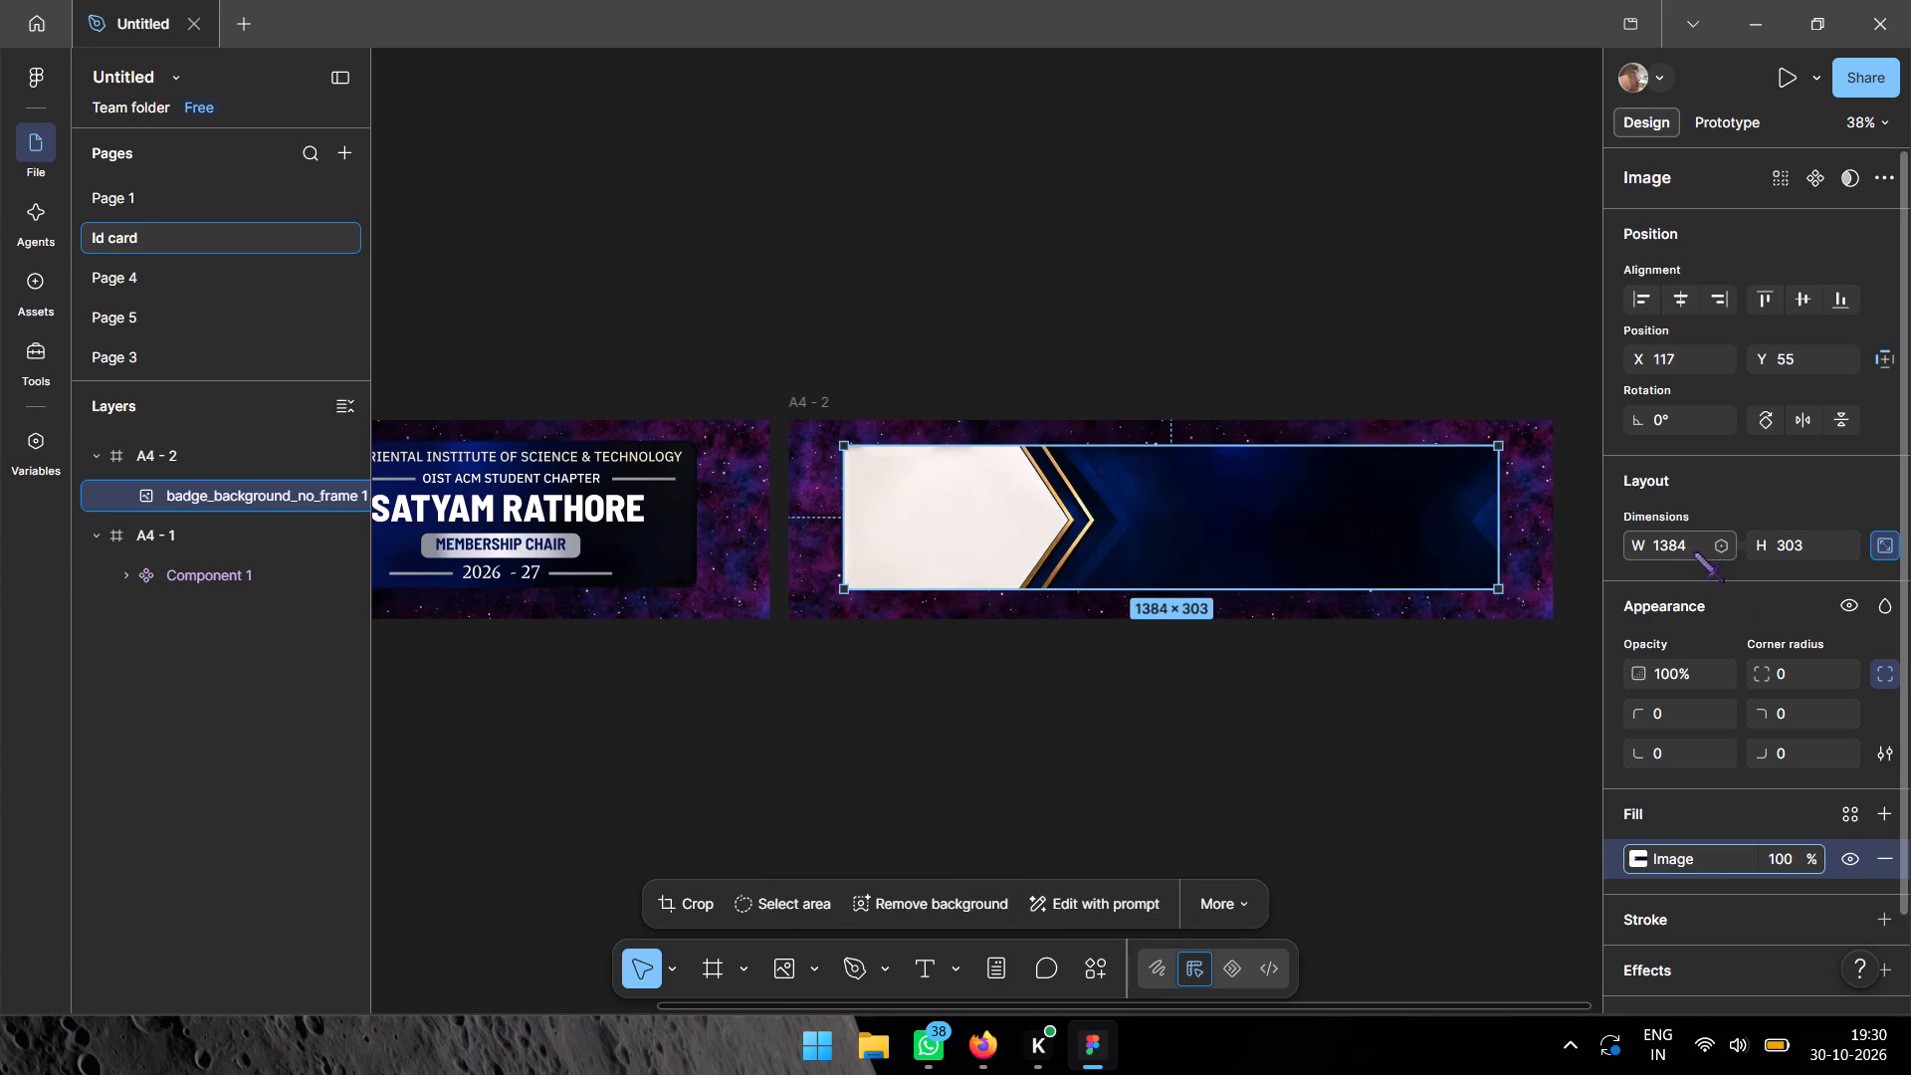
drag(1243, 596, 1252, 617)
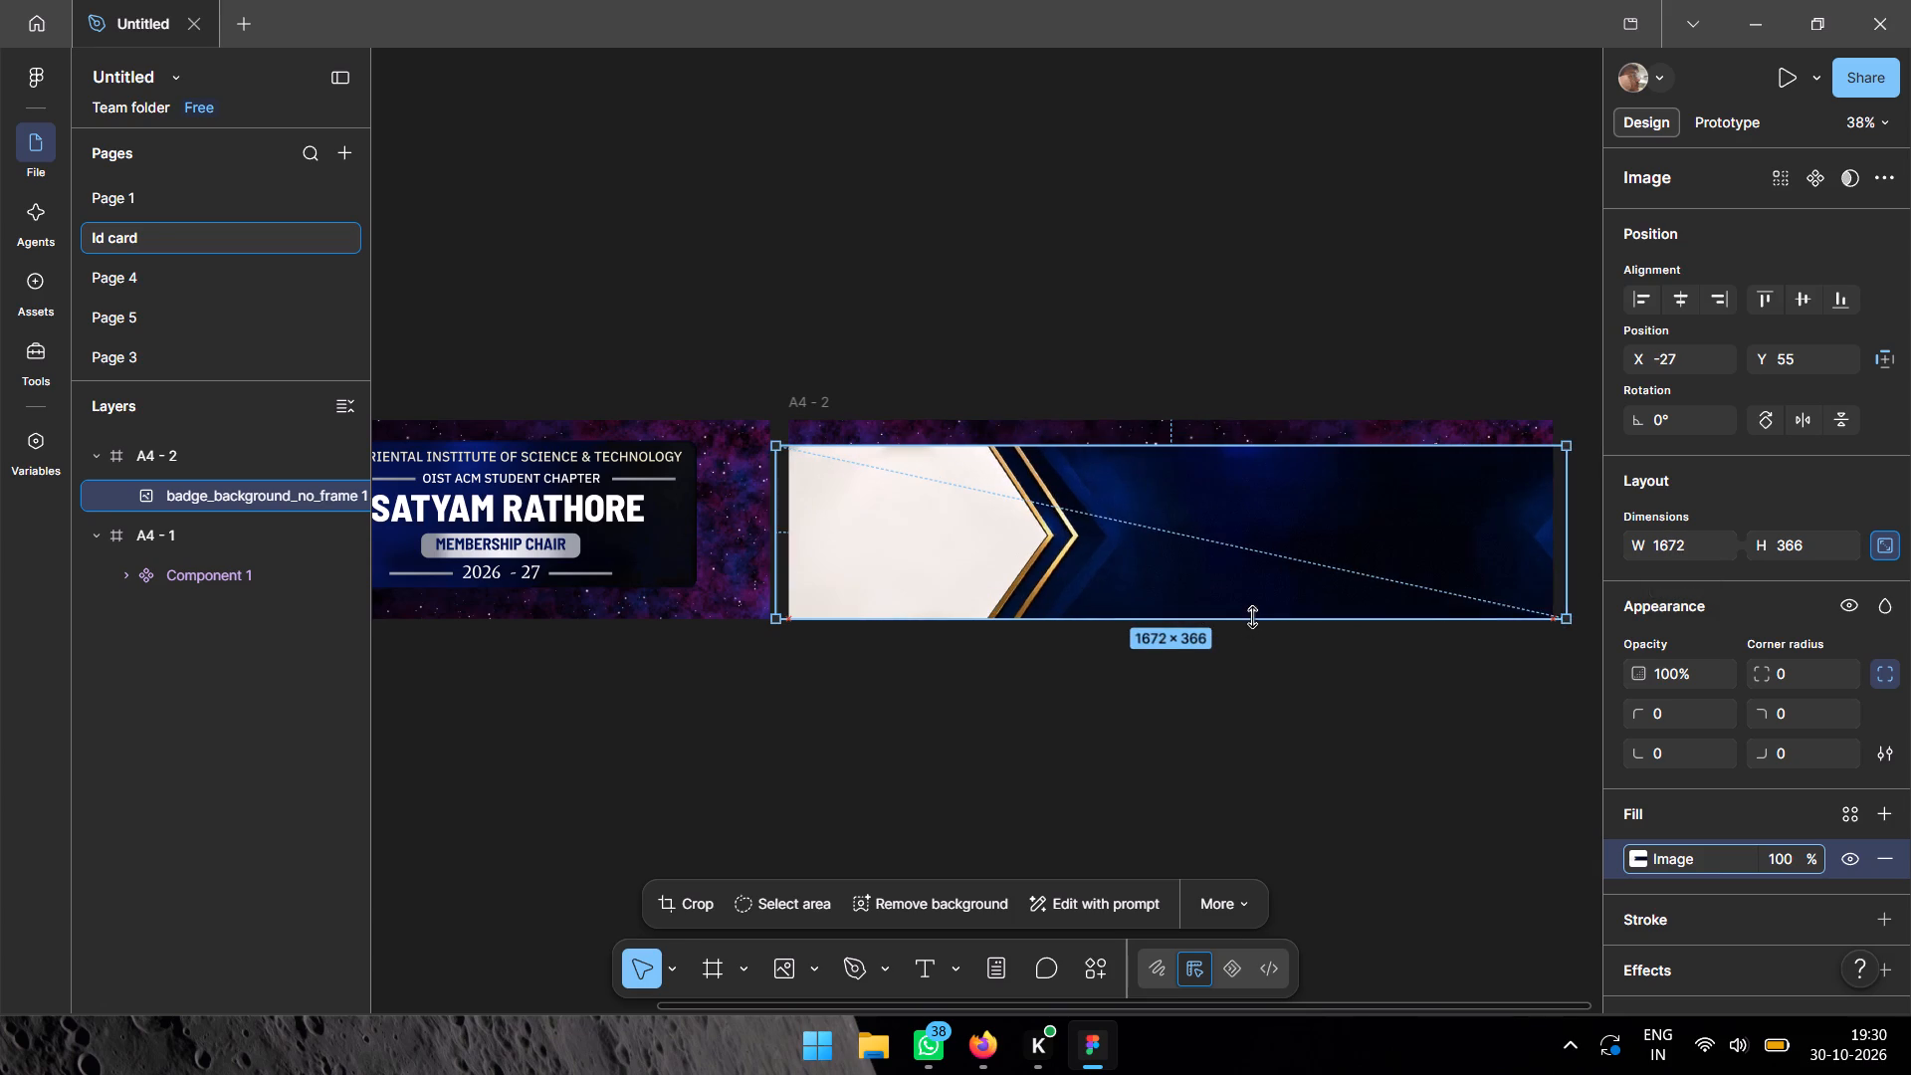
drag(1252, 617, 1252, 608)
click(1232, 563)
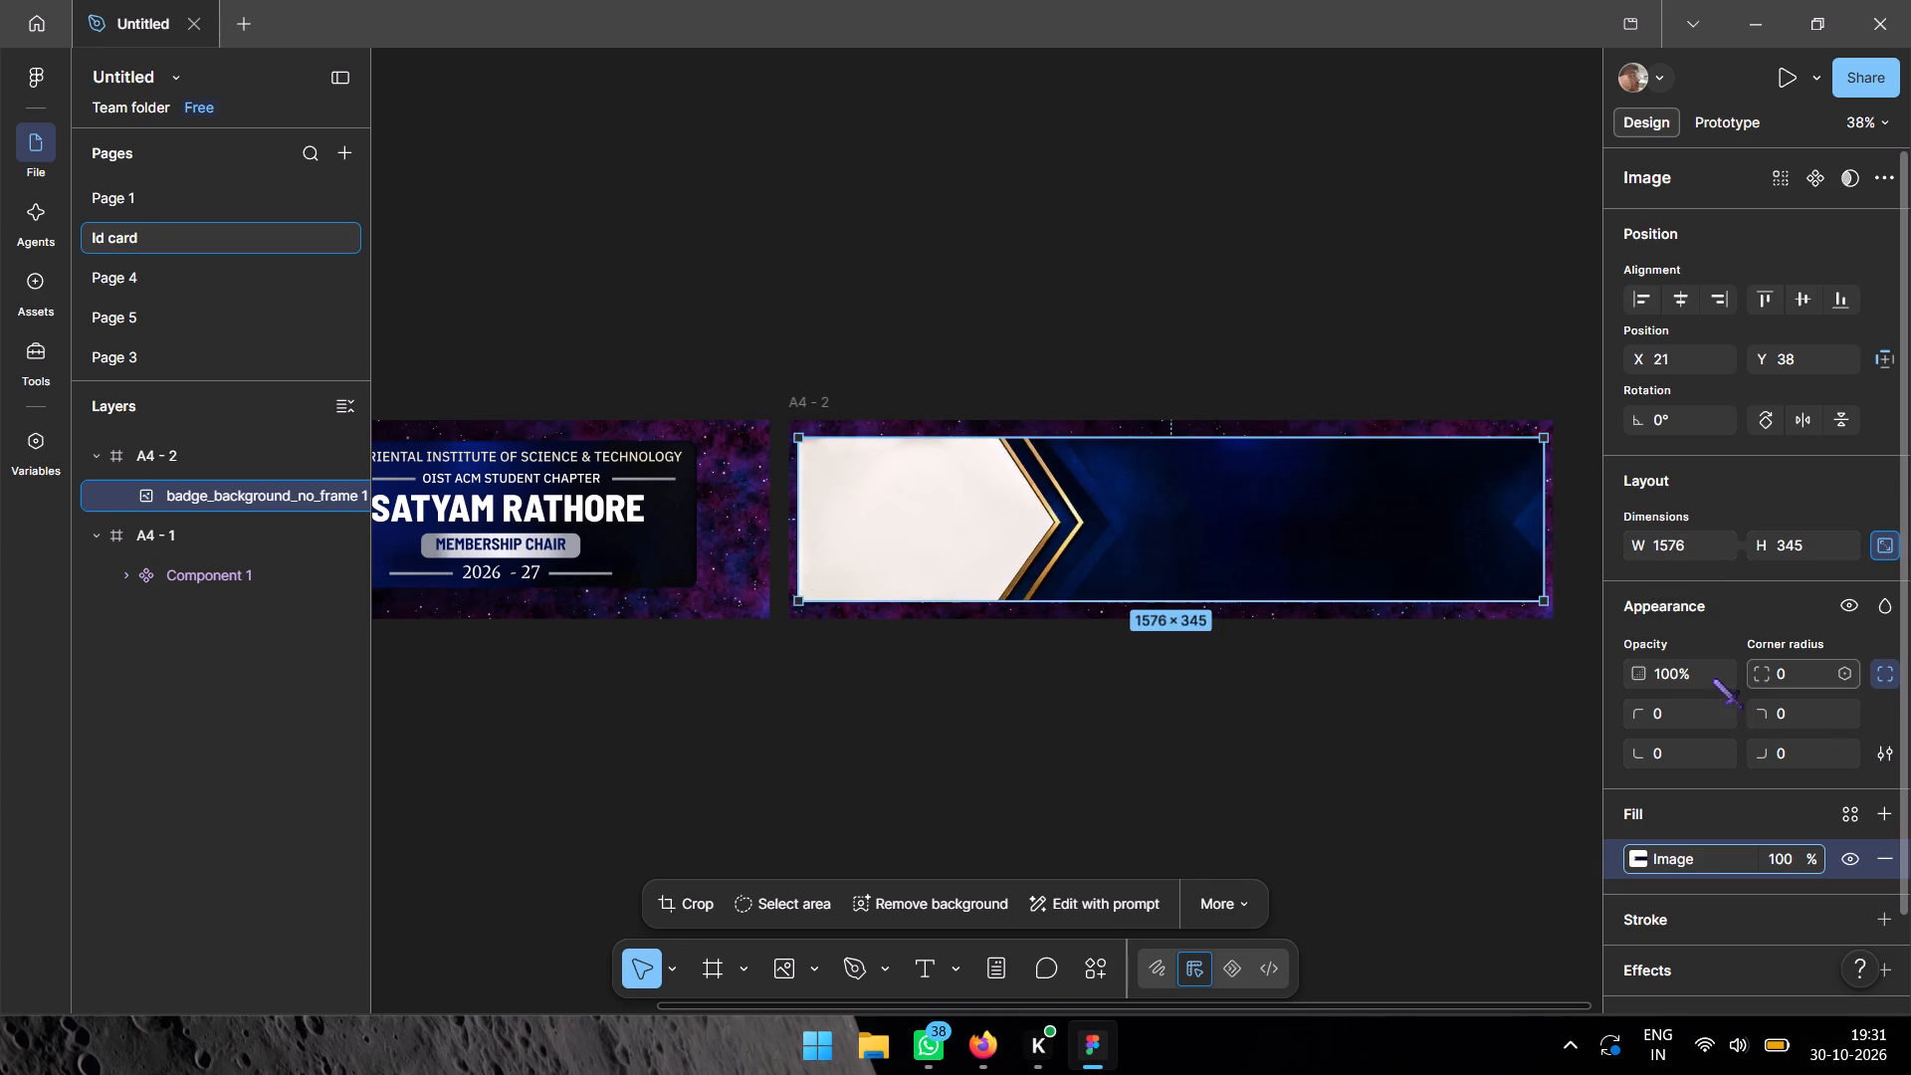
Set the background image's corner radius to 20.
click(1786, 671)
text(20)
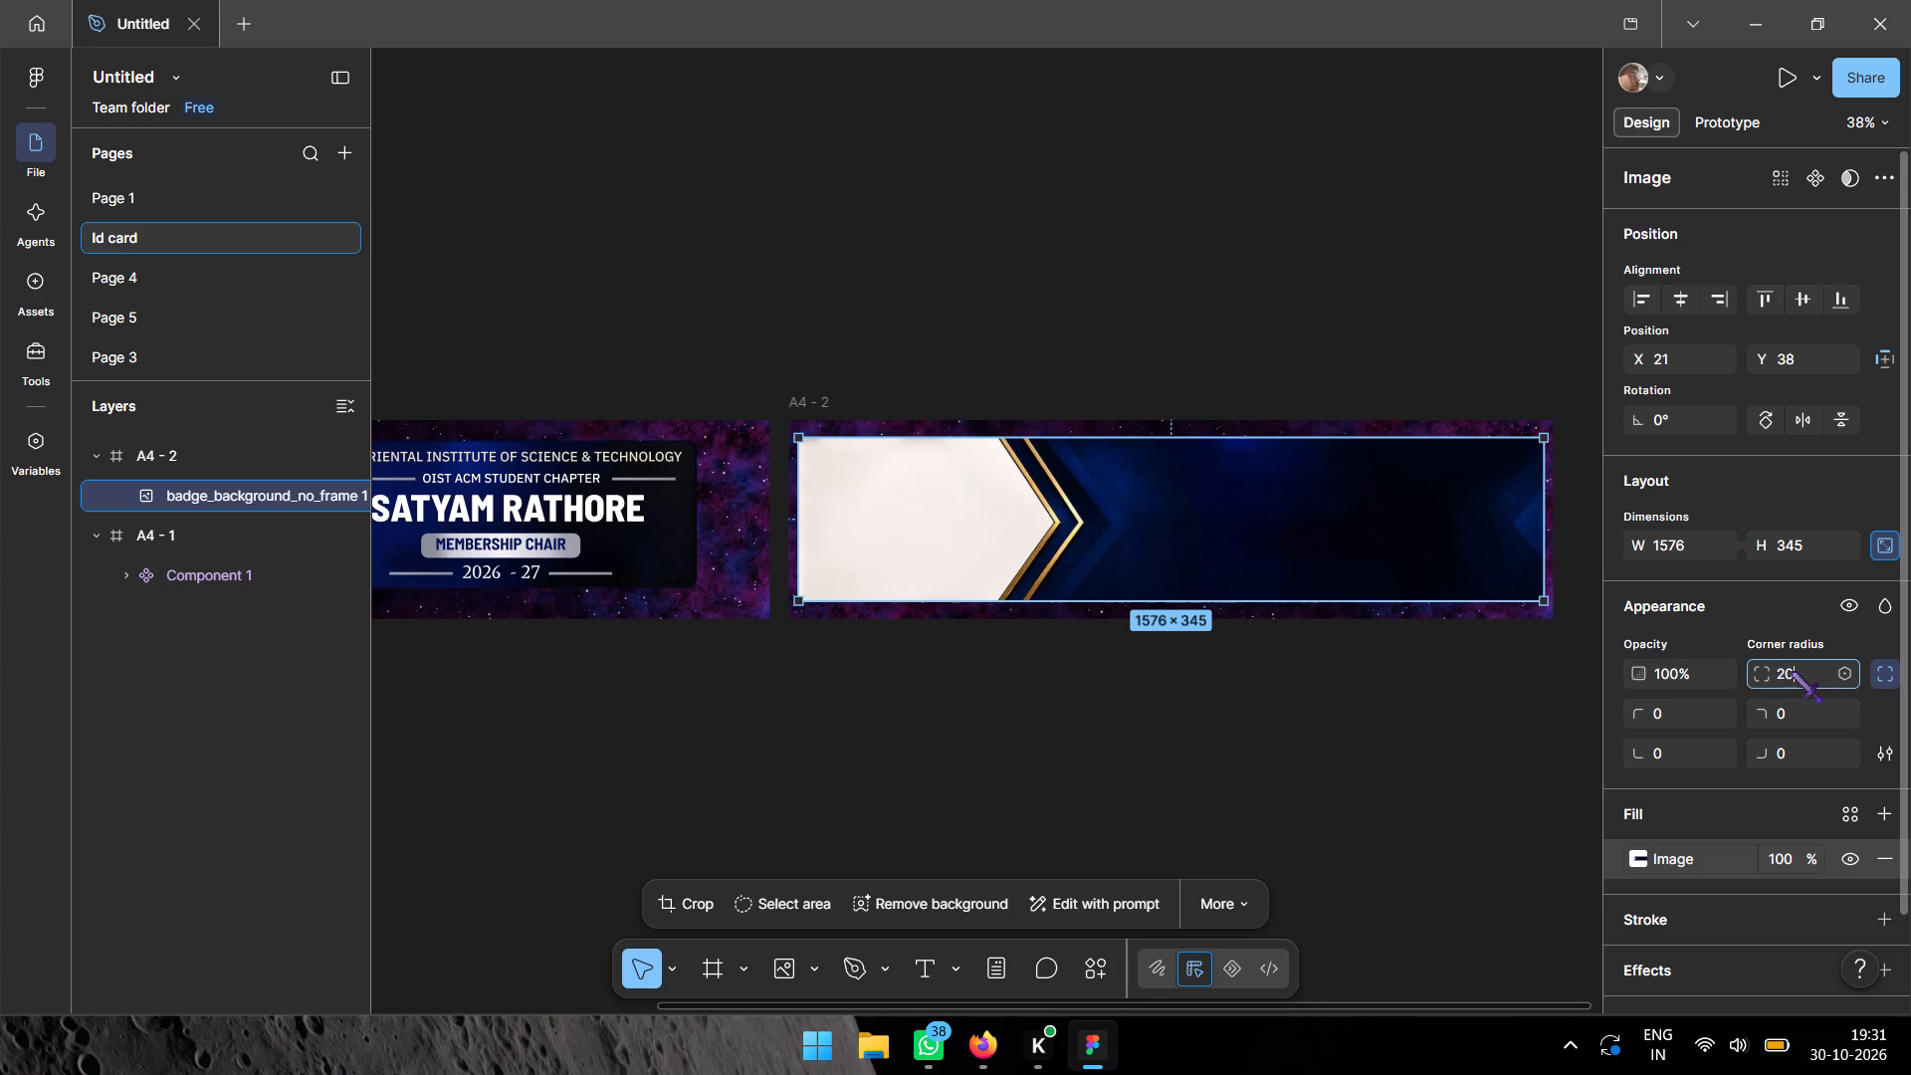
key(Return)
click(1251, 734)
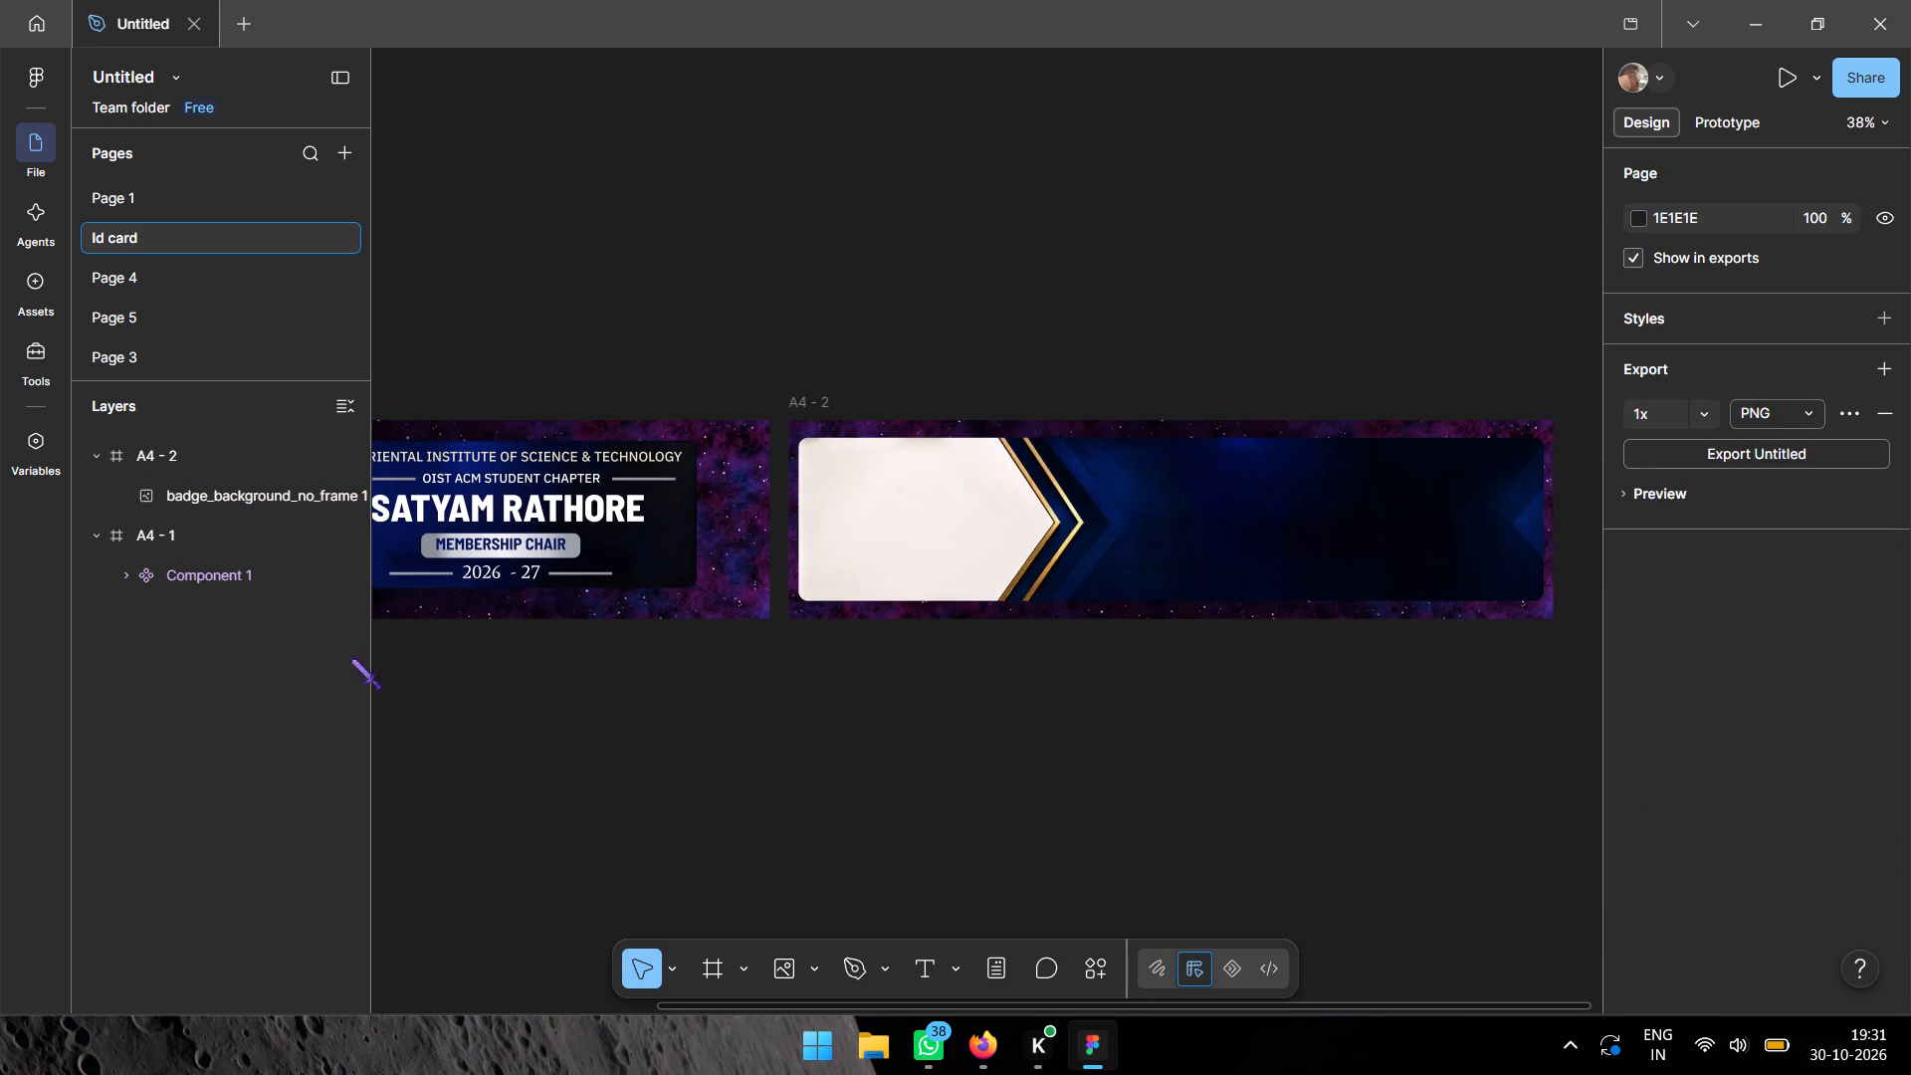
Copy Group 1 from Component 1 in the A4 - 1 frame and paste it into the A4 - 2 frame.
drag(951, 1007, 773, 999)
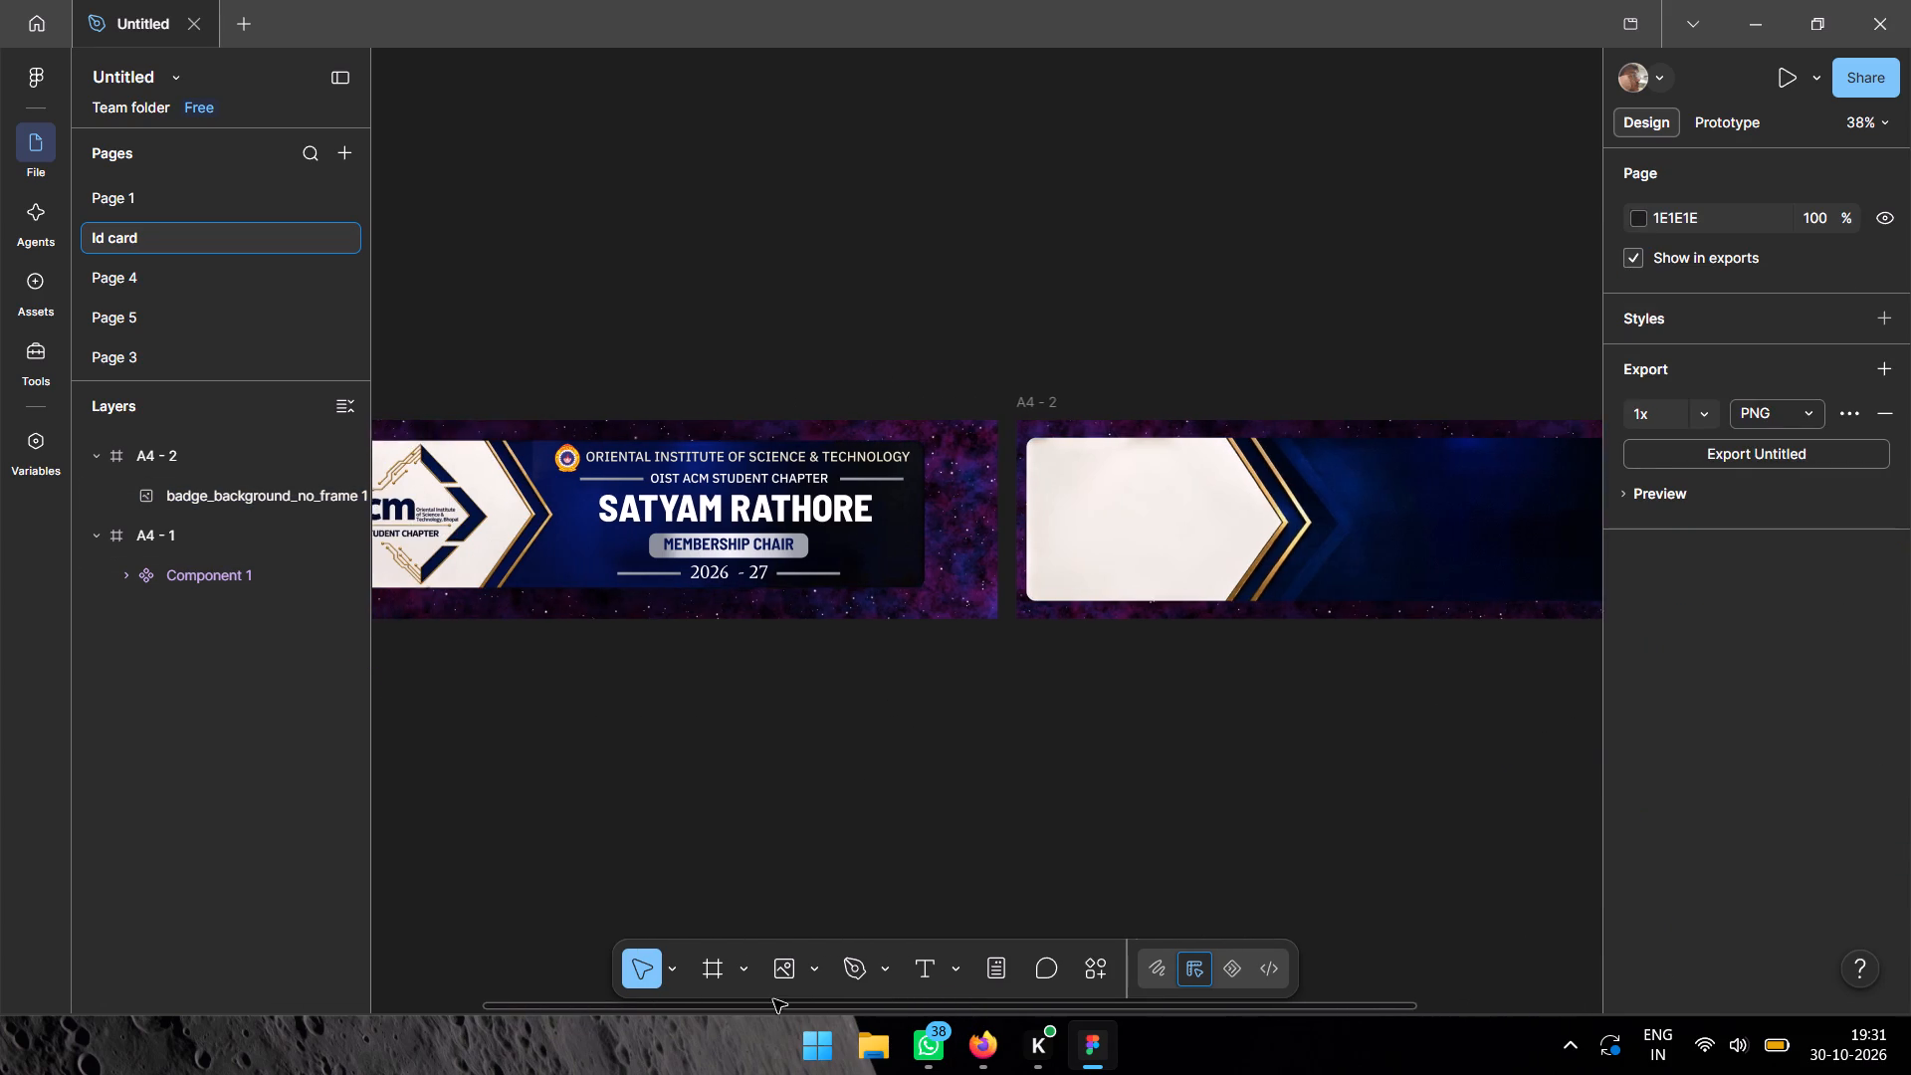
drag(773, 999, 737, 1001)
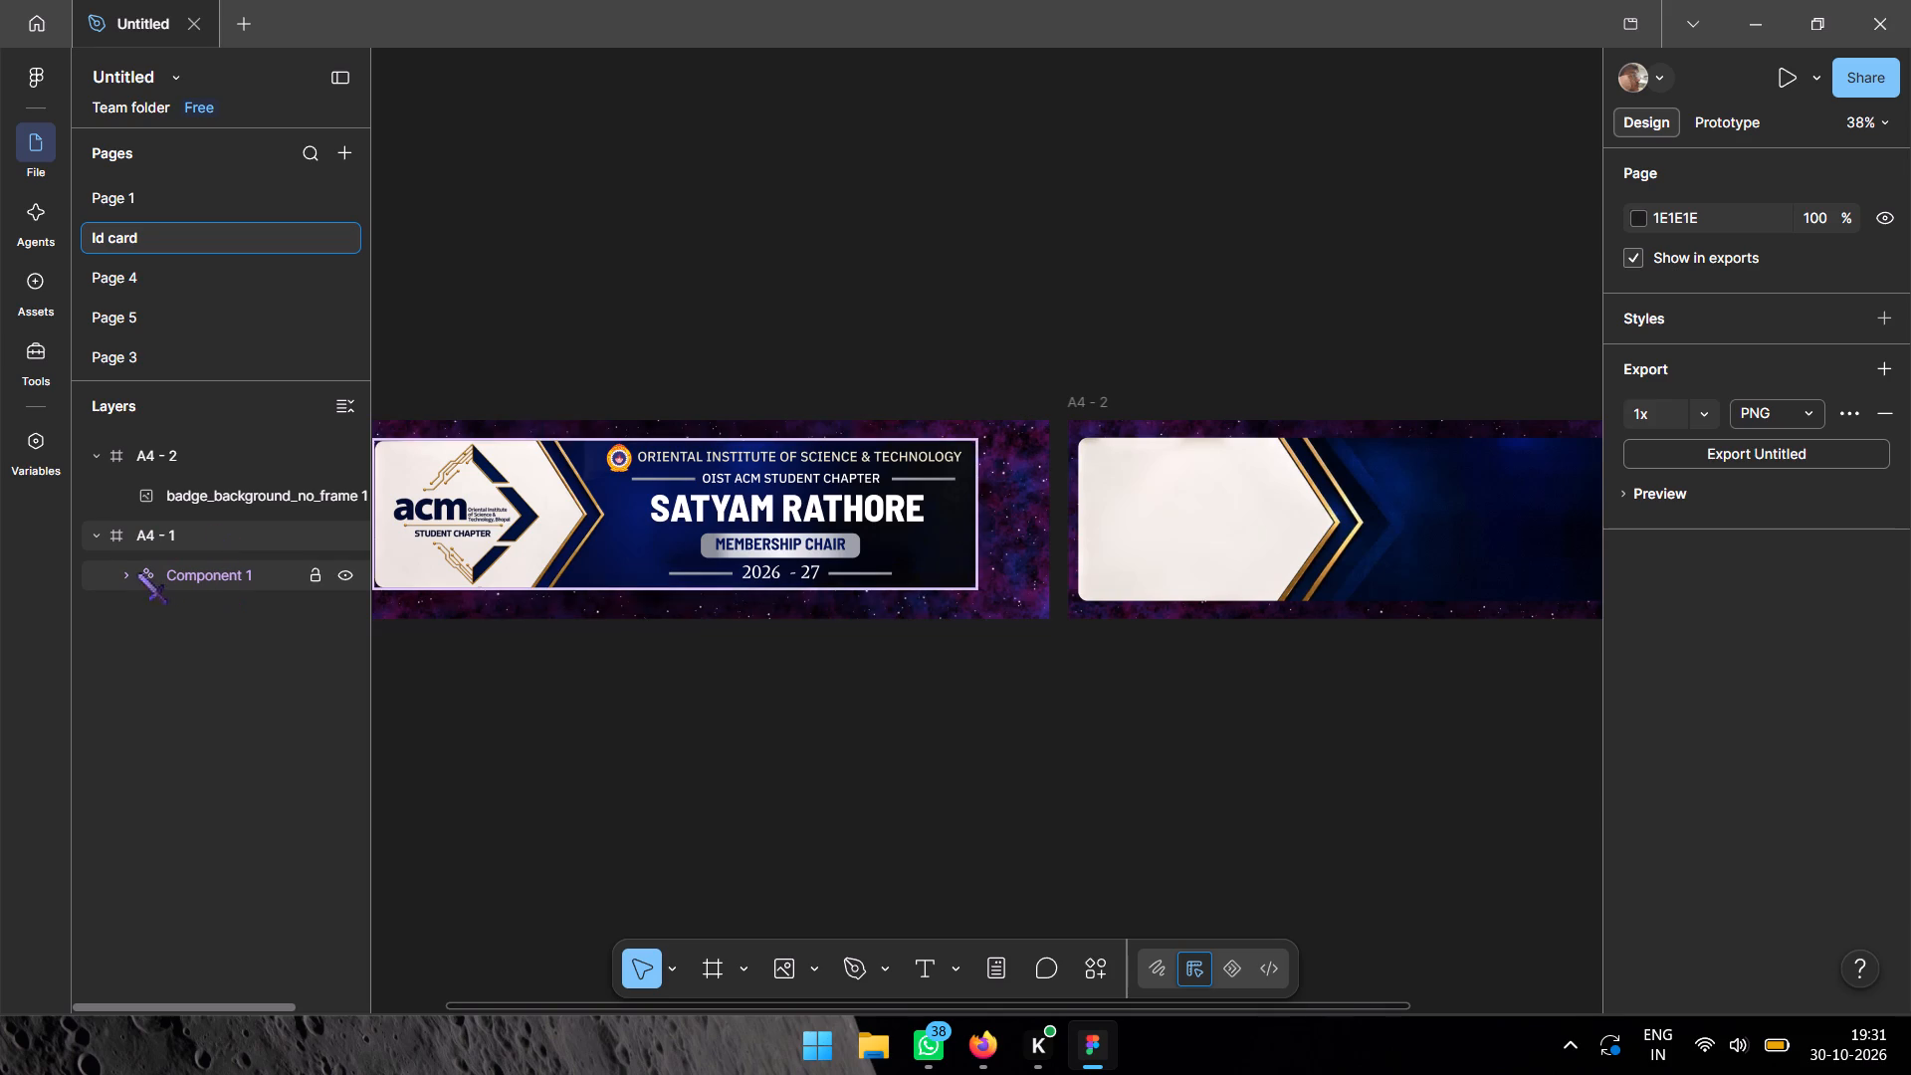
click(115, 575)
click(213, 613)
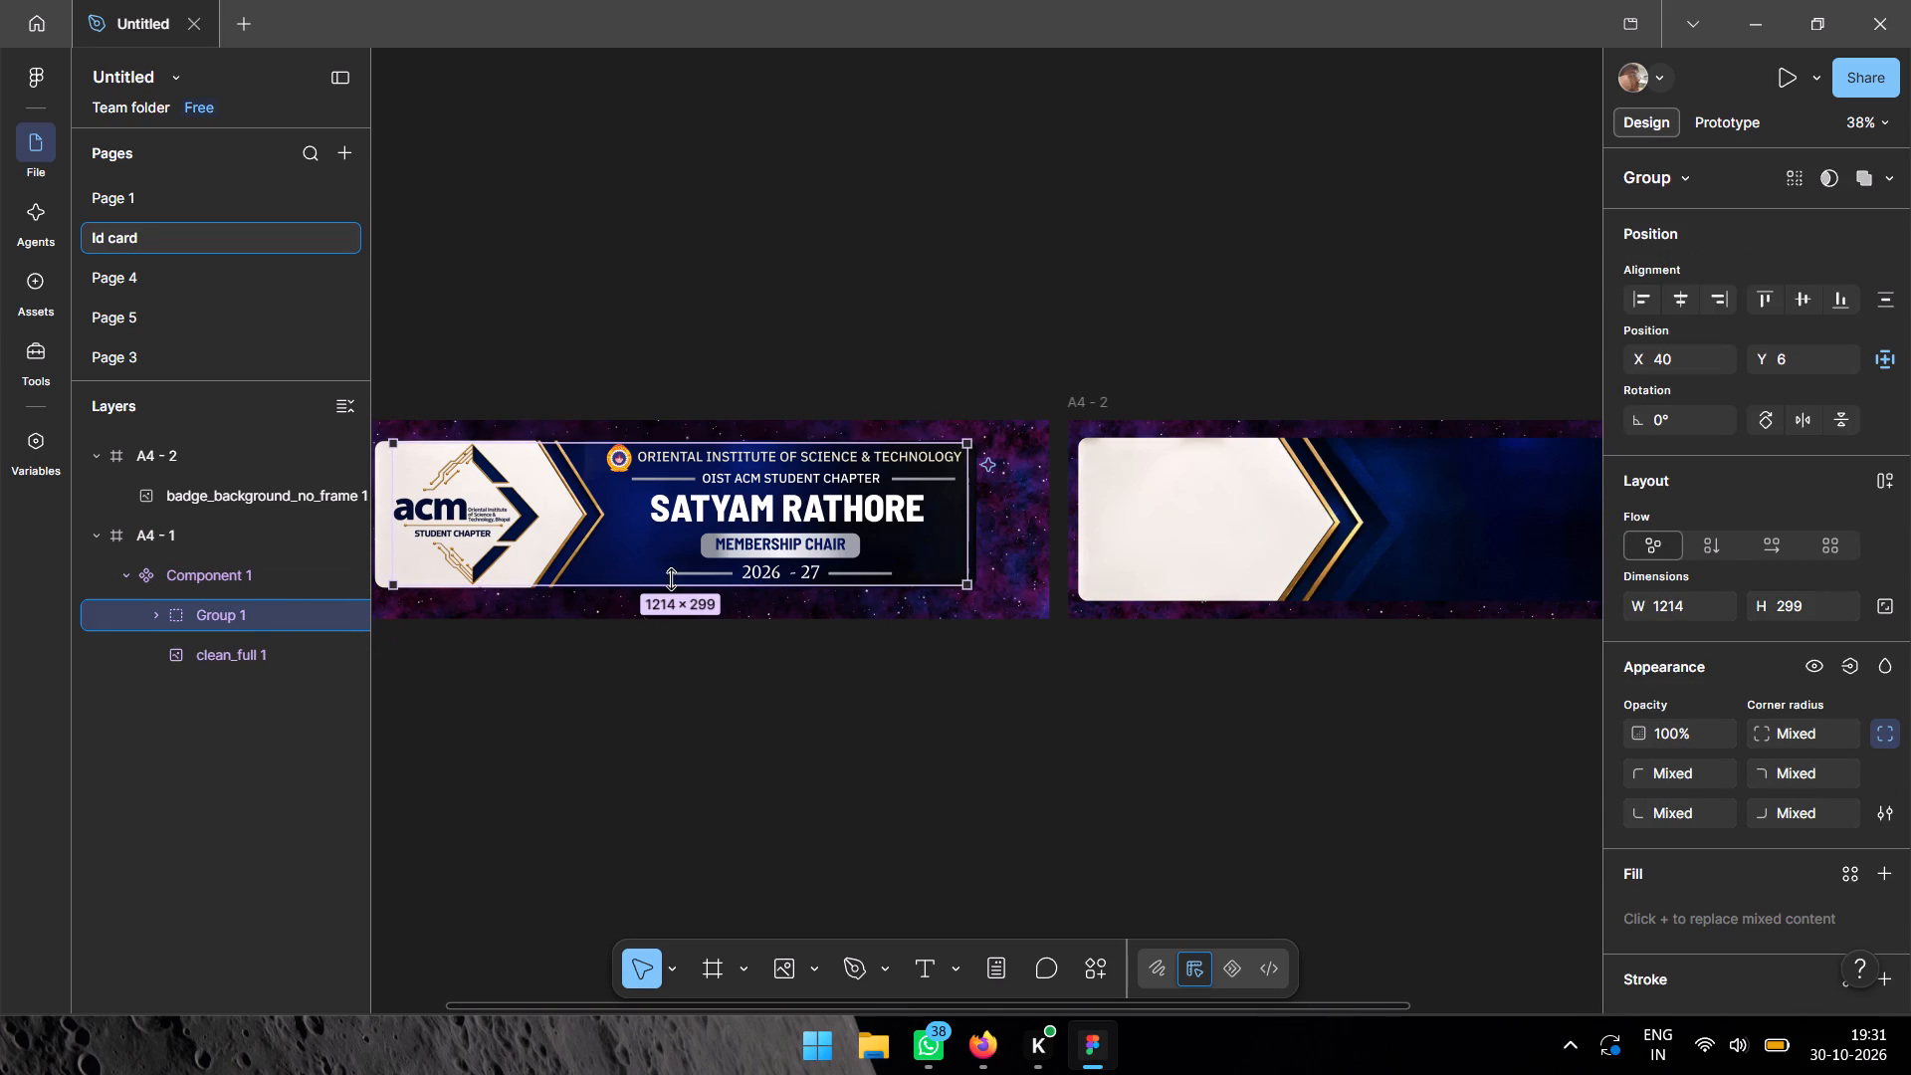
right_click(260, 617)
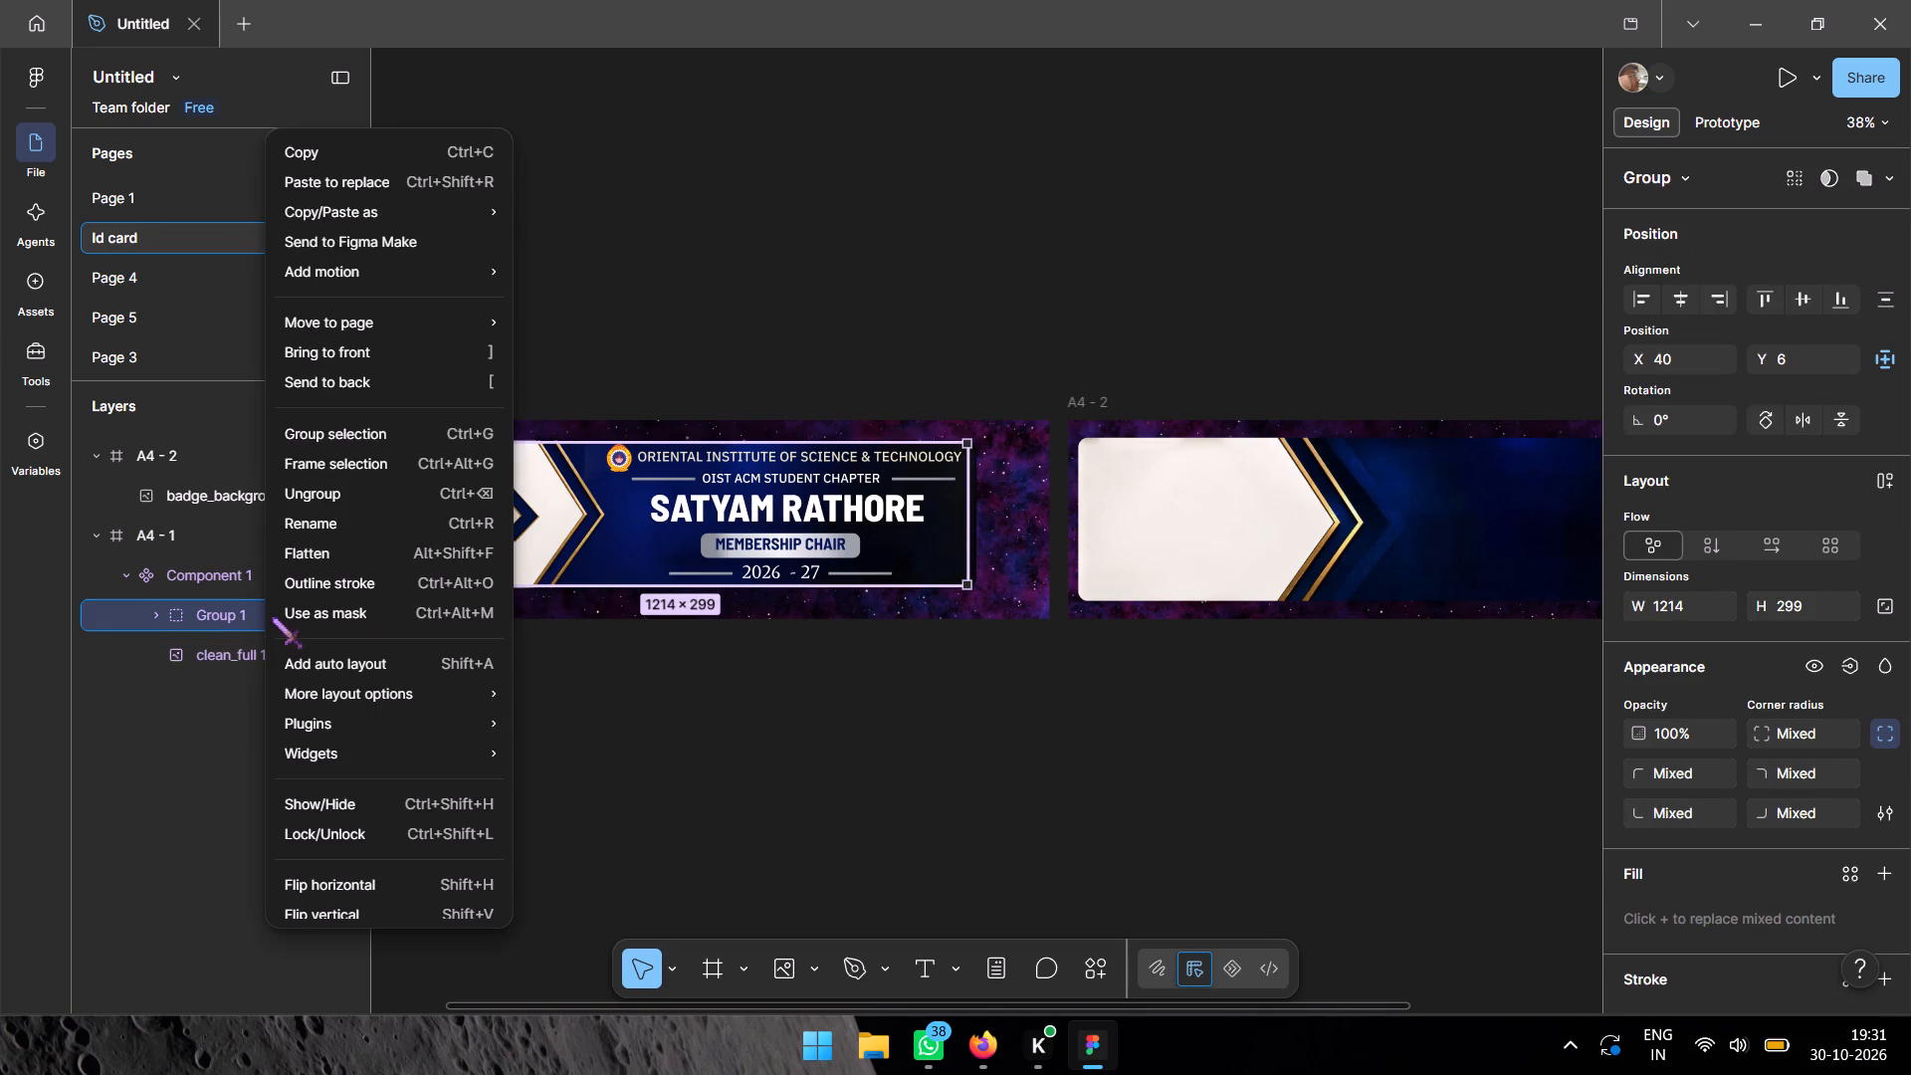
click(373, 152)
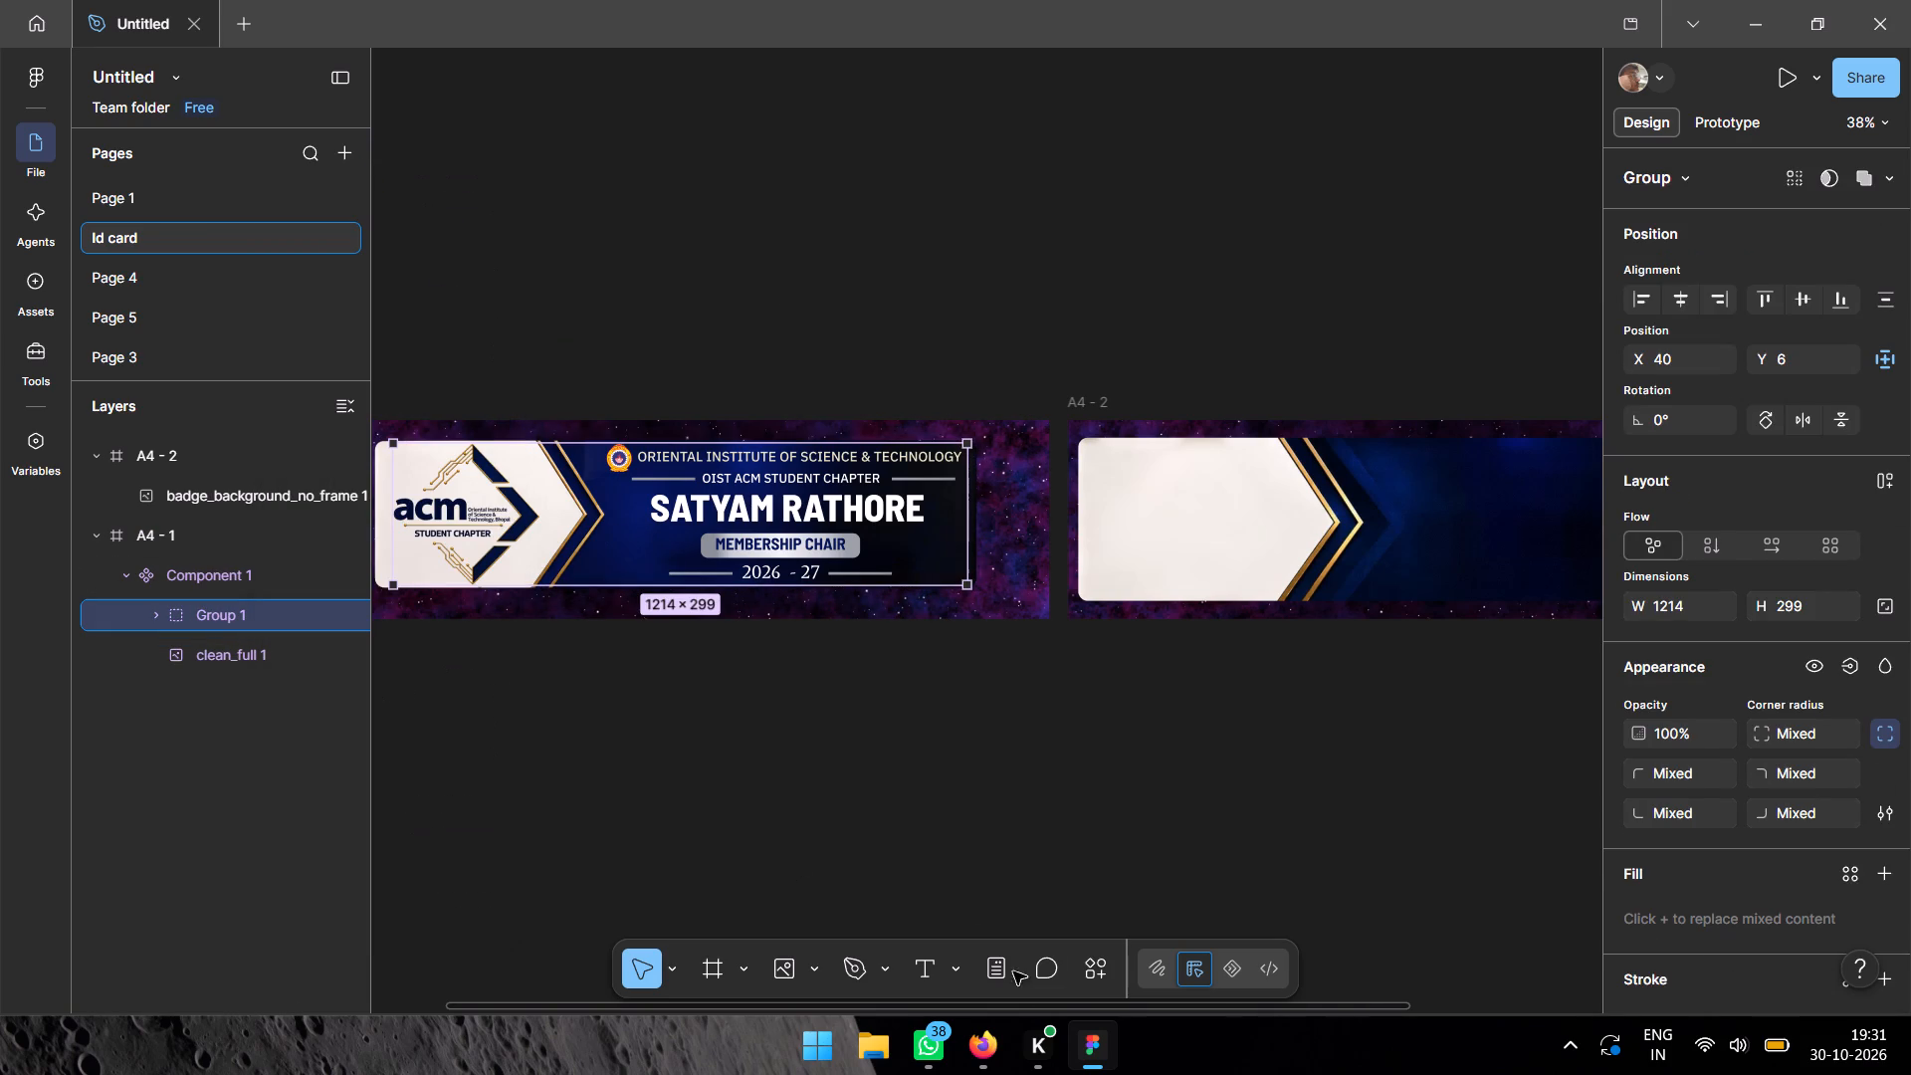
drag(1082, 1004, 1200, 994)
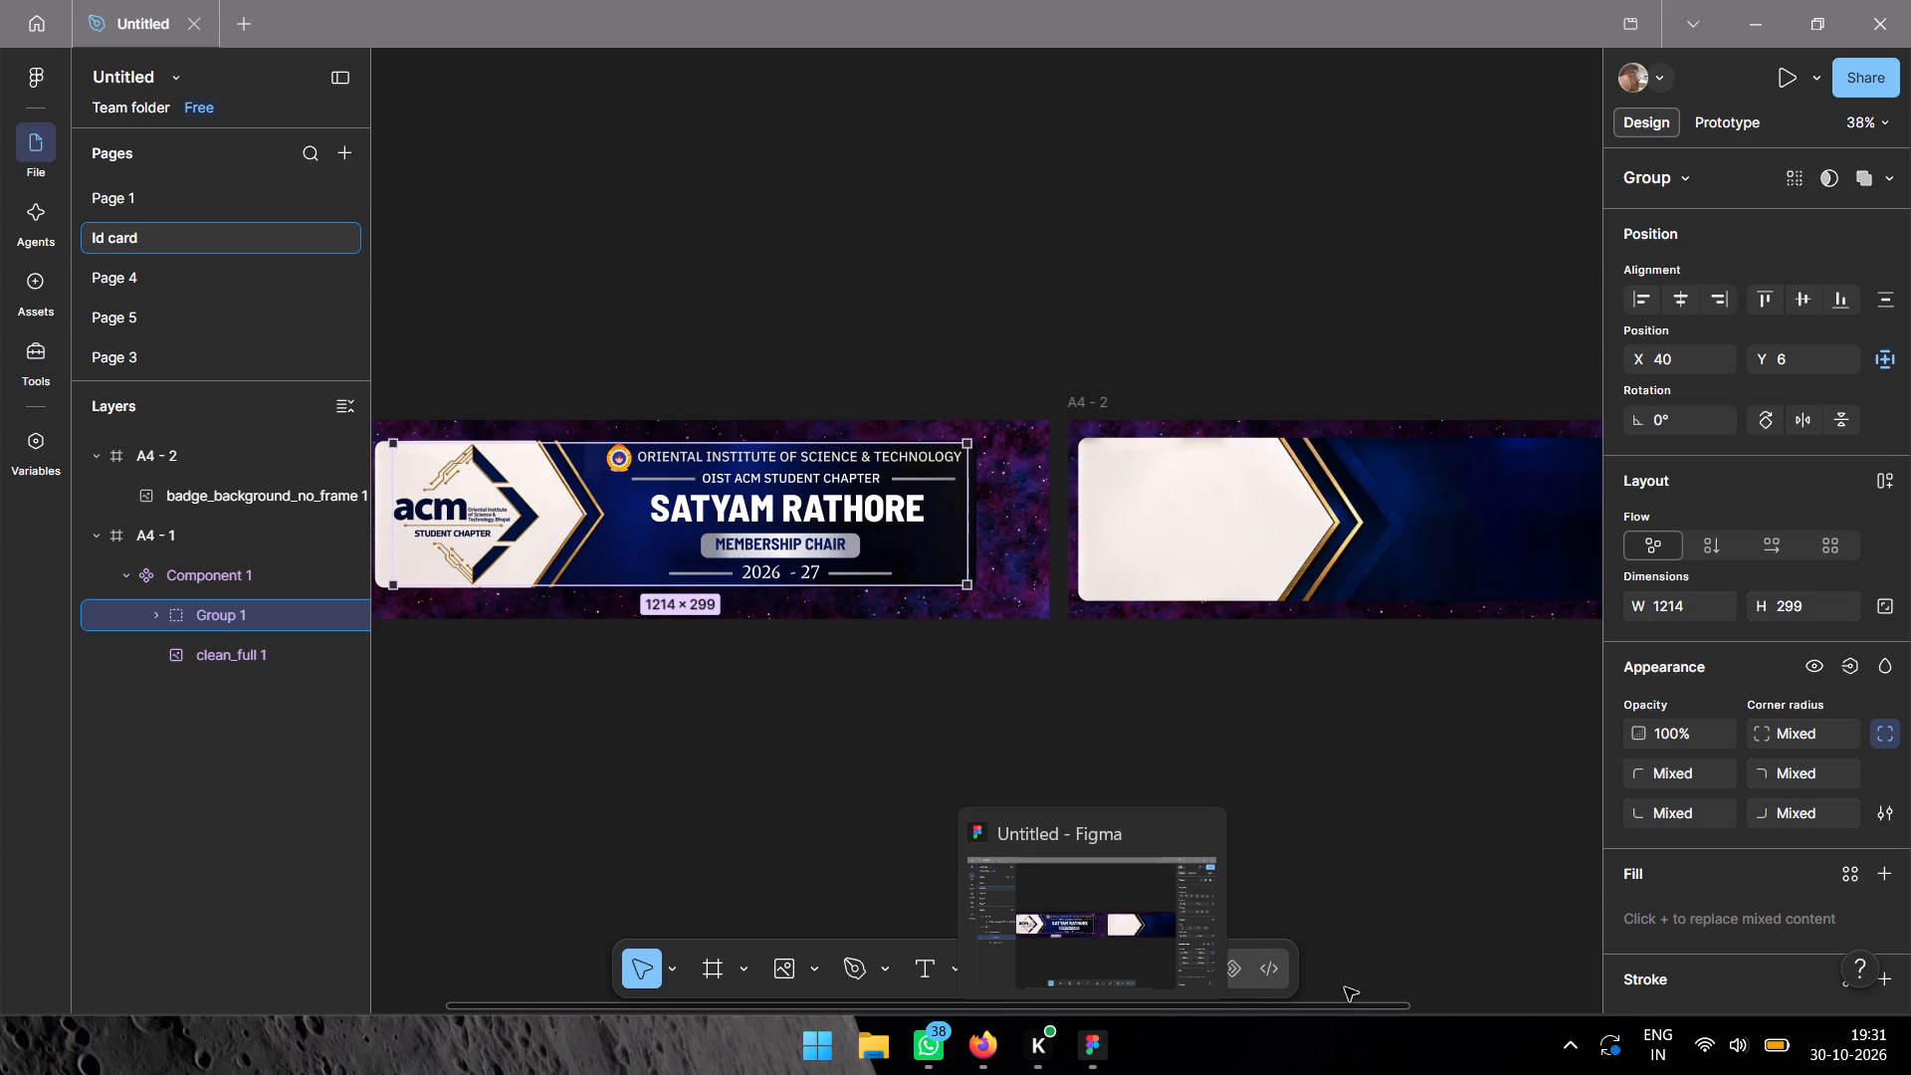
drag(1342, 1004, 1576, 999)
click(1100, 498)
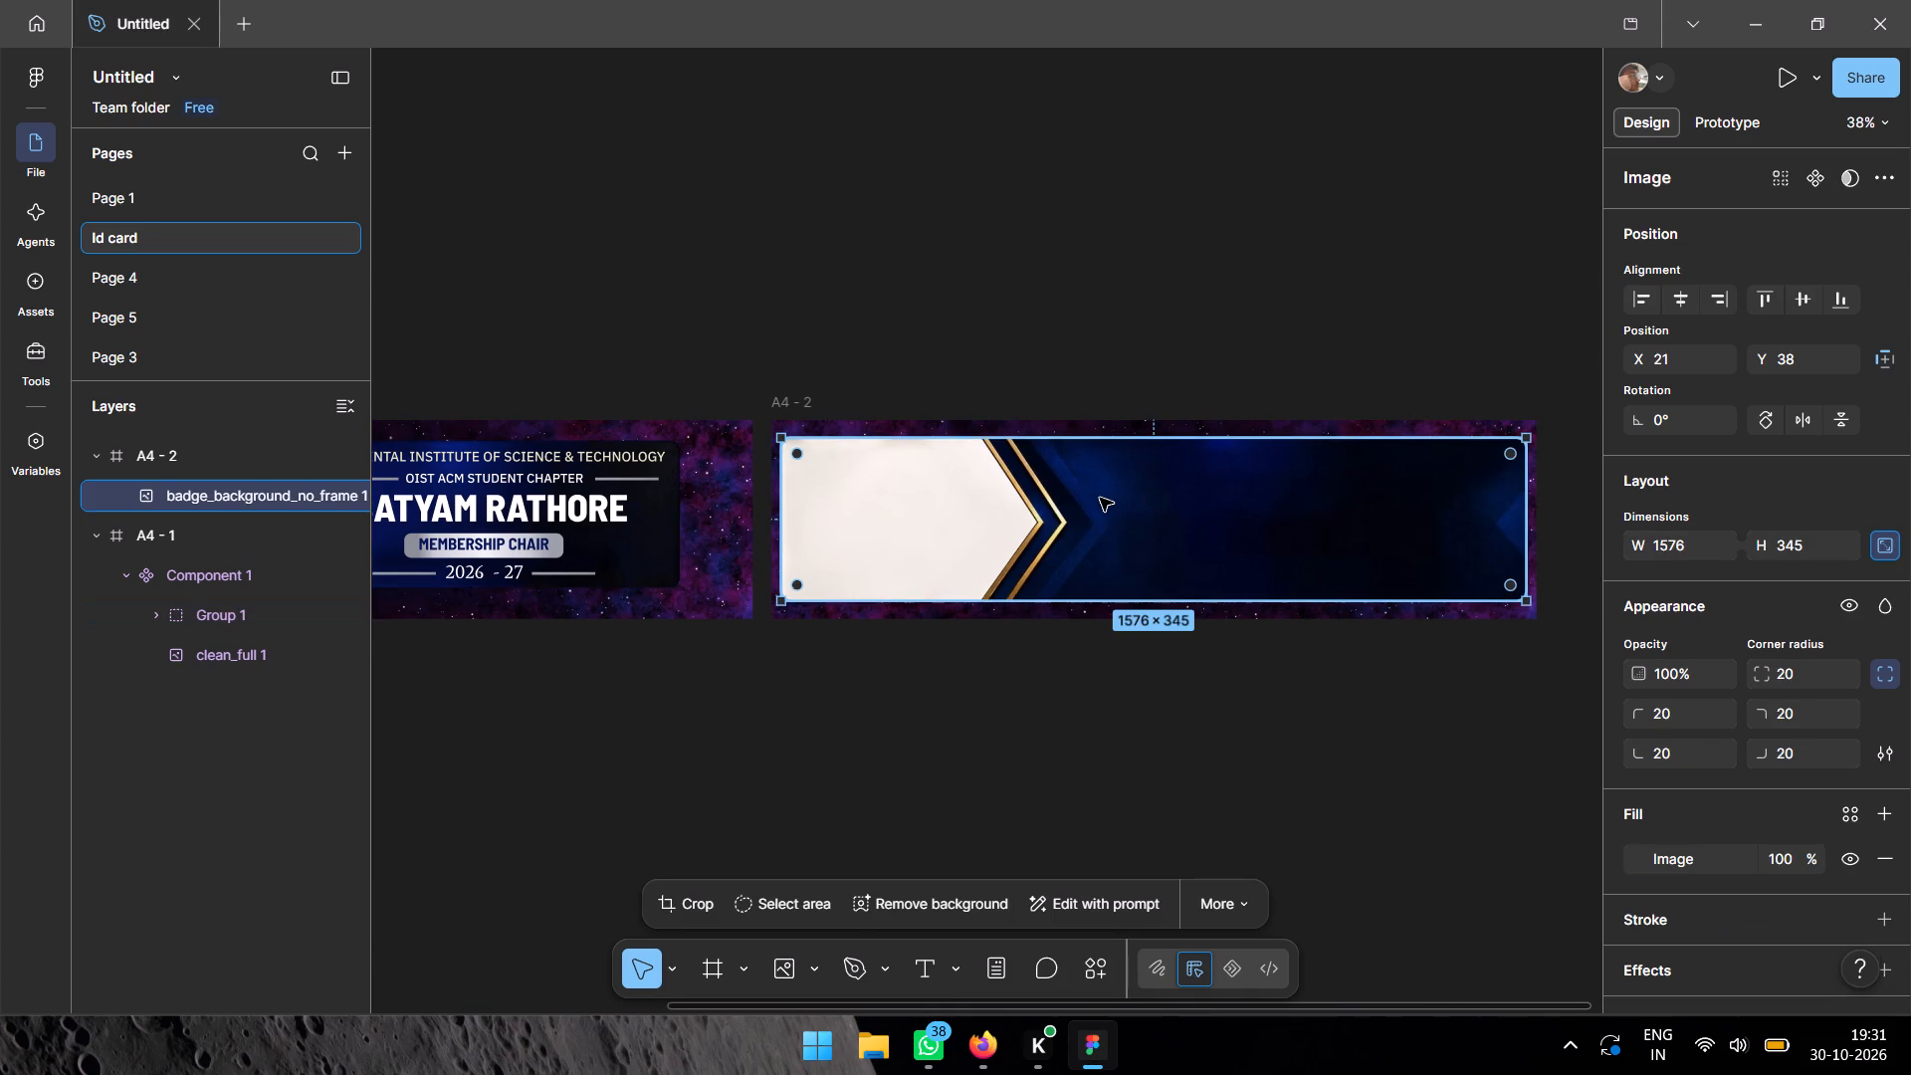
key(ctrl+v)
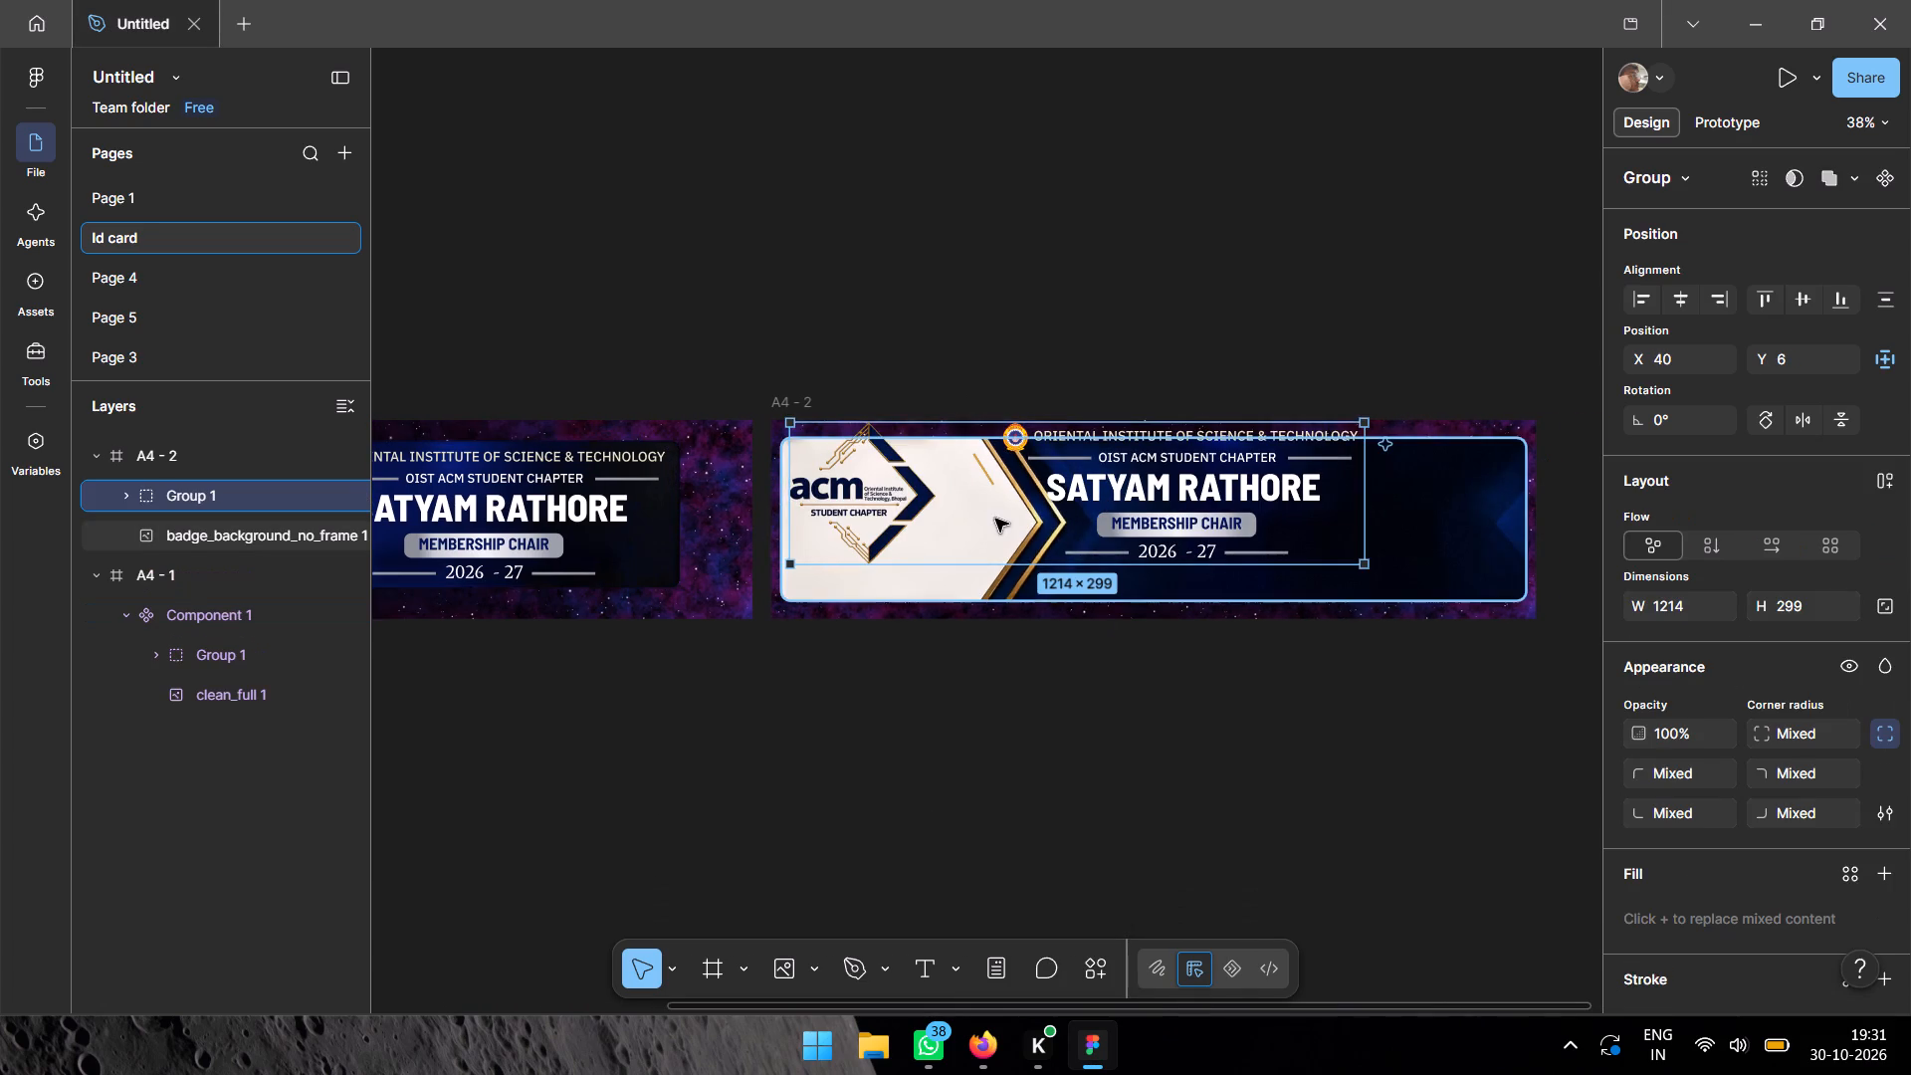
Move the pasted Group 1 over the background image, vertically centred in A4 - 2 at about X 222, Y 61.
drag(995, 519, 1038, 543)
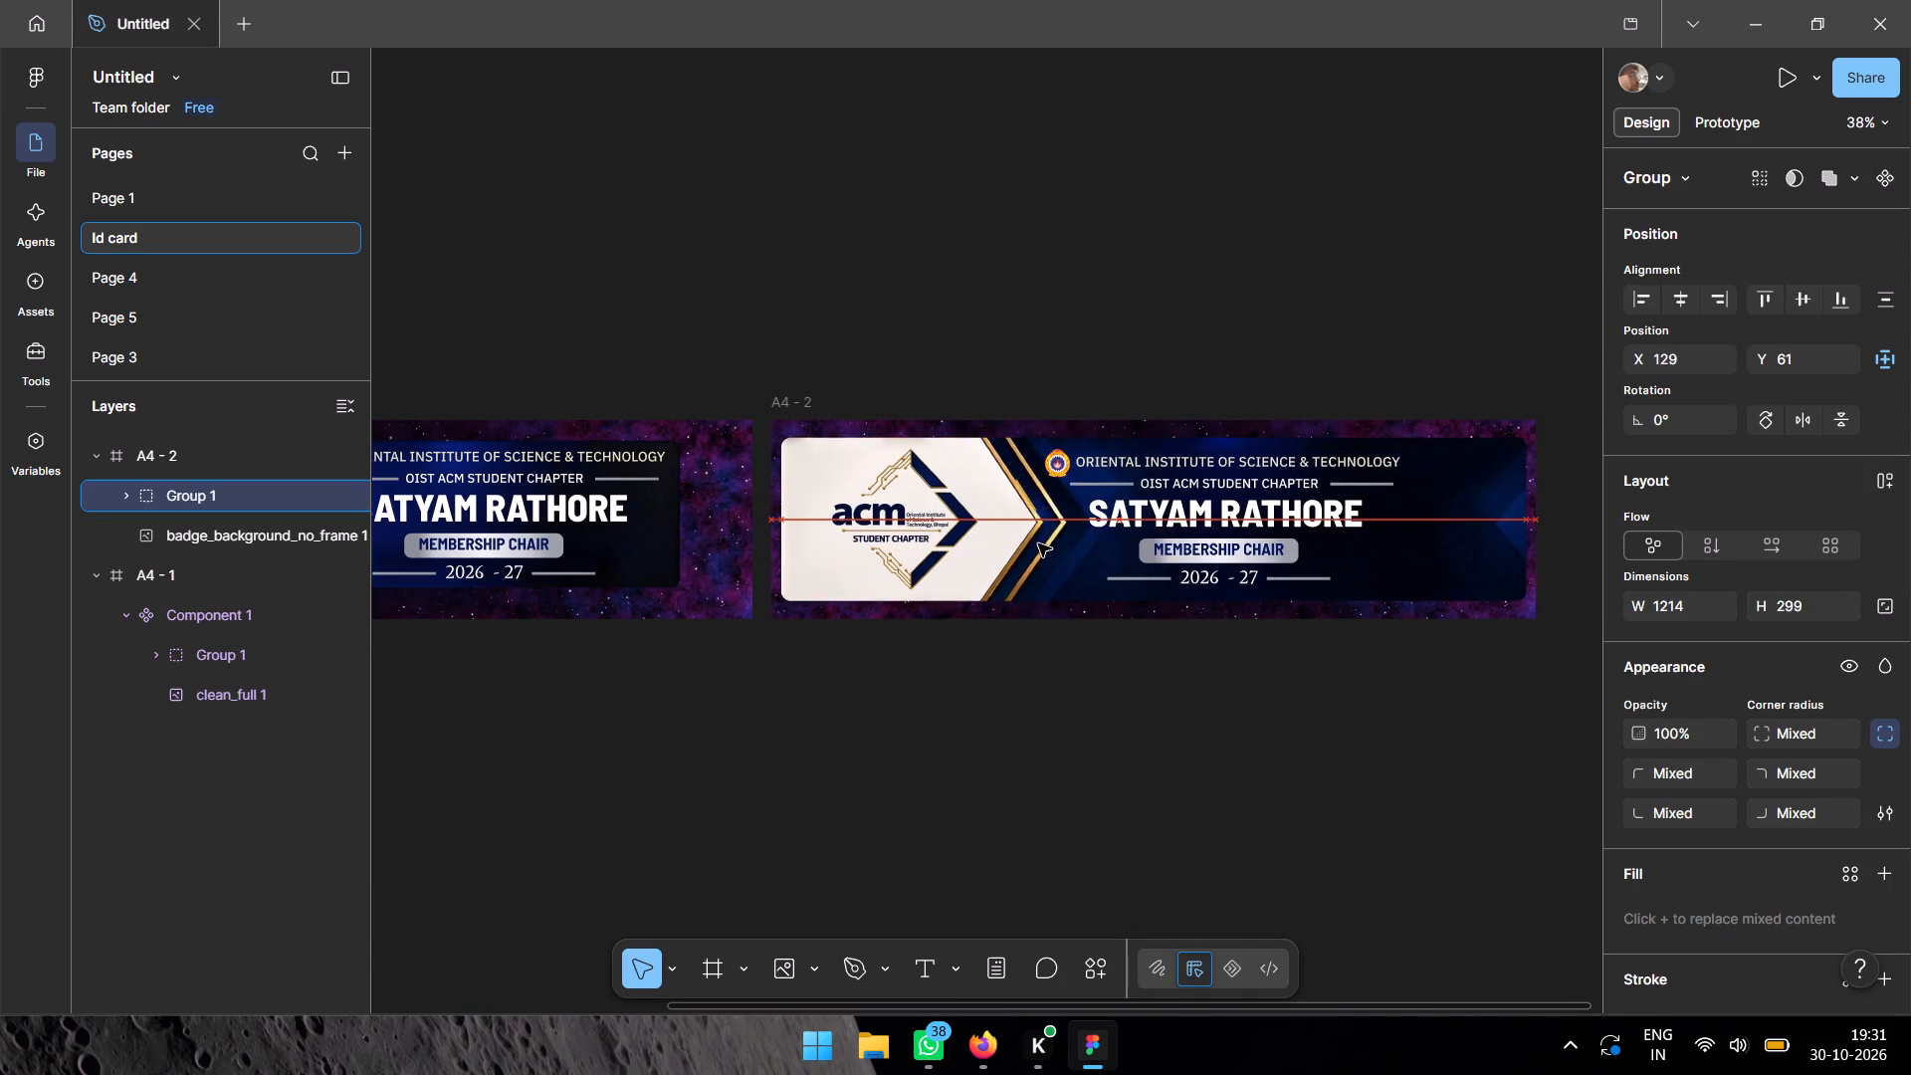
drag(1038, 543, 1074, 544)
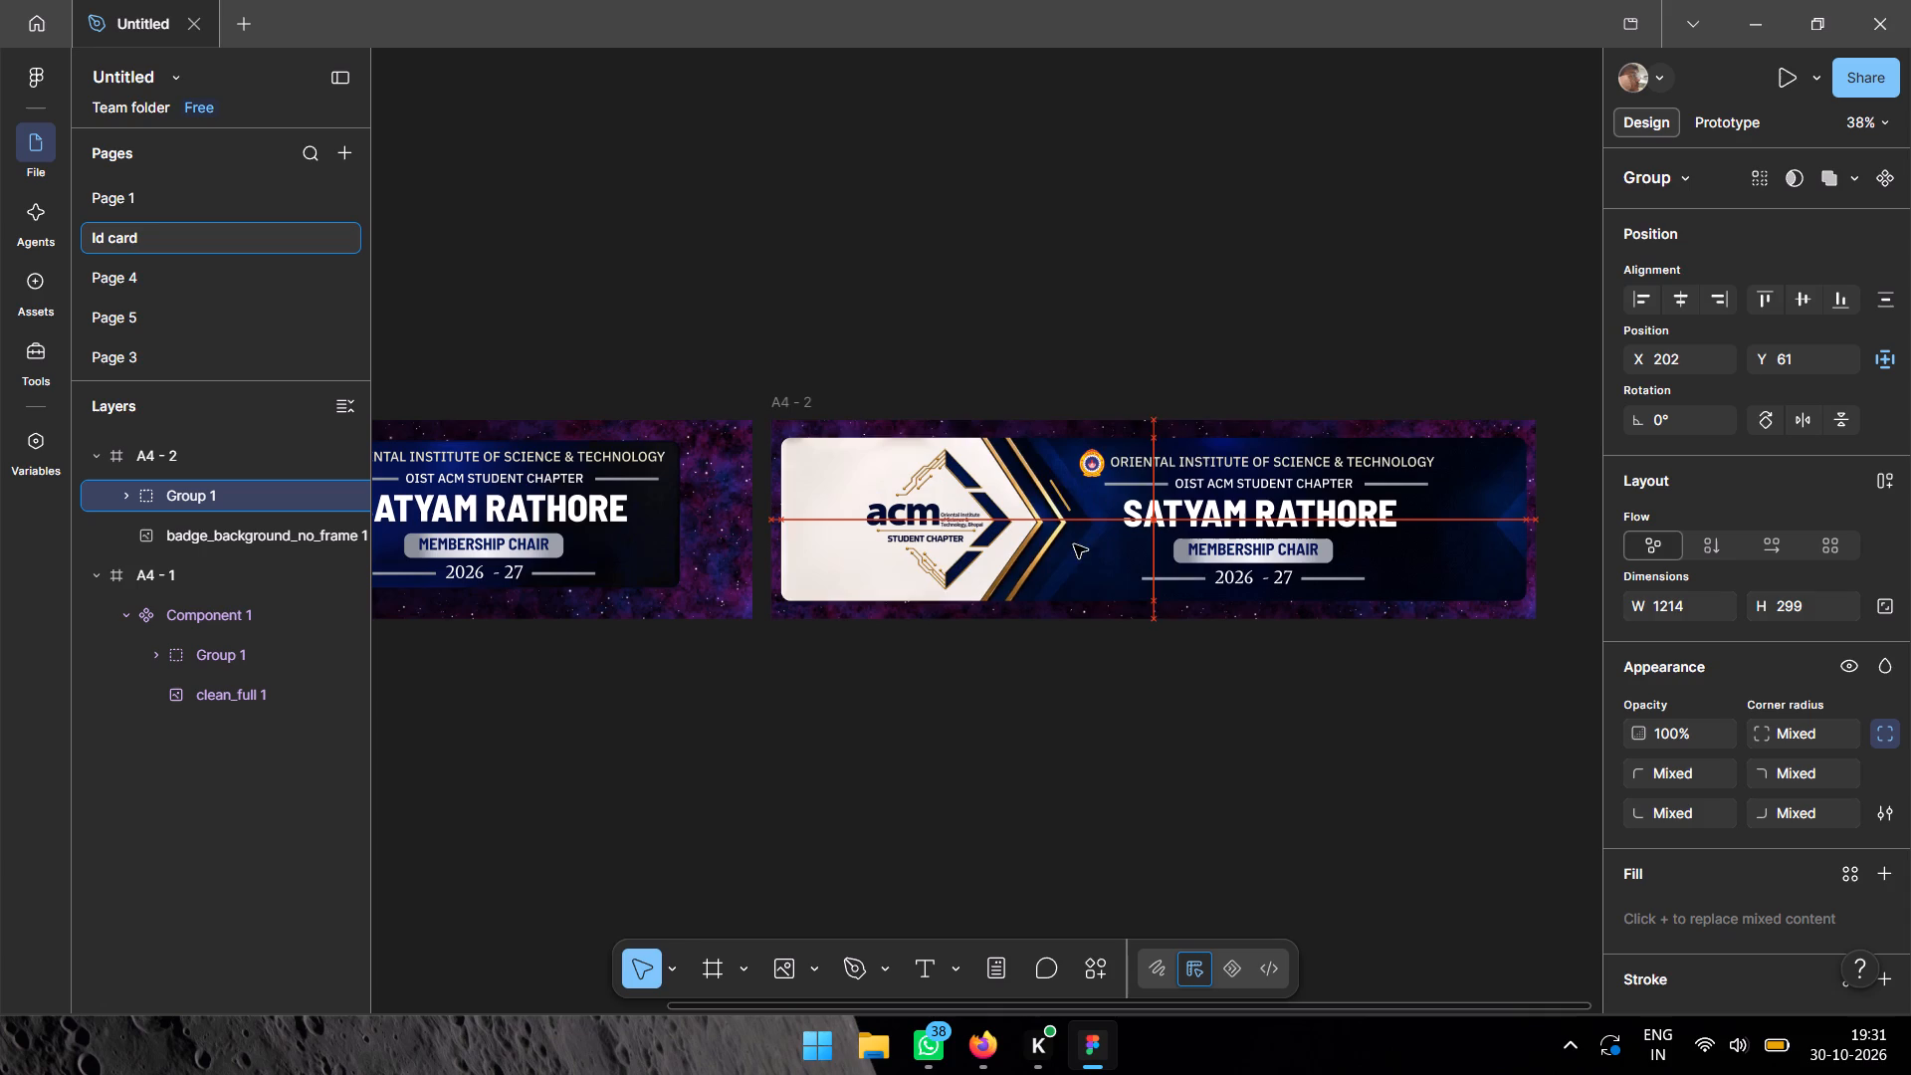
drag(1074, 544, 1081, 547)
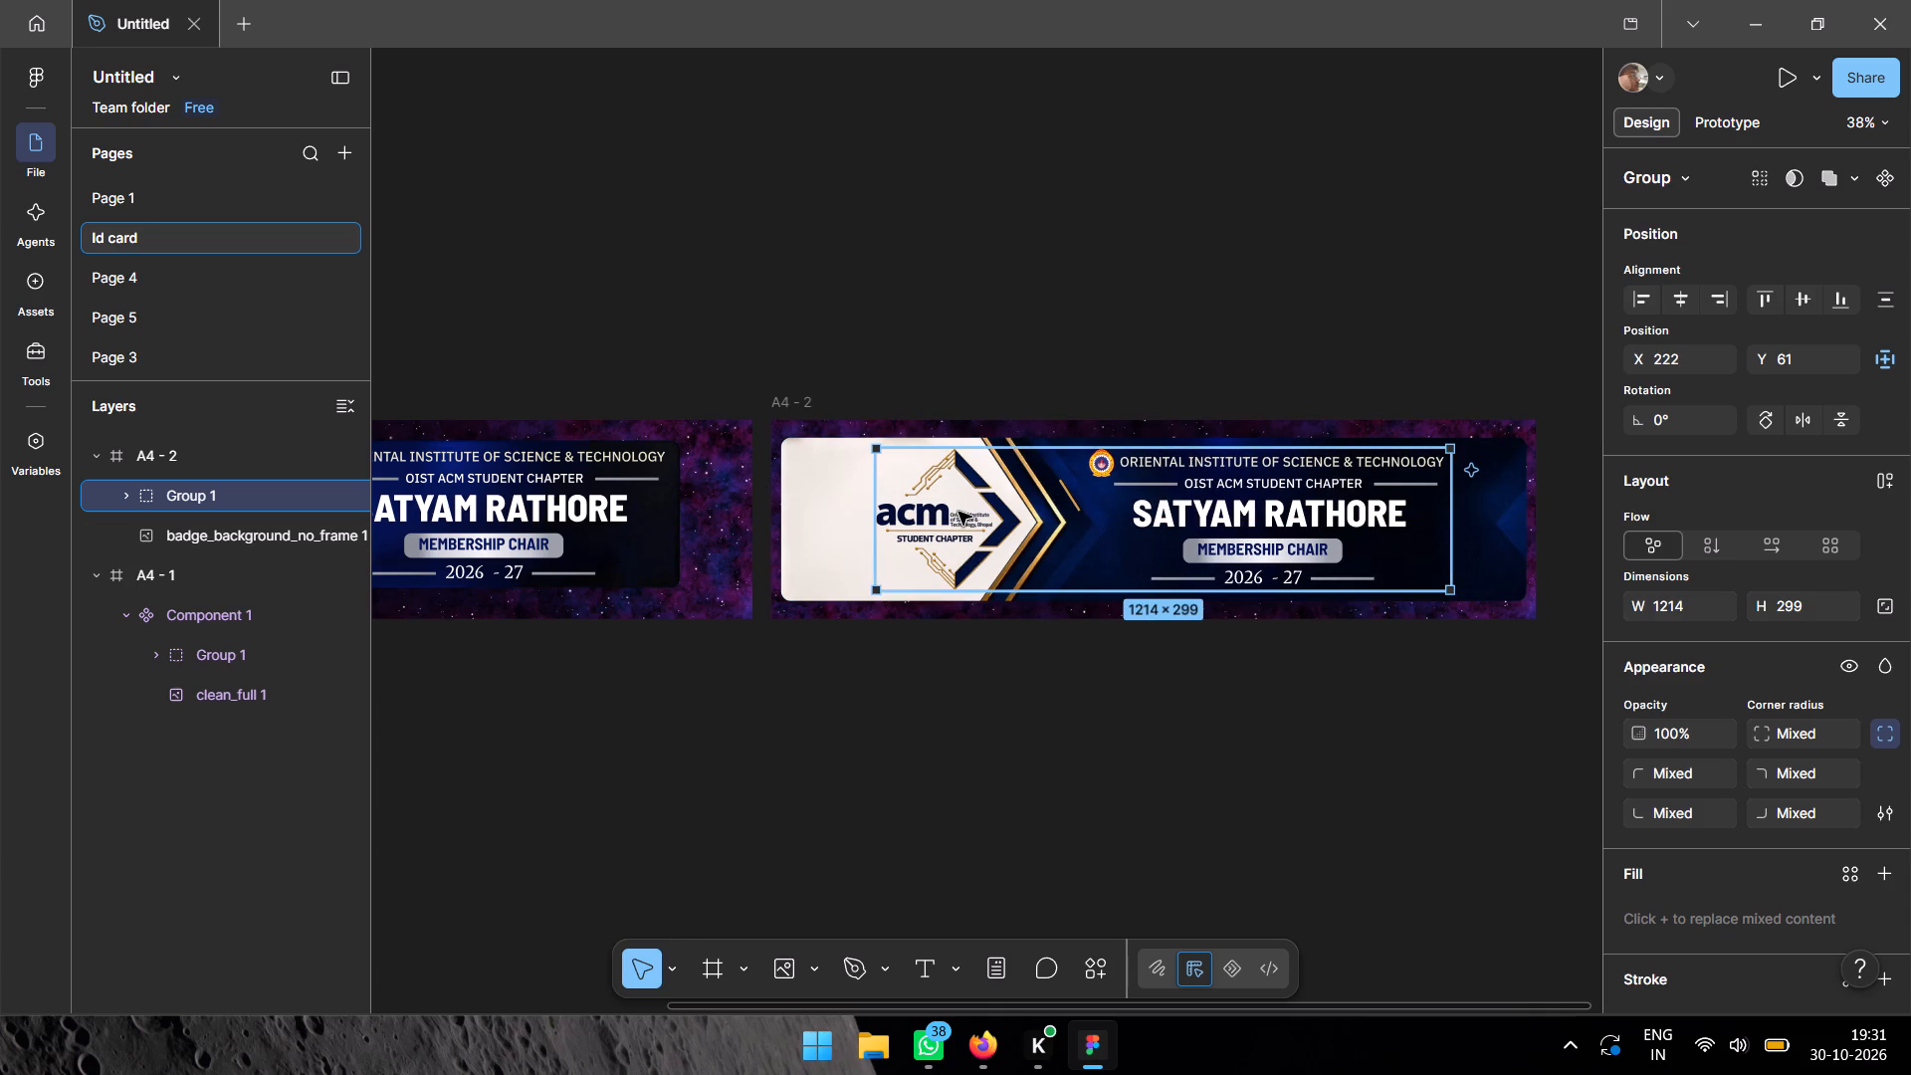
Move the acm_logo_transparent 1 image of A4 - 2's Group 1 onto the white area, at about X 79, Y 61.
click(127, 488)
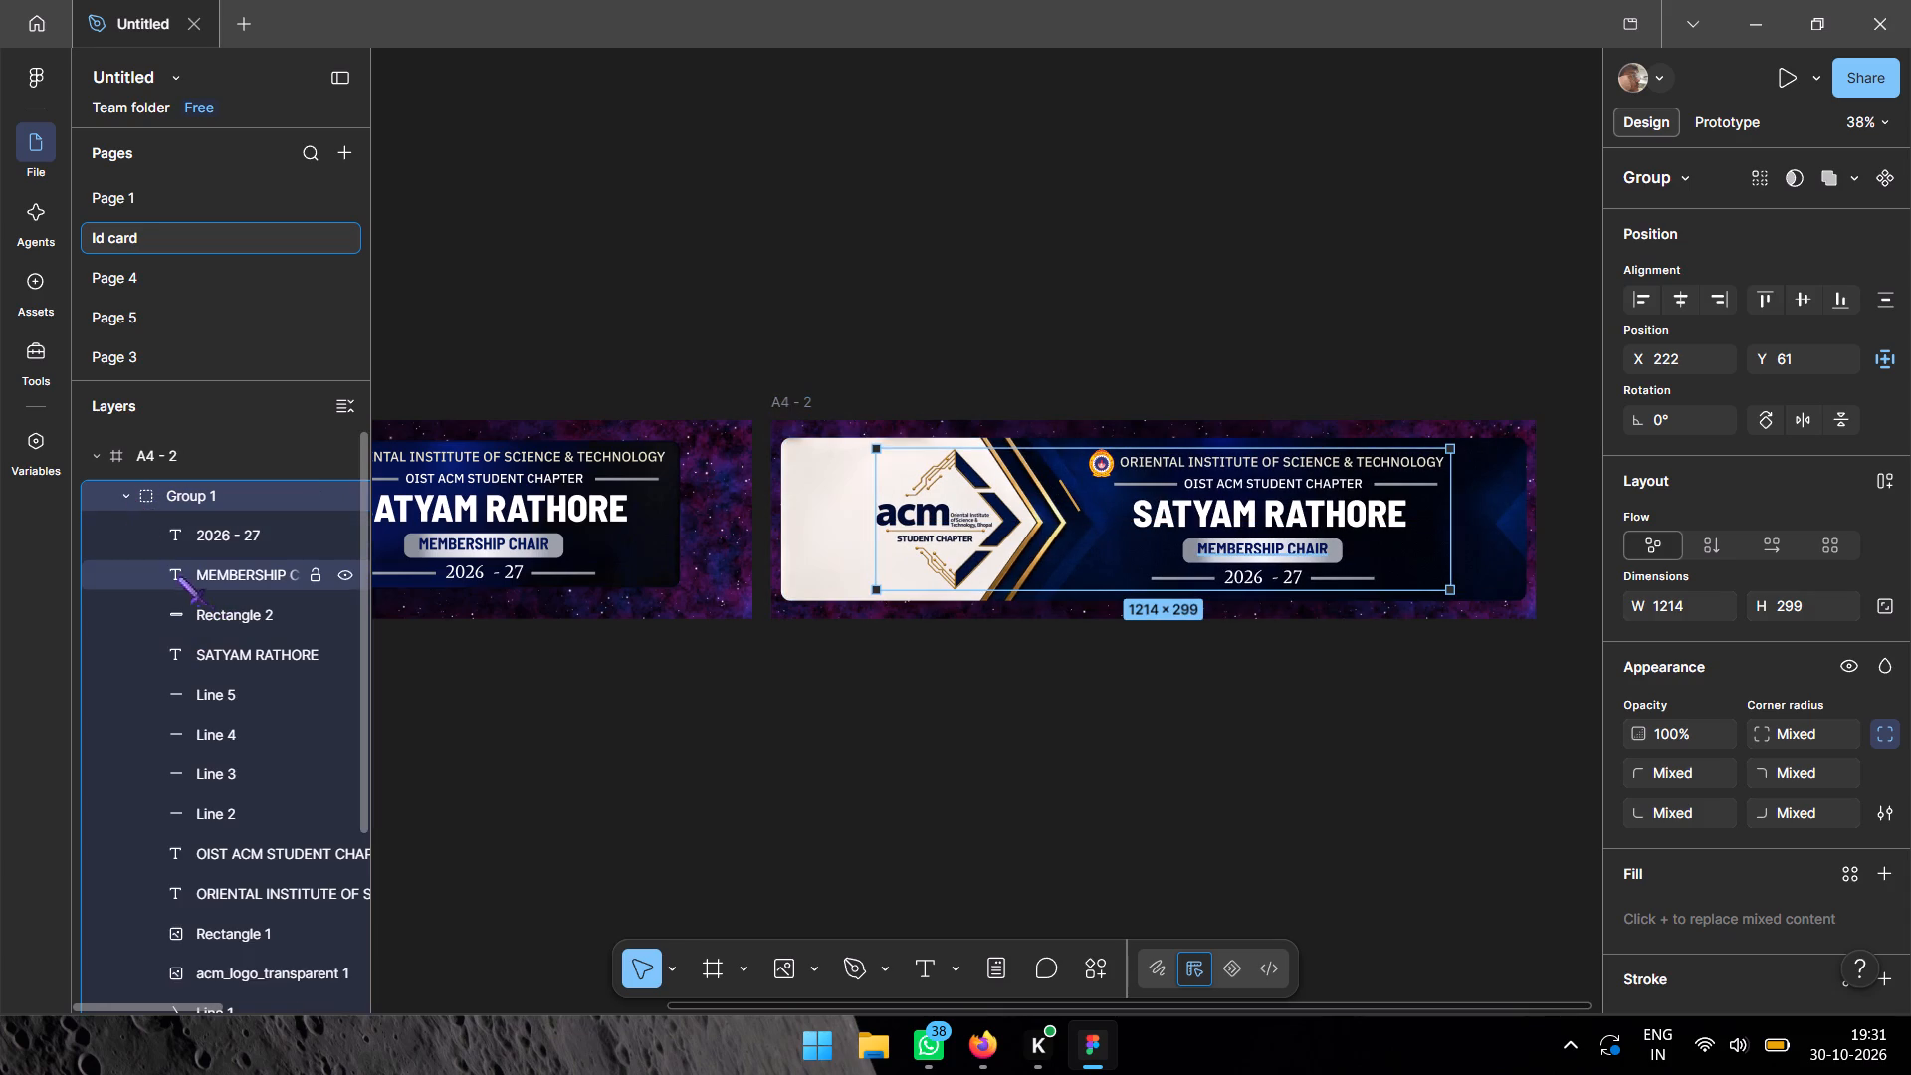
scroll(197, 596, down, 2)
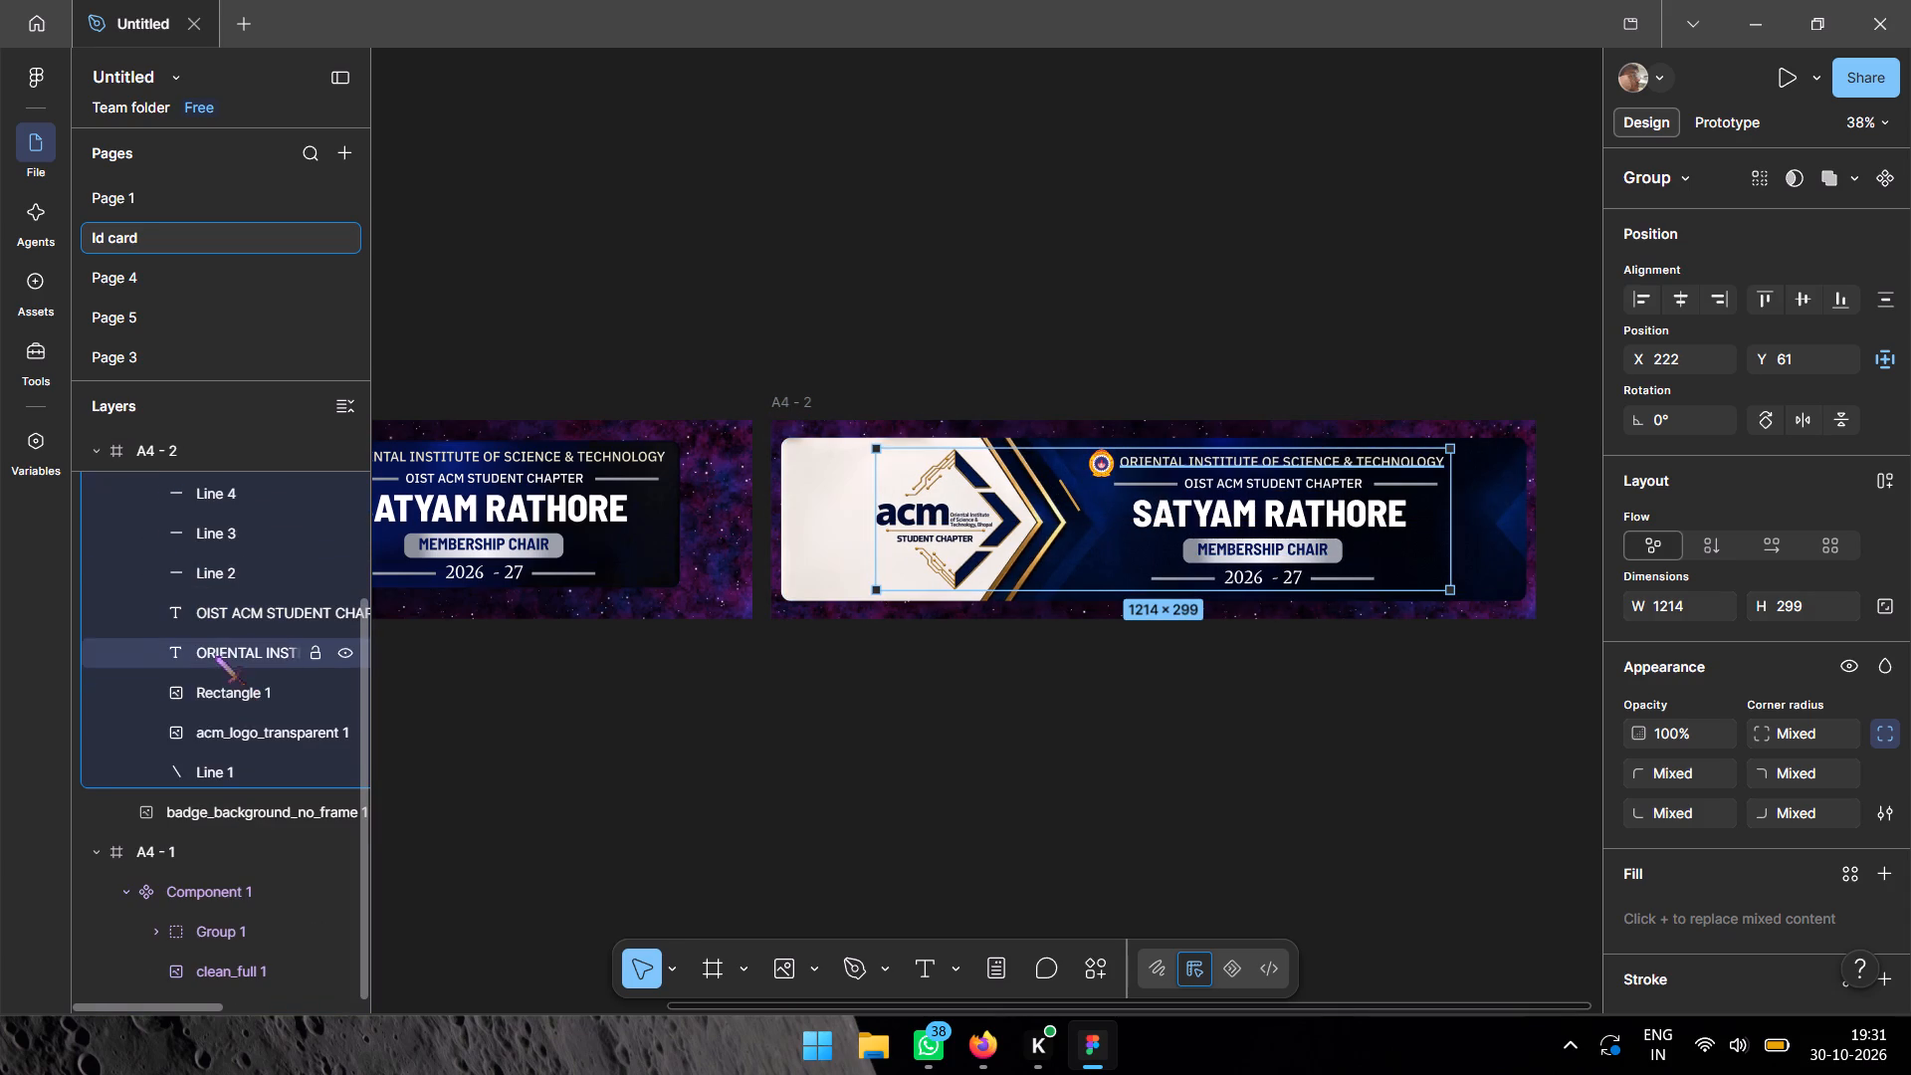
click(227, 622)
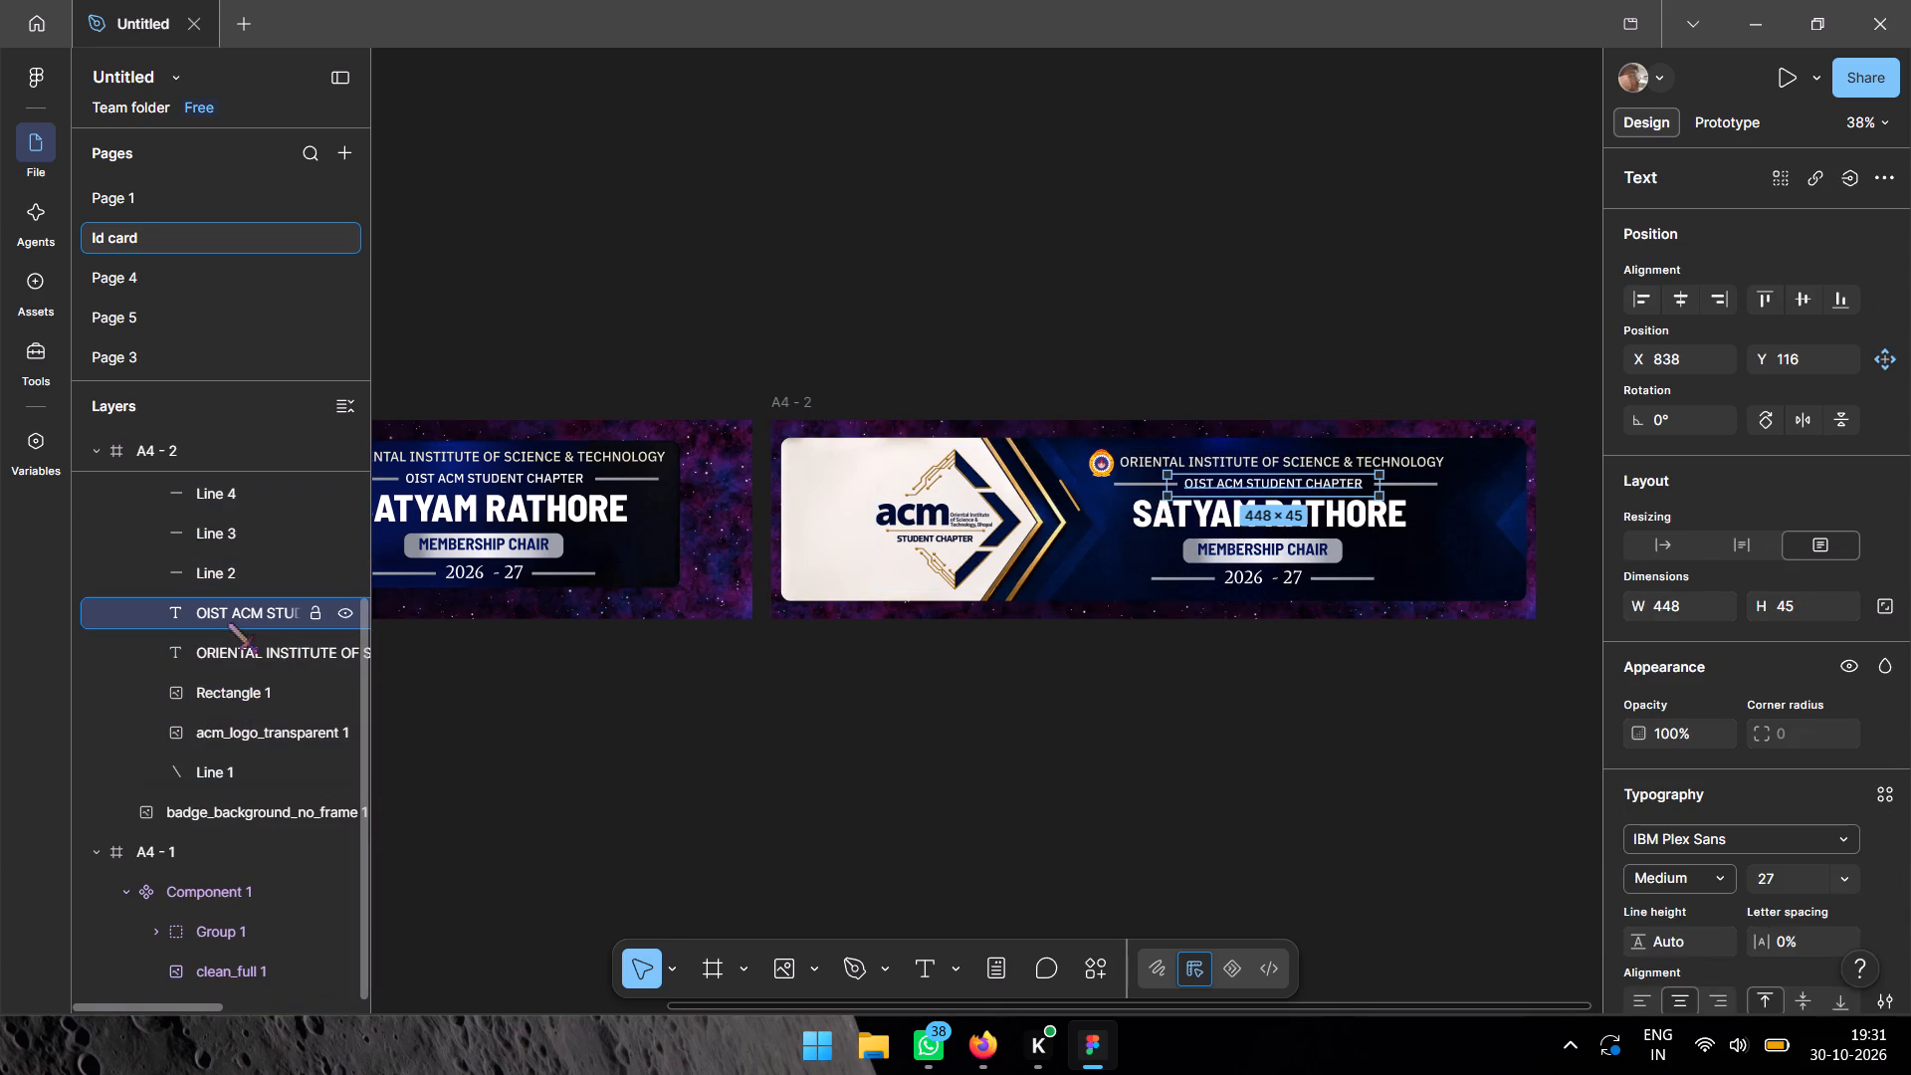
click(244, 716)
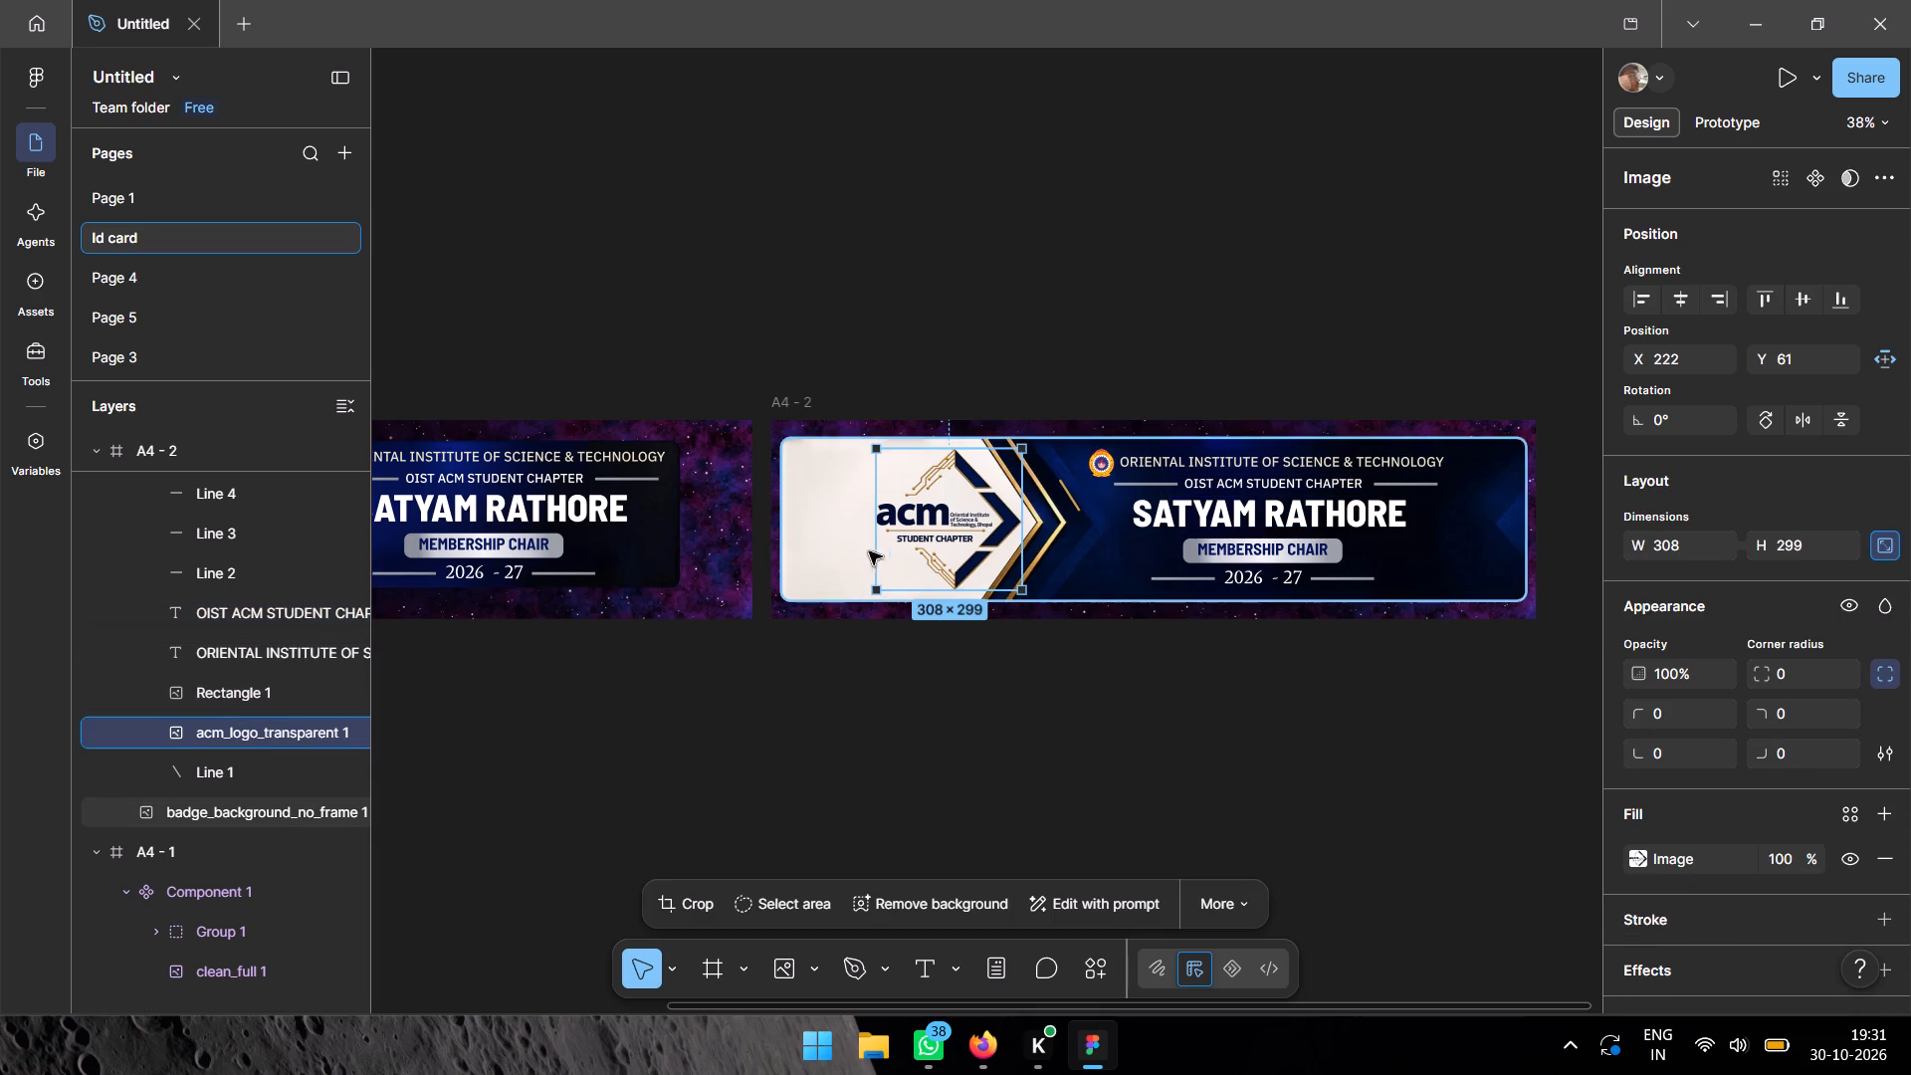
drag(937, 549, 873, 548)
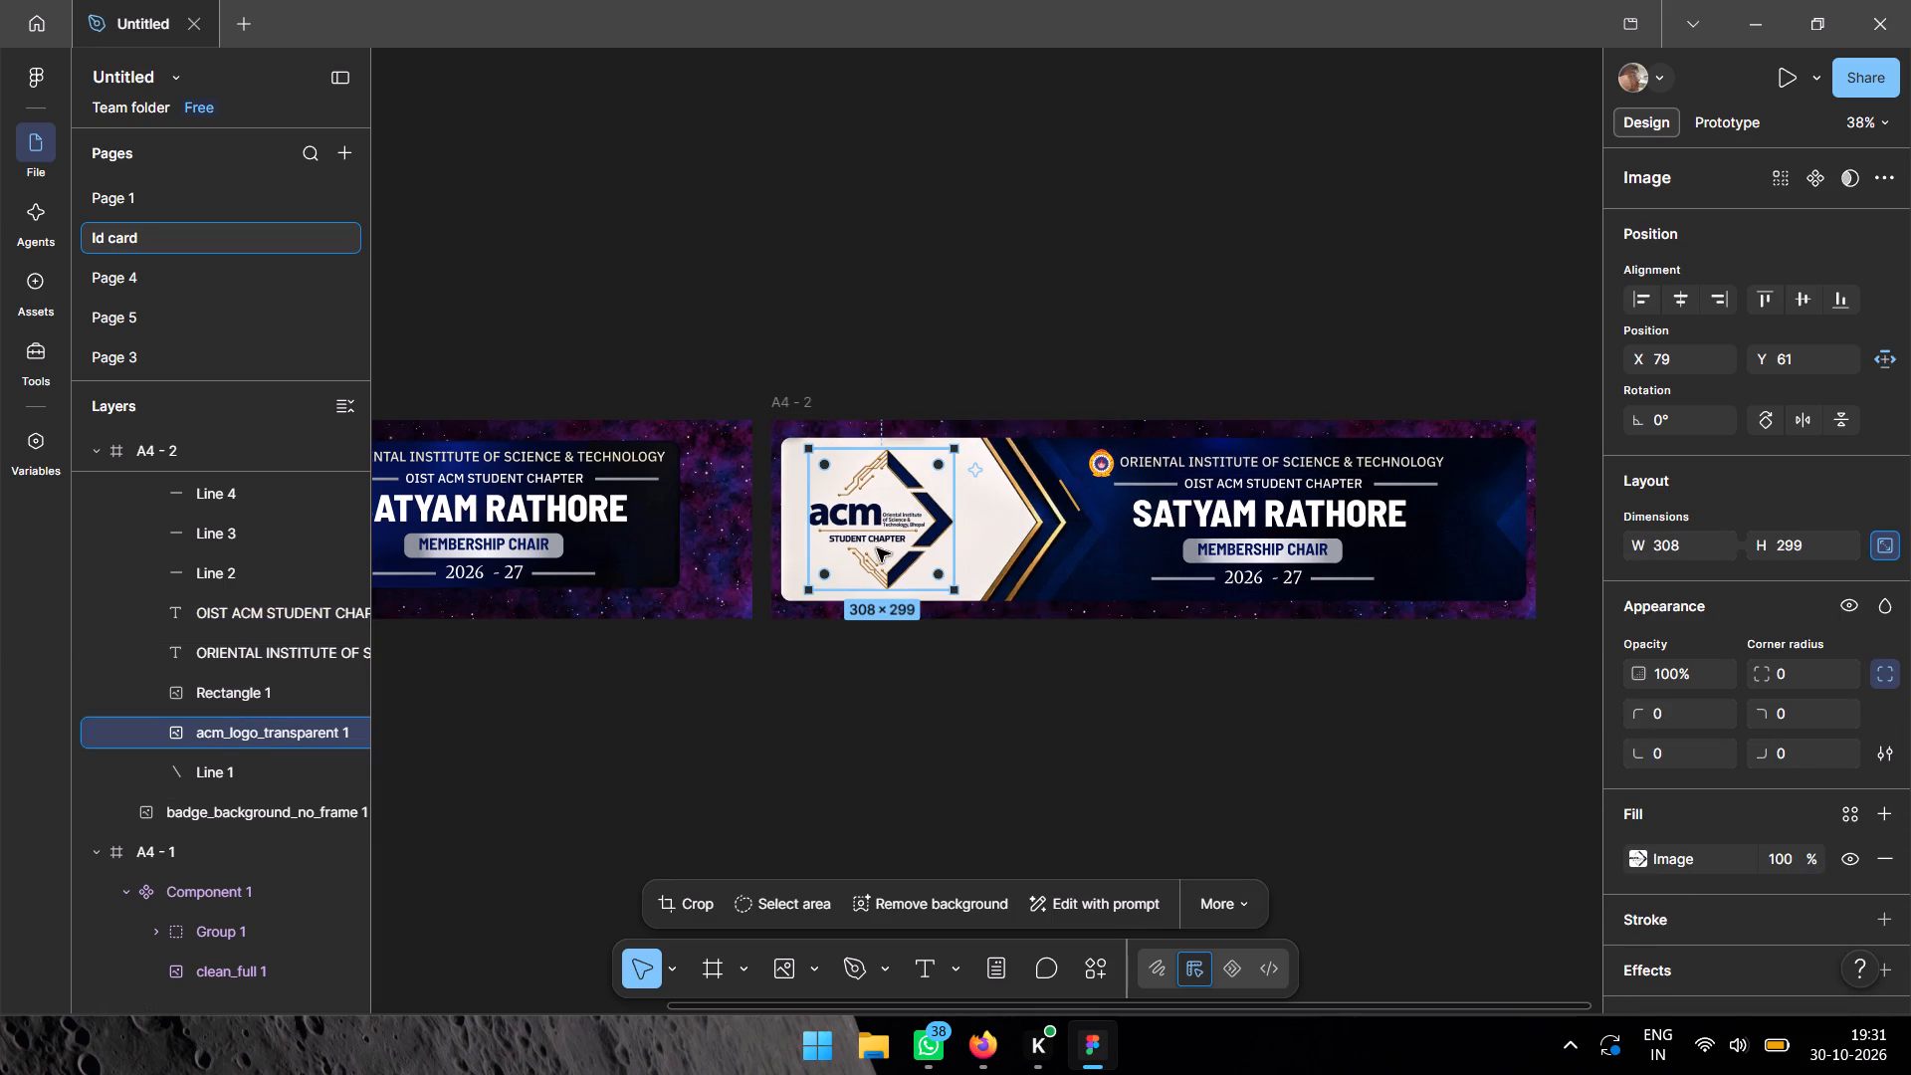
Enlarge the ACM logo proportionally to about 363 × 352 and fit it on the white area at about X 39, Y 38.
drag(955, 587, 969, 596)
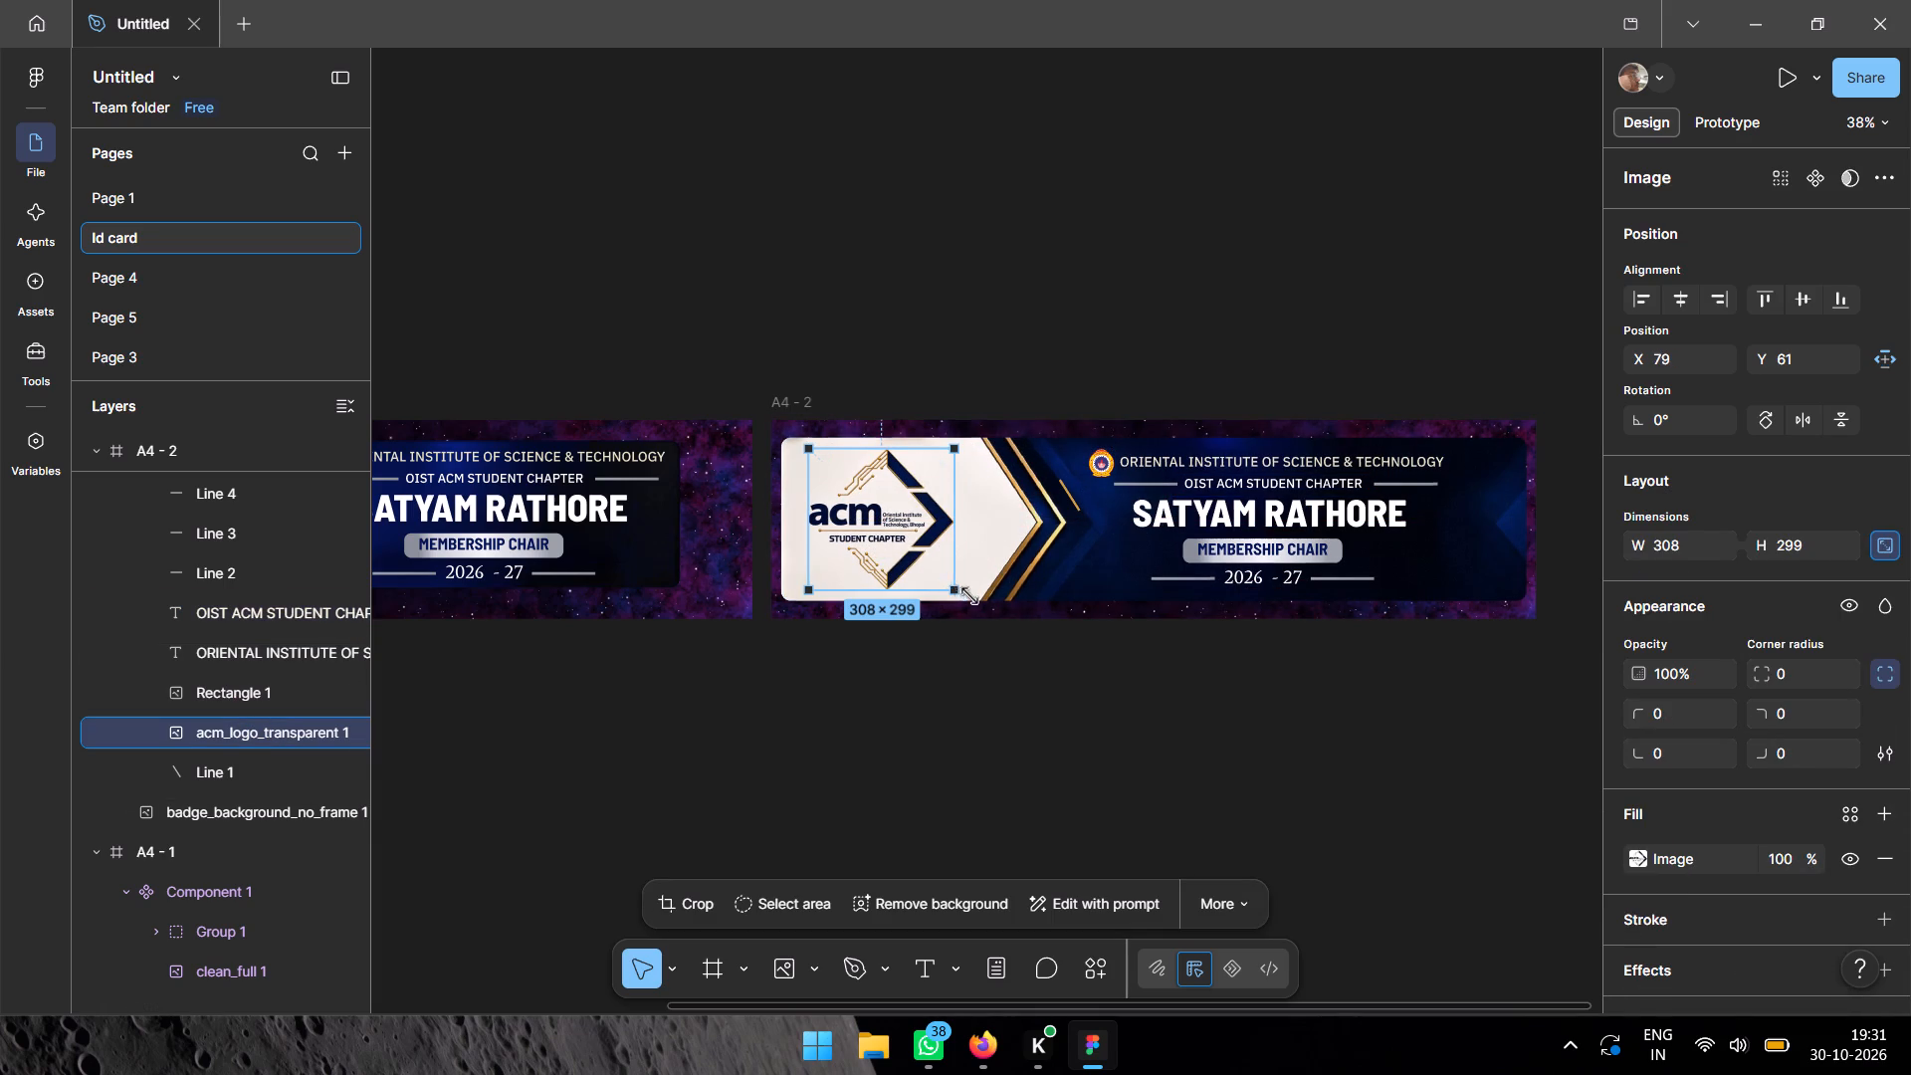
drag(969, 596, 980, 599)
drag(893, 537, 894, 535)
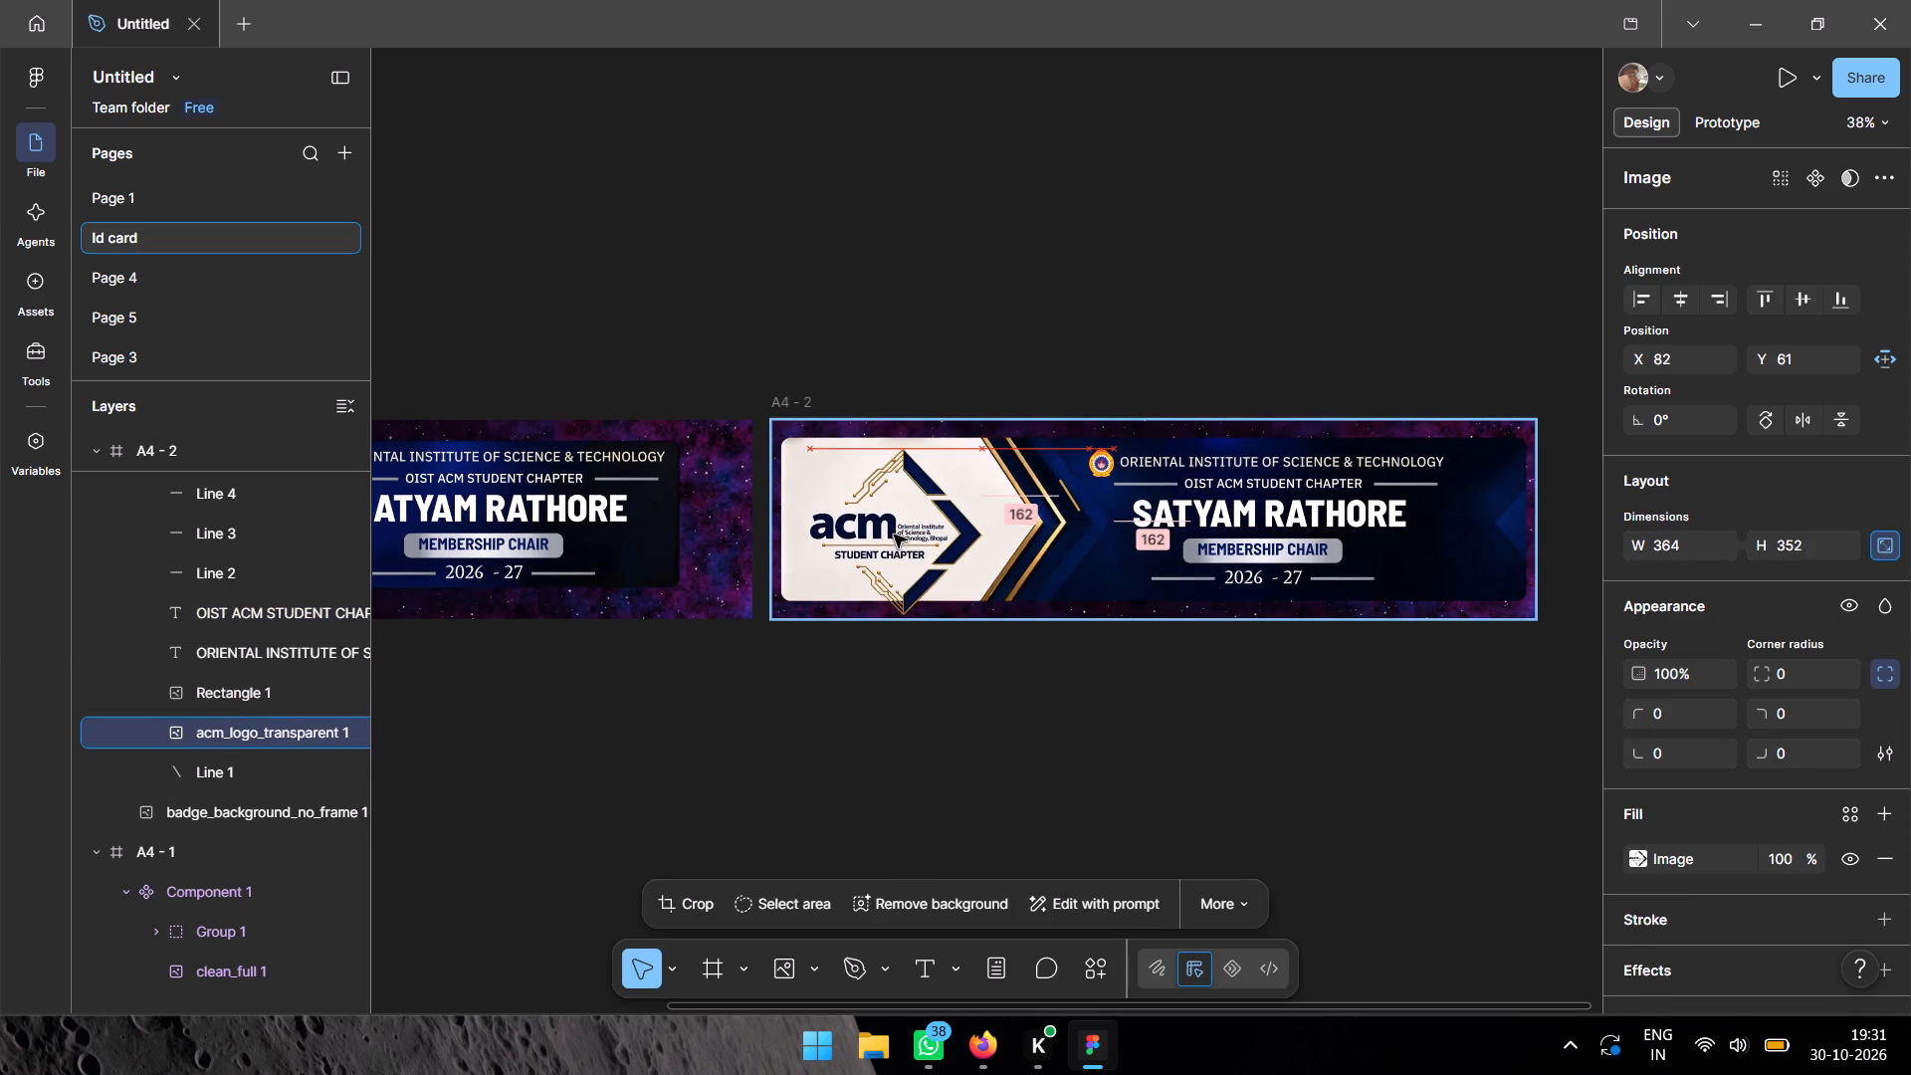
drag(894, 535, 891, 524)
click(908, 433)
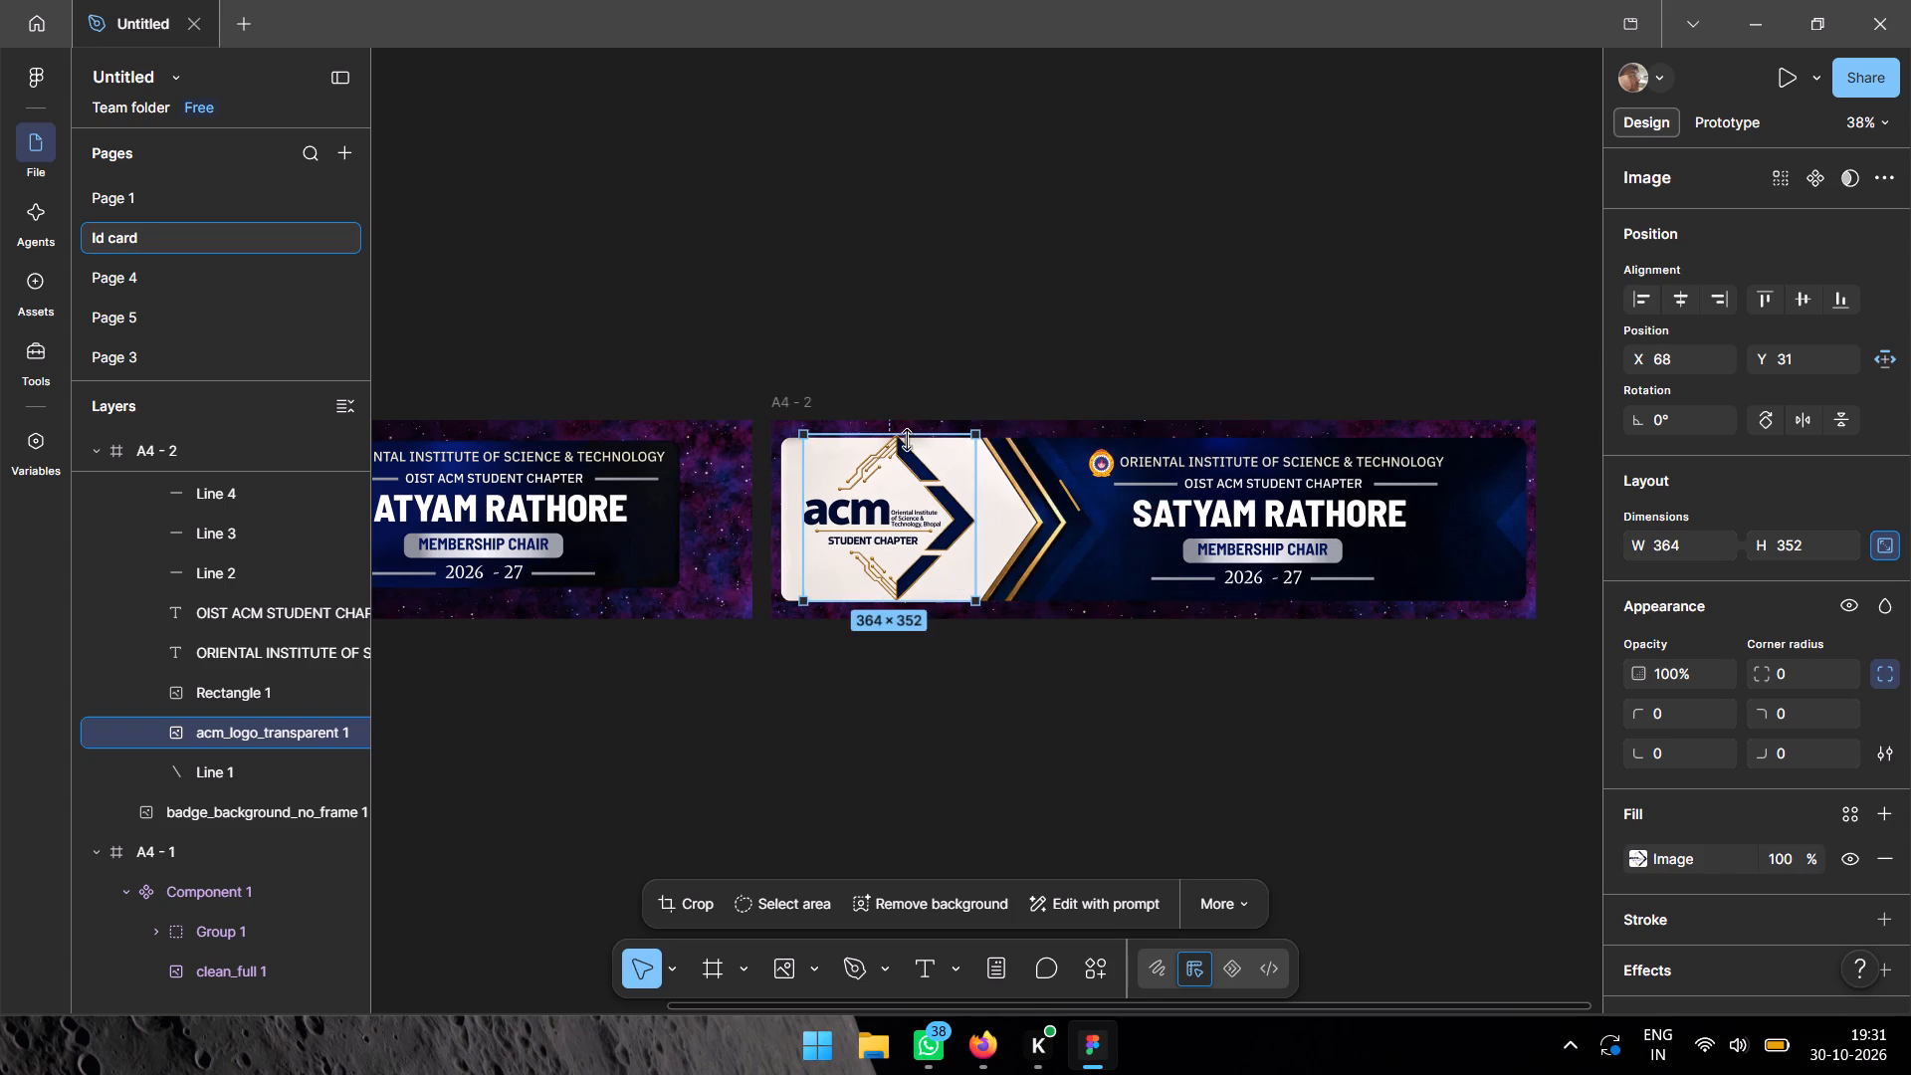
drag(912, 604, 911, 593)
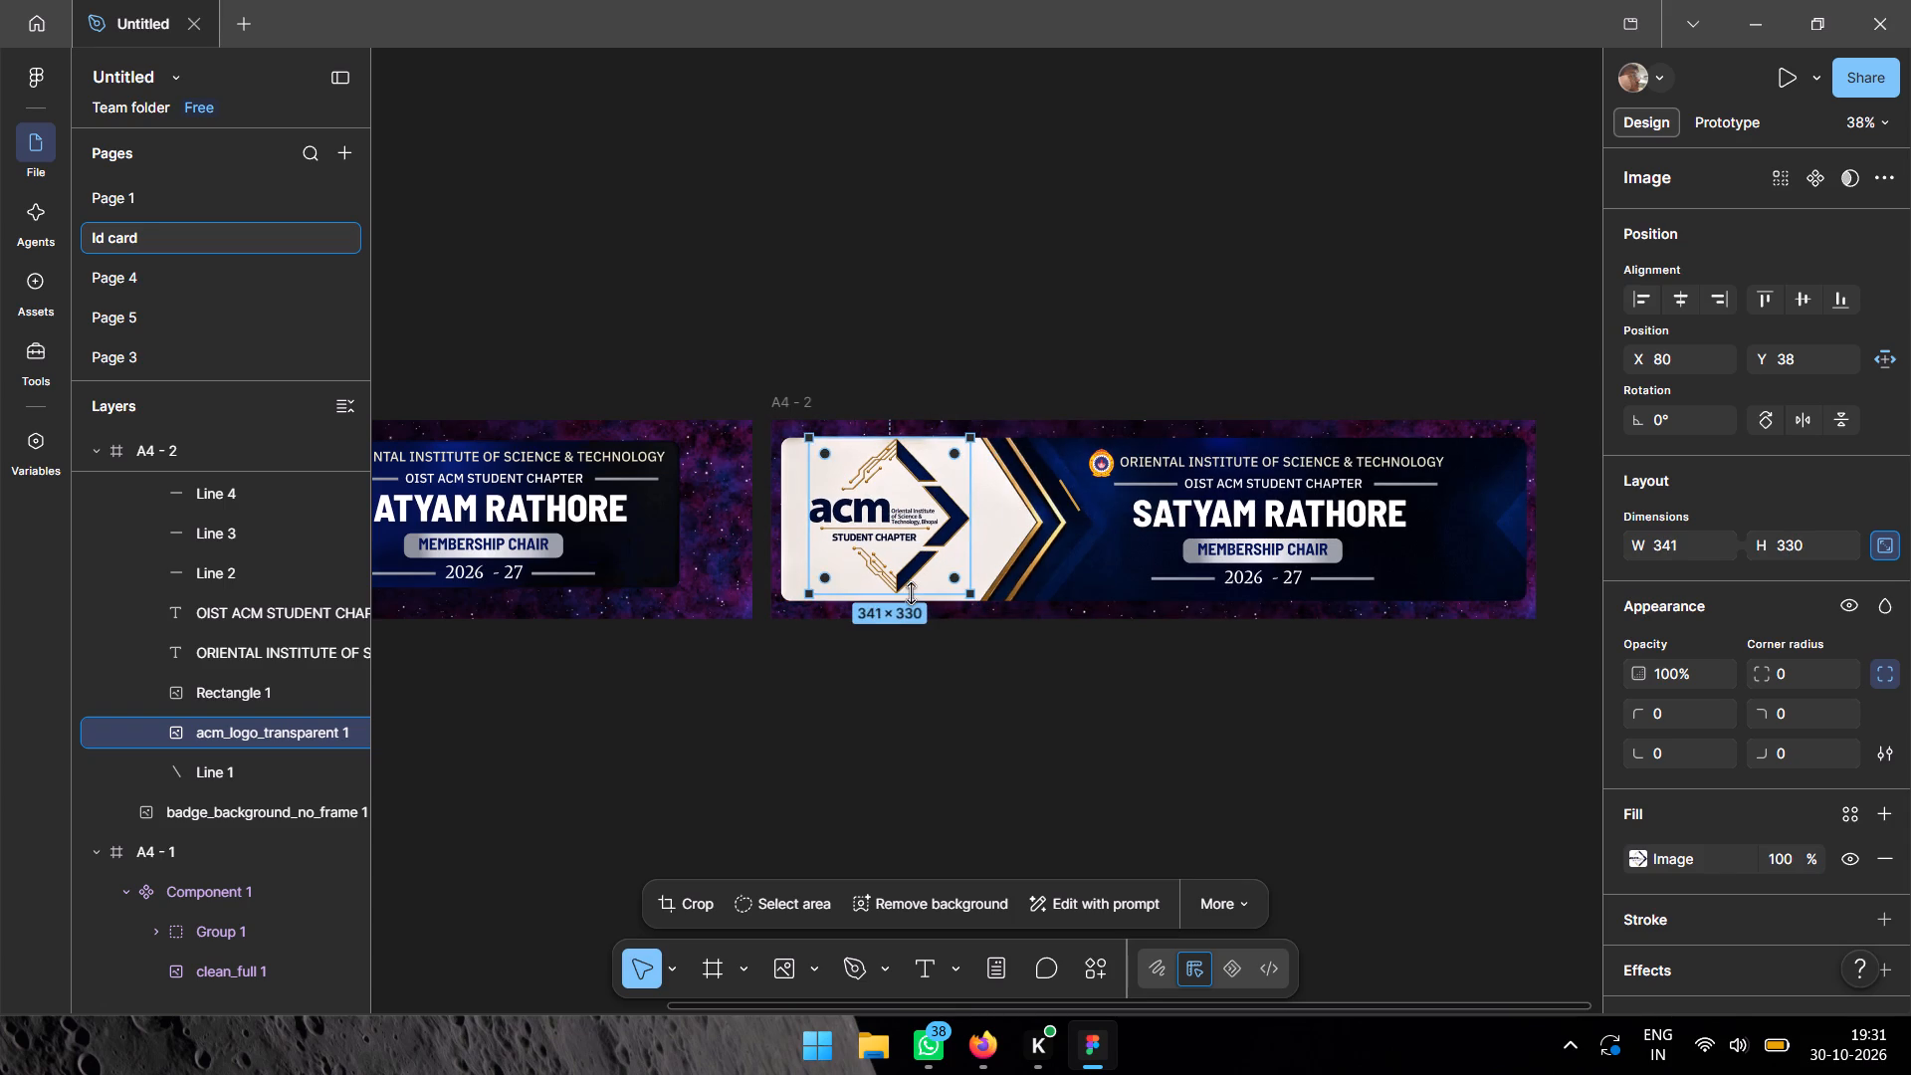
drag(973, 530, 984, 532)
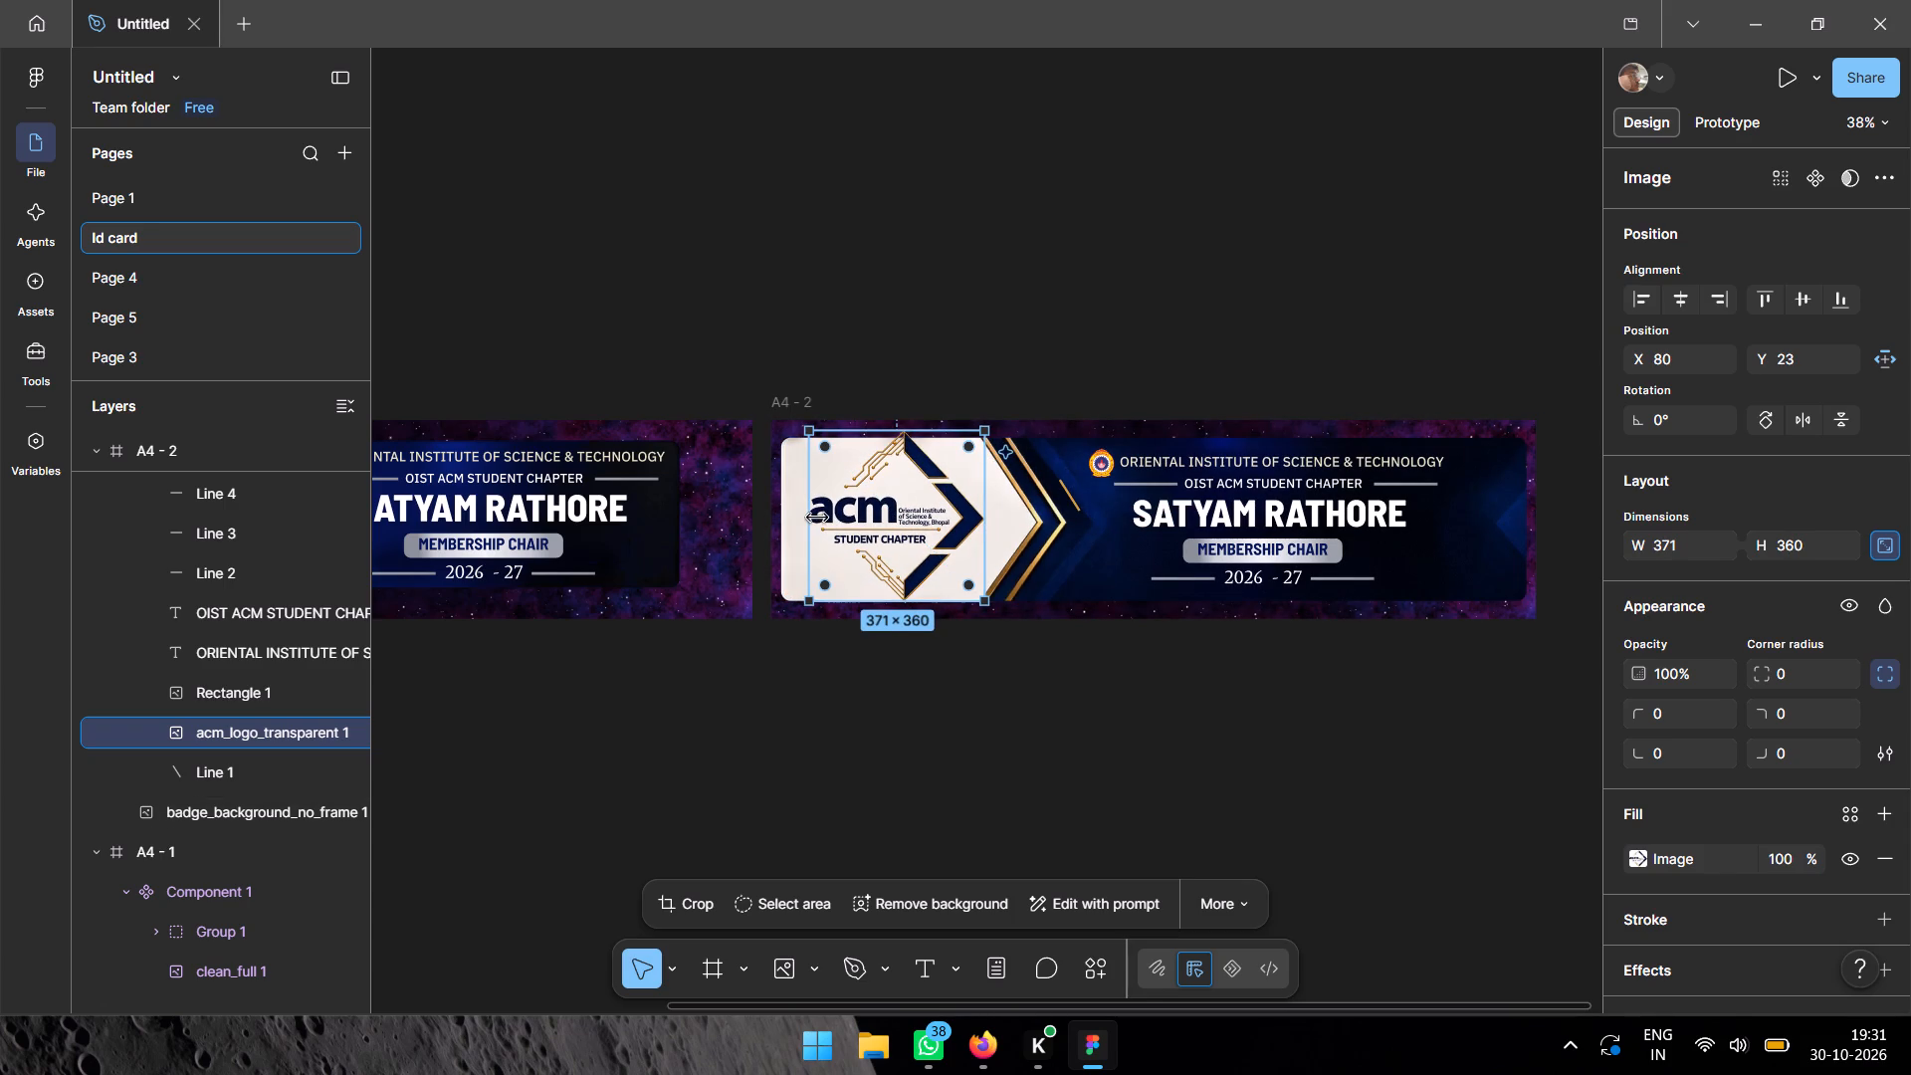
drag(944, 522, 922, 519)
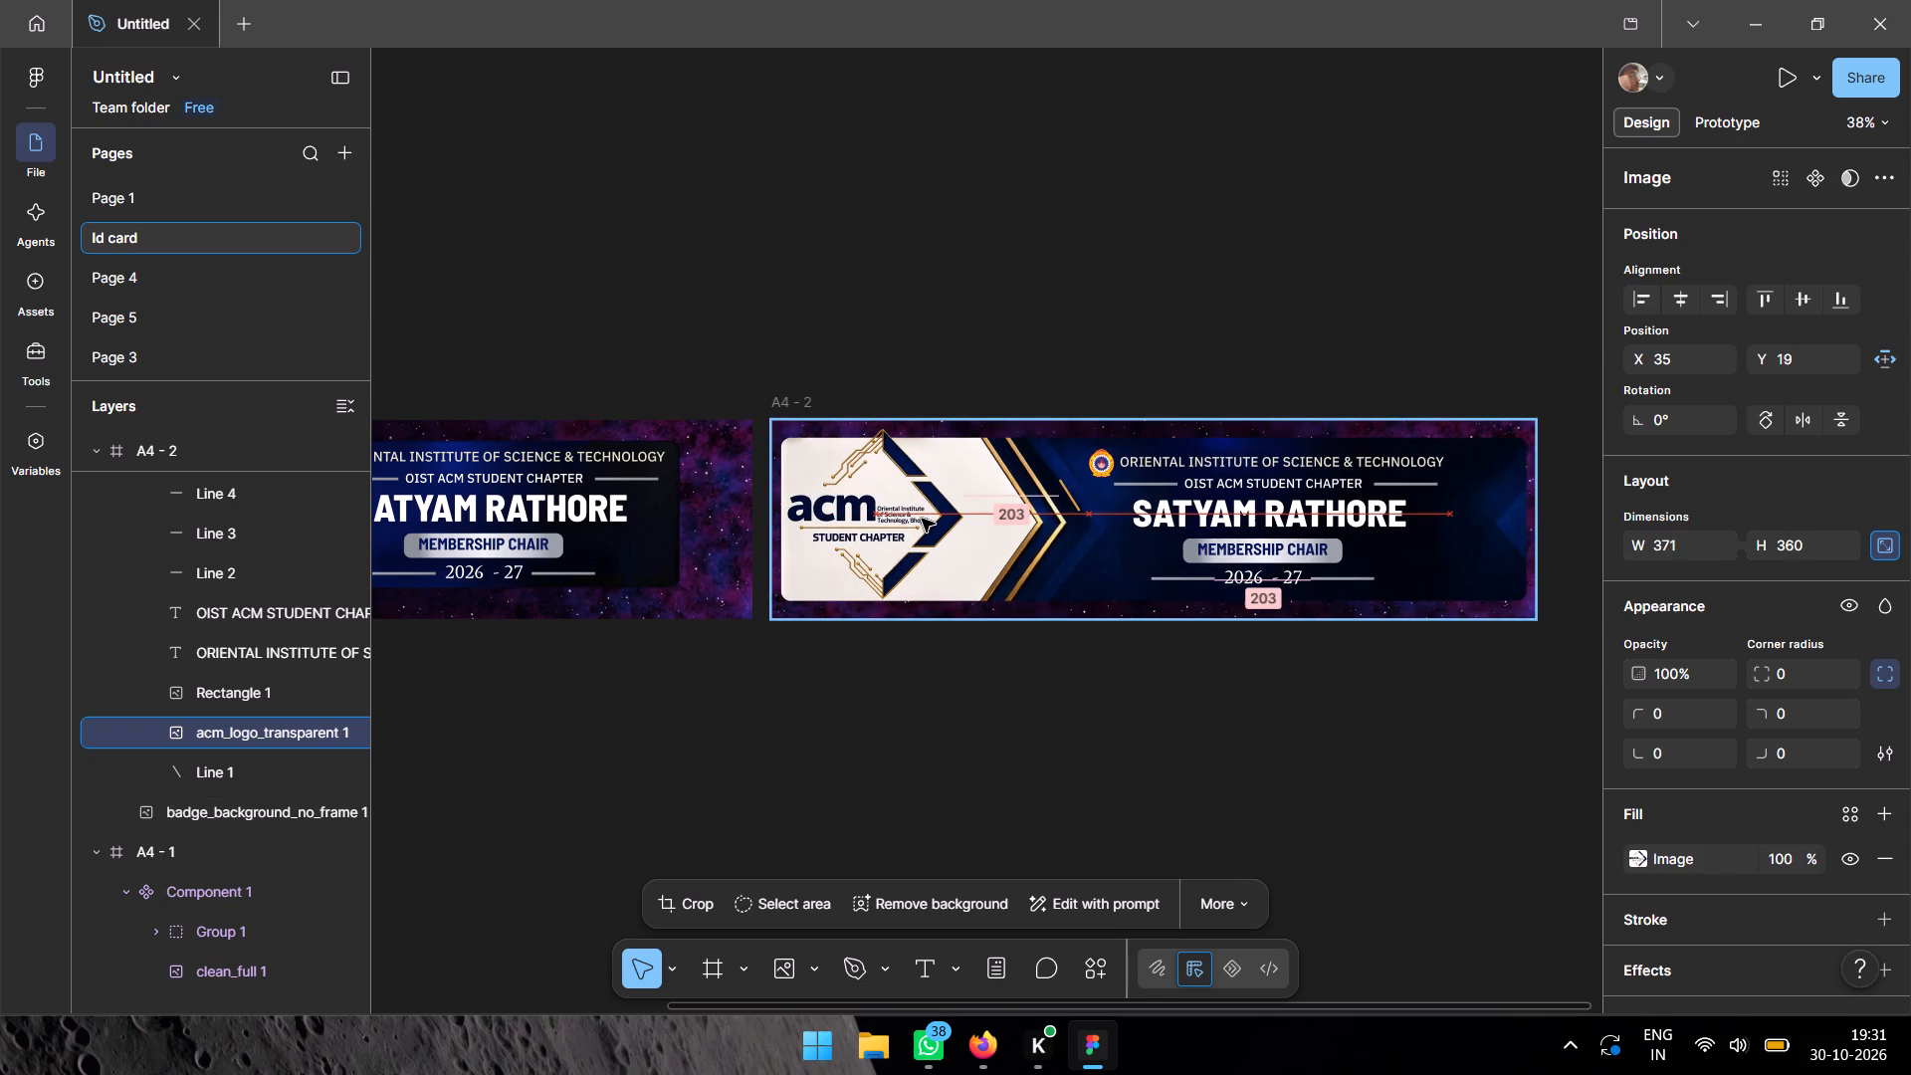
drag(922, 519, 922, 530)
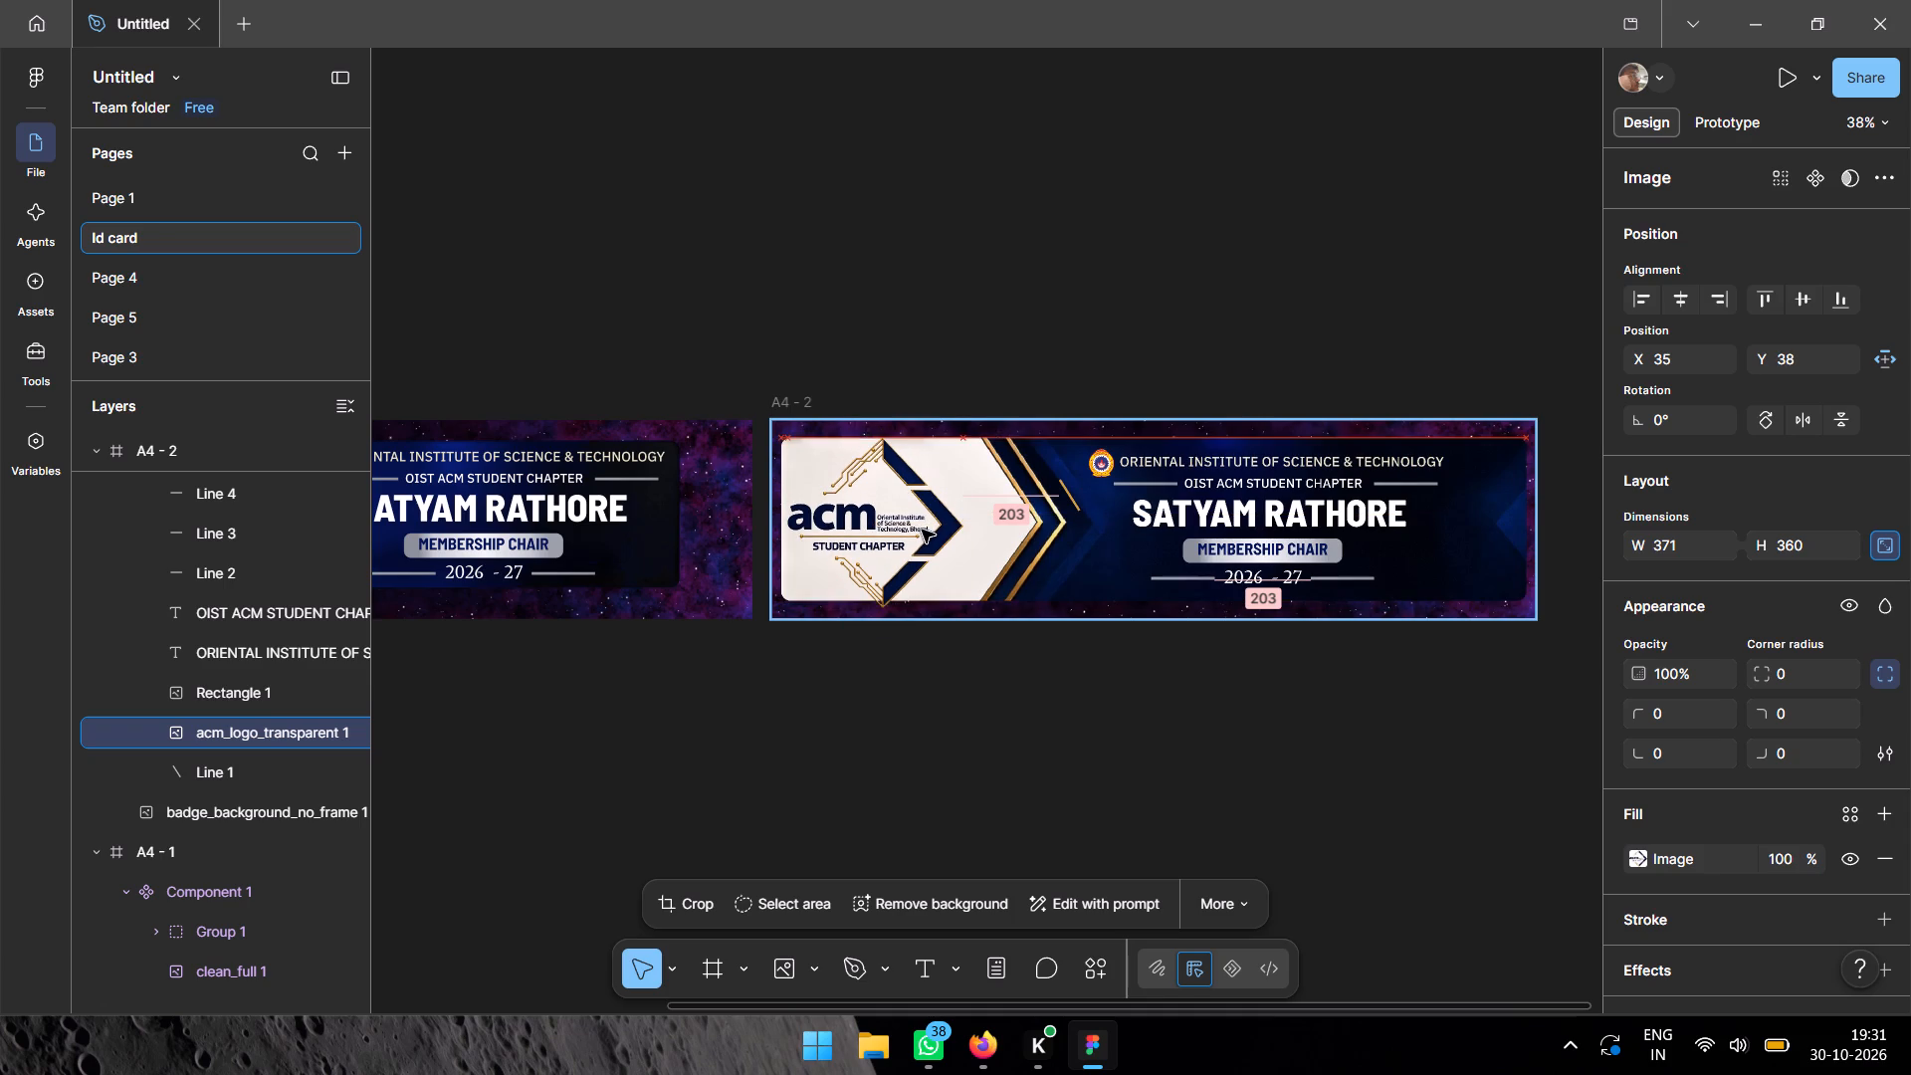
drag(922, 530, 922, 527)
drag(877, 432, 877, 443)
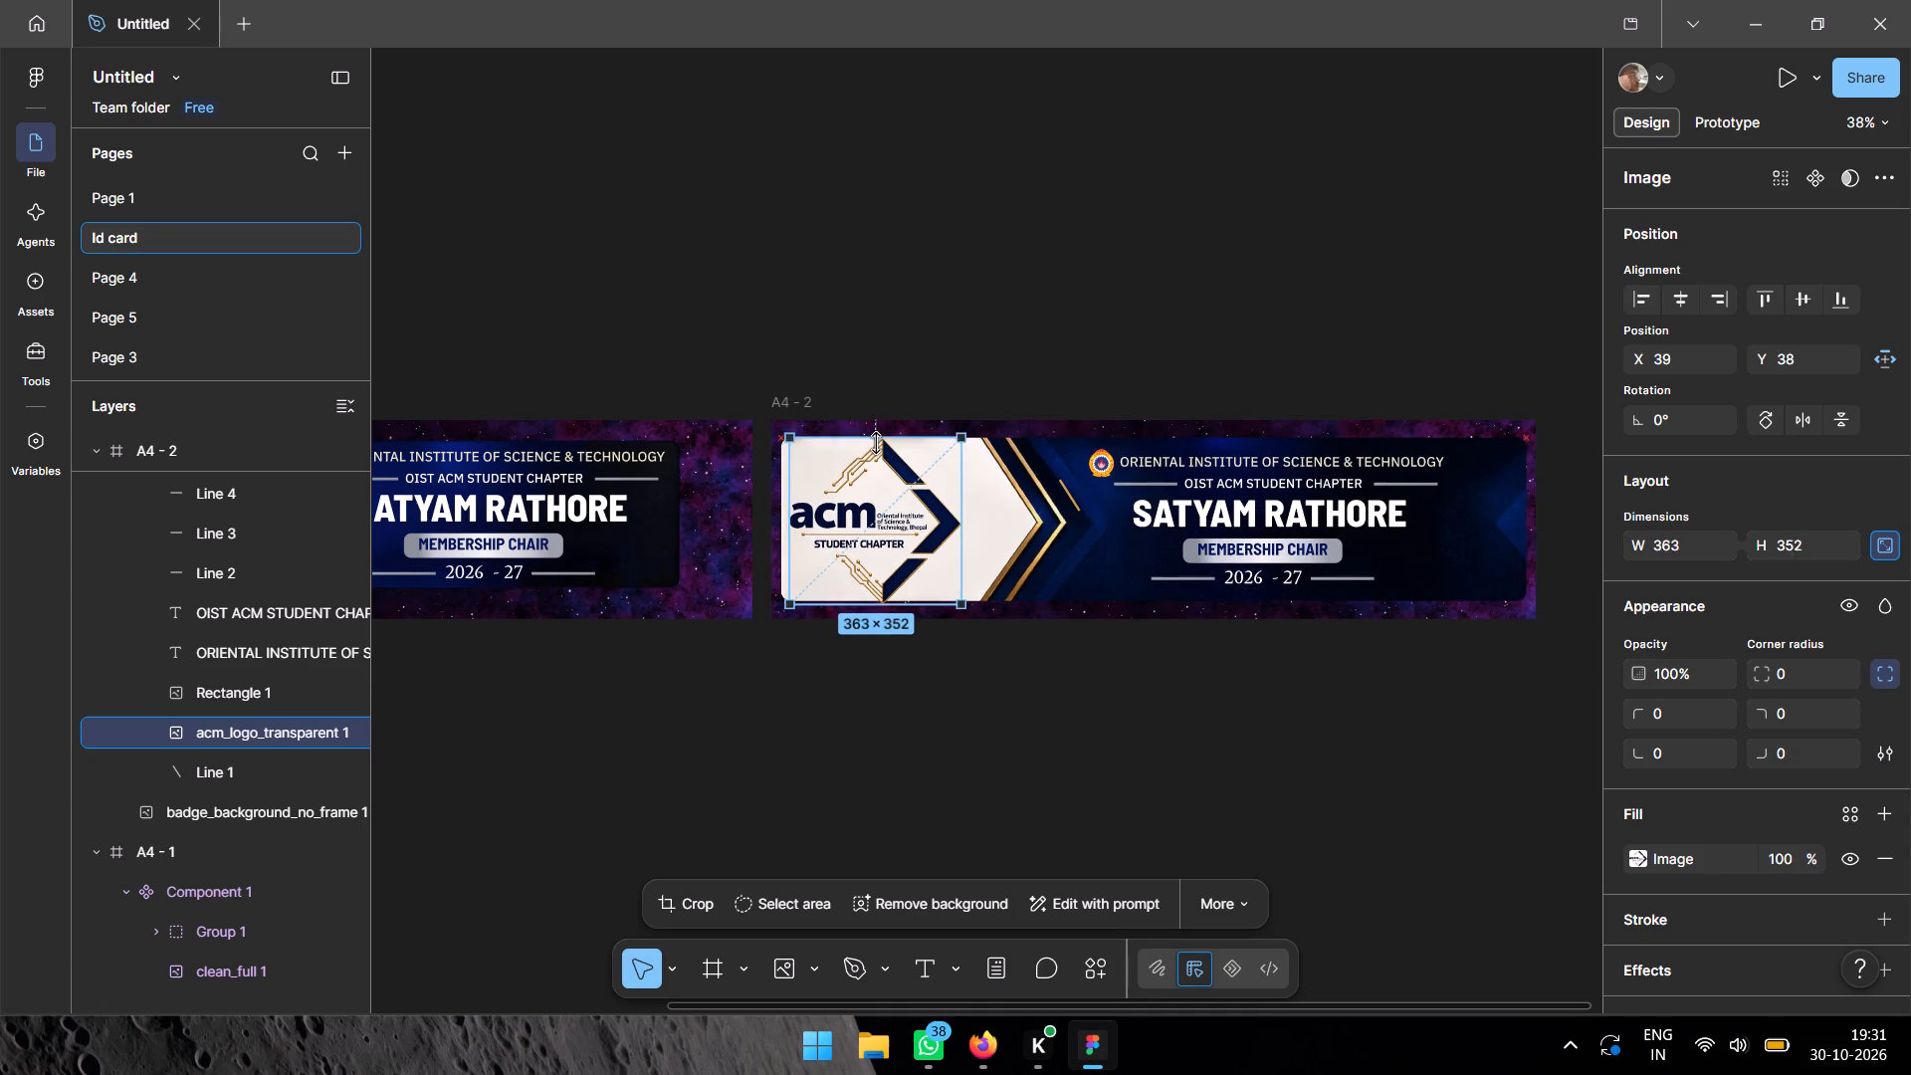
Shrink the ACM logo proportionally to about 341 × 329 and place it on the white area at about X 65, Y 46.
drag(877, 443, 877, 445)
click(900, 559)
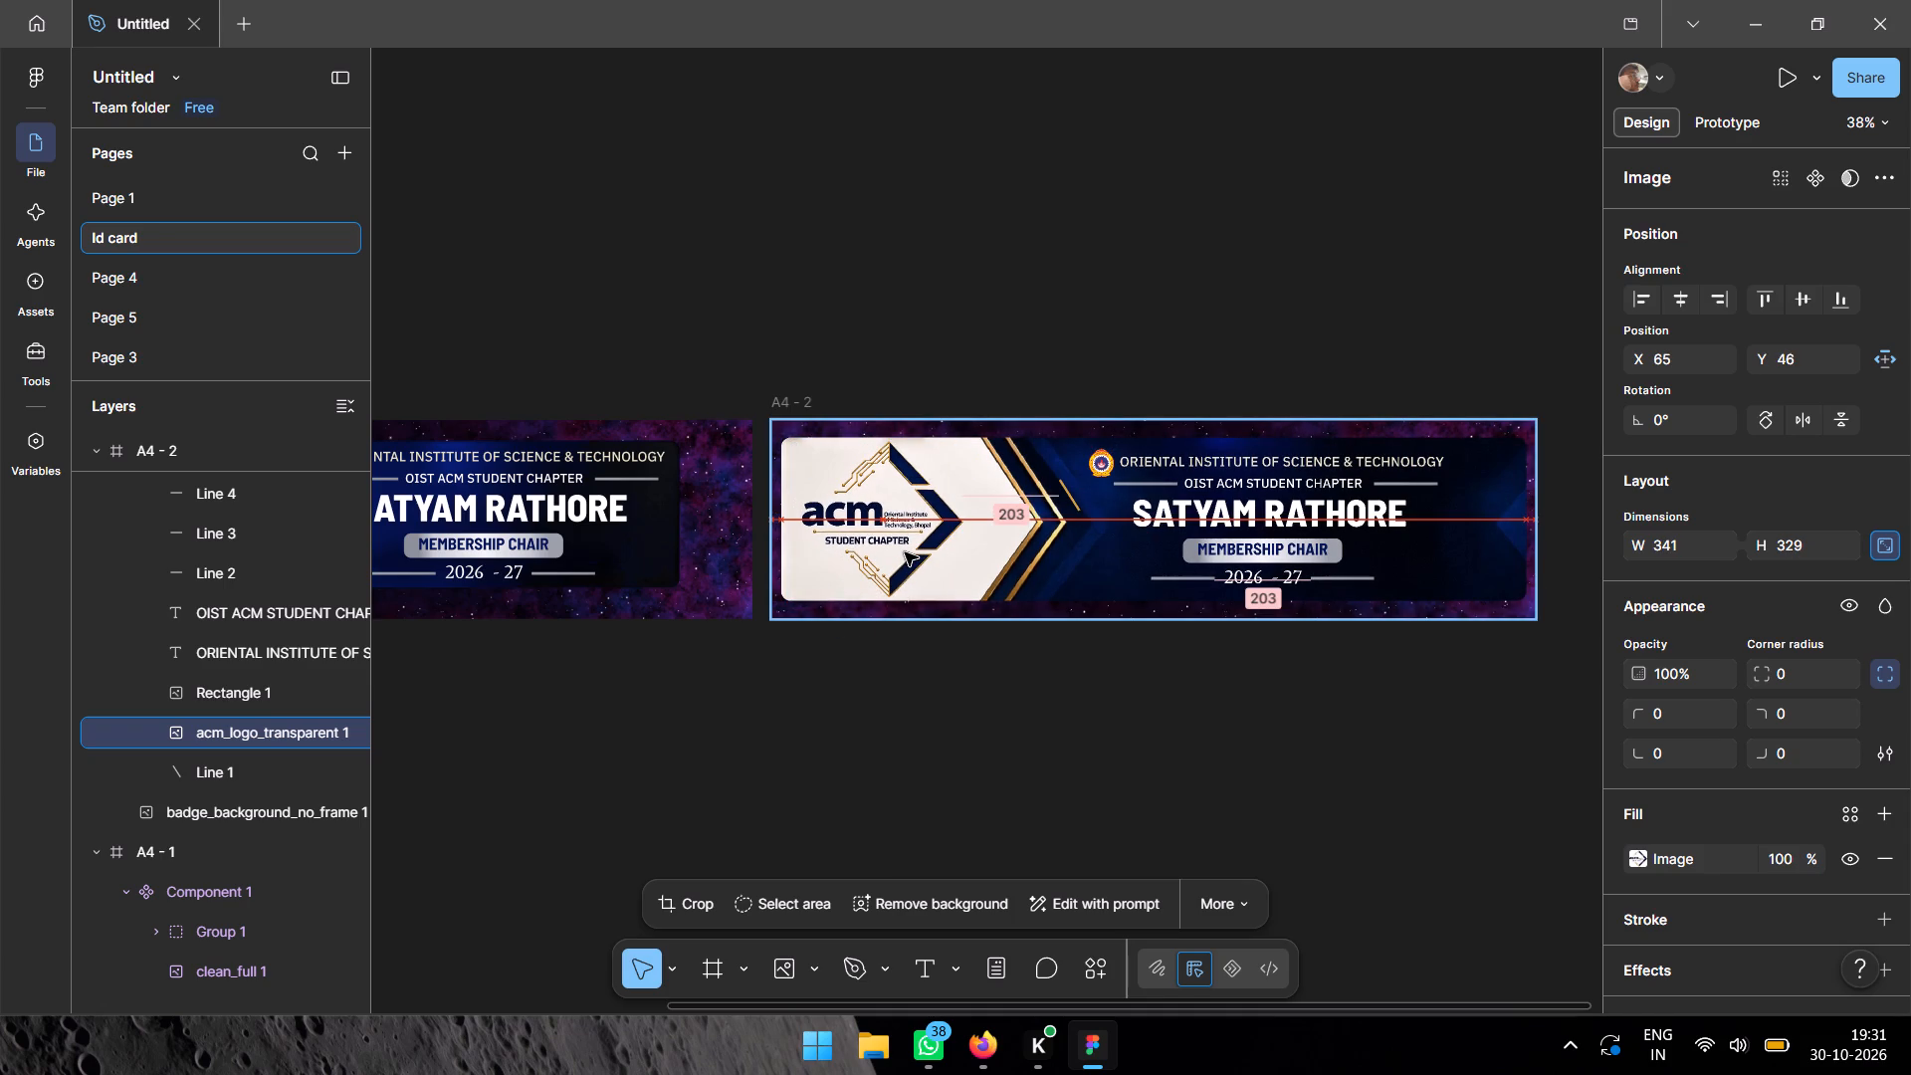
click(1140, 728)
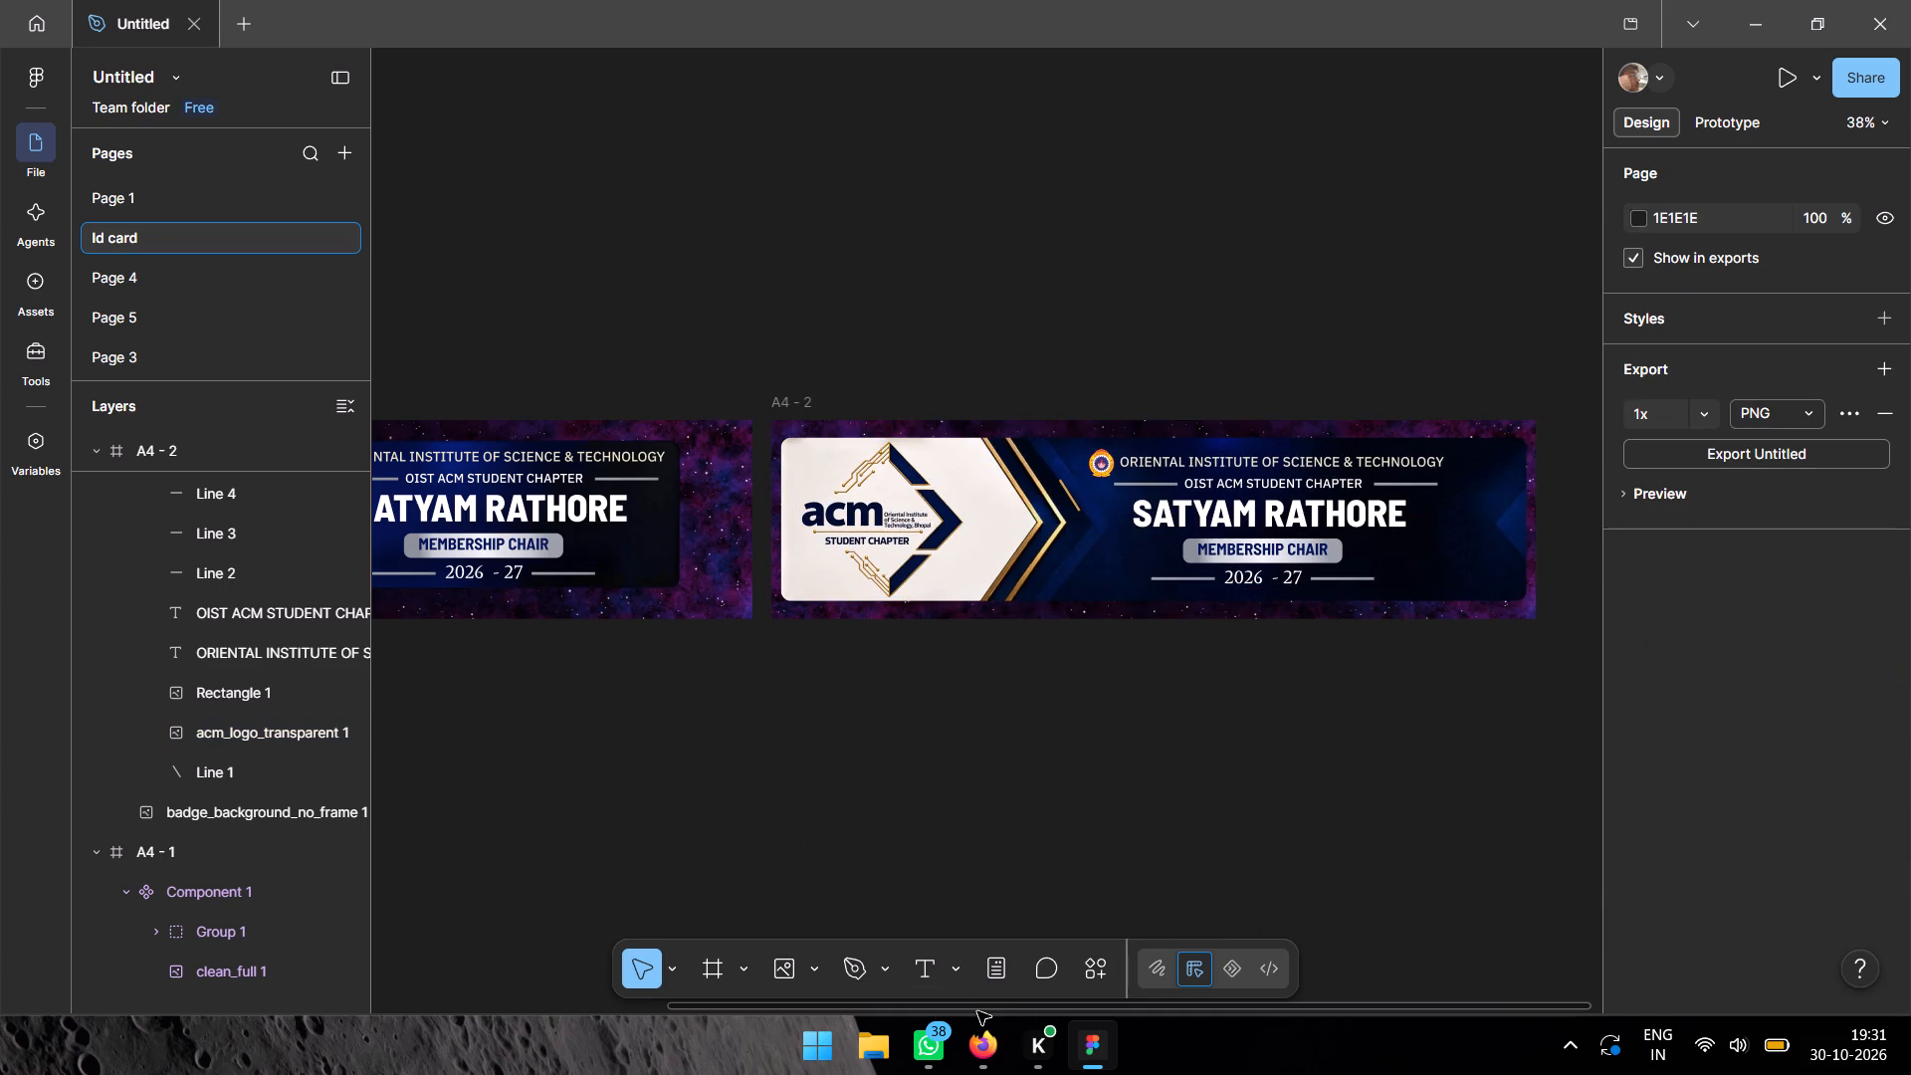
Delete the diagonal gold Line 1 from Group 1 in the A4 - 2 frame.
drag(976, 1007, 921, 988)
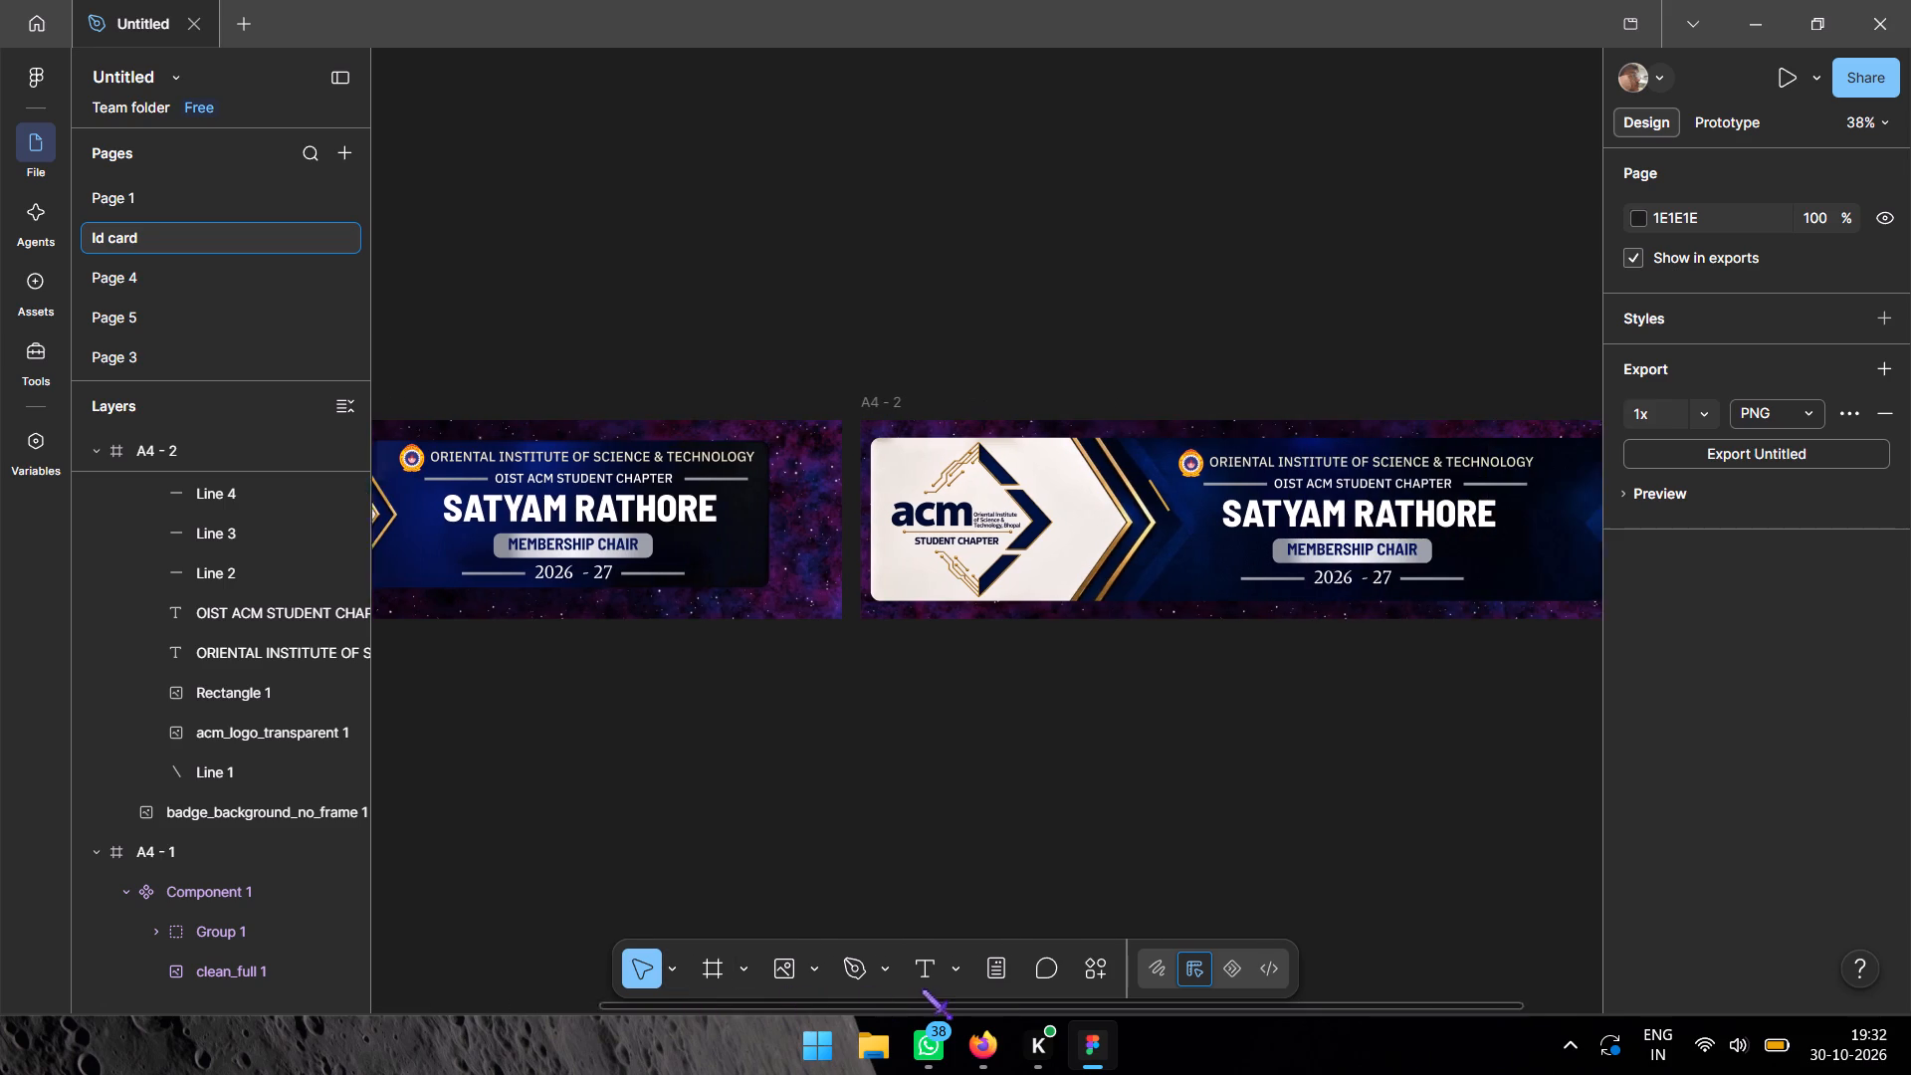
drag(921, 988, 795, 986)
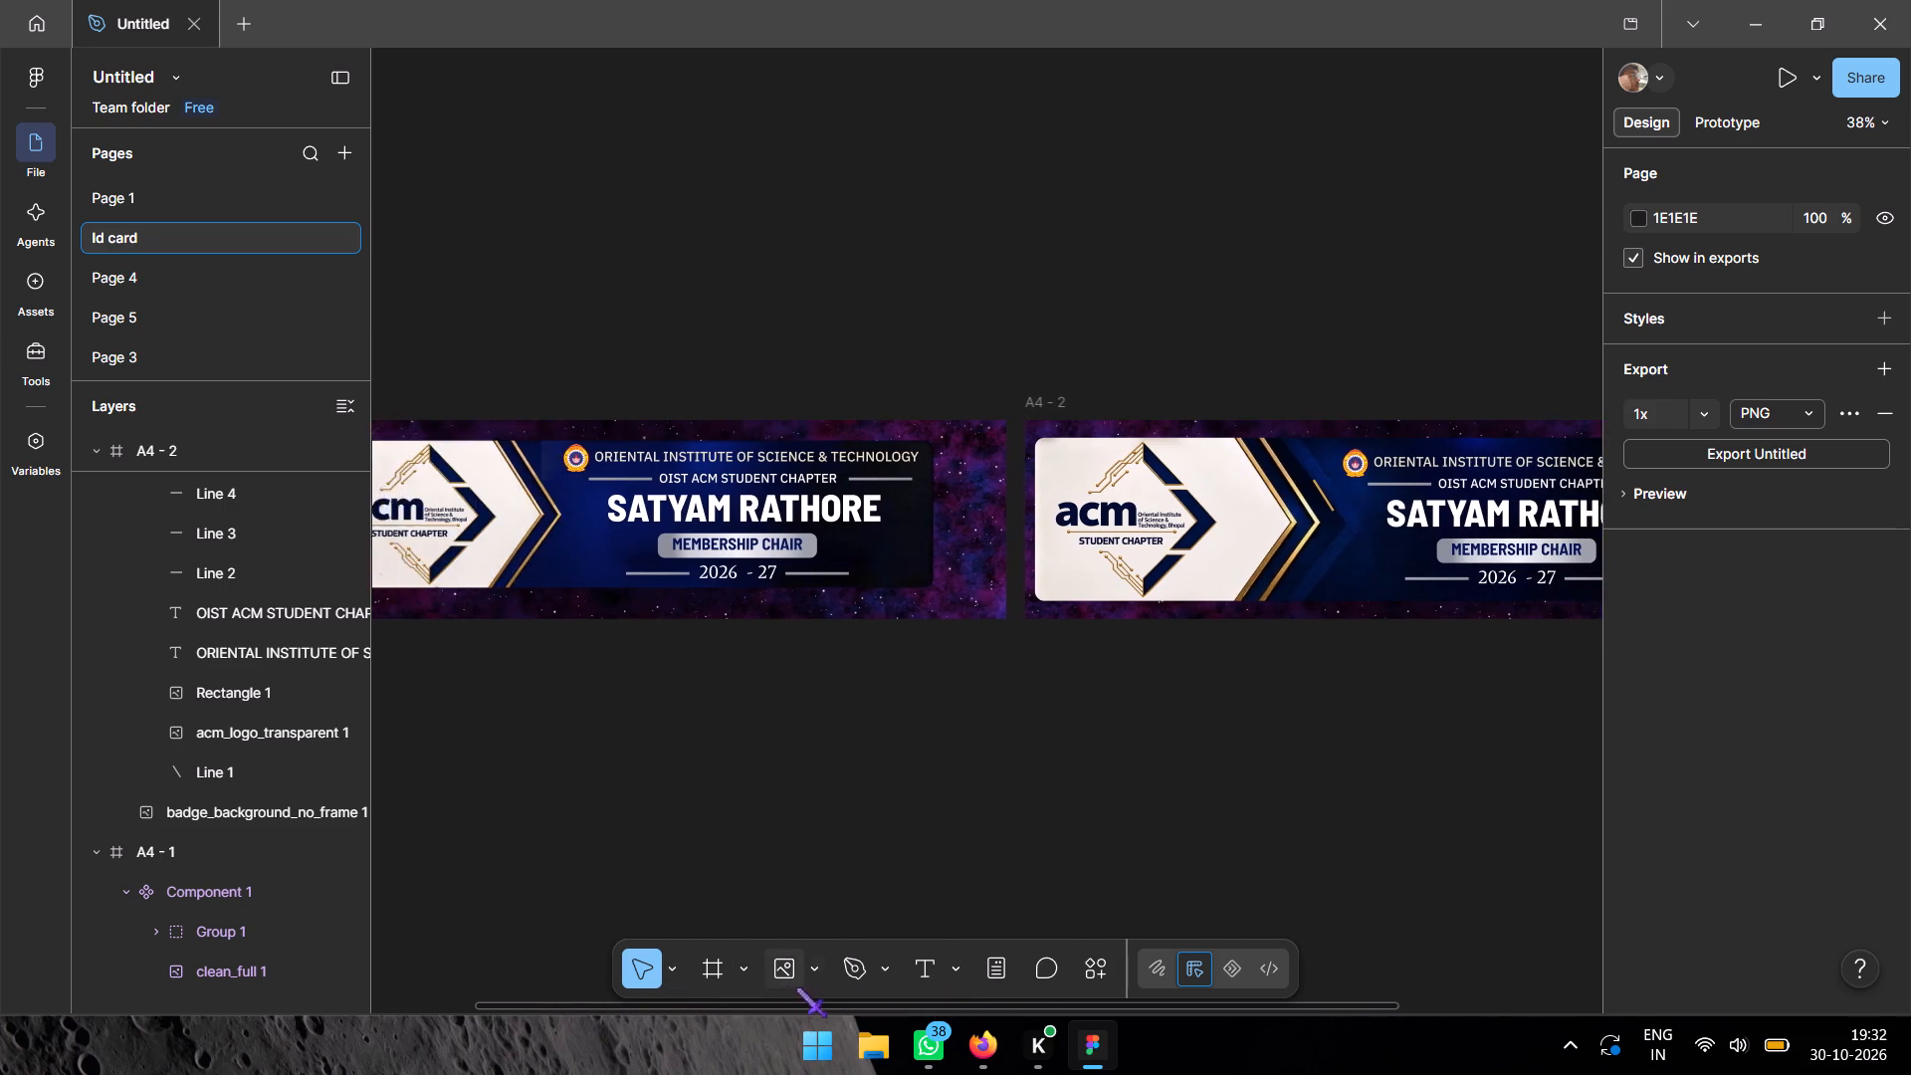
drag(795, 986, 1026, 986)
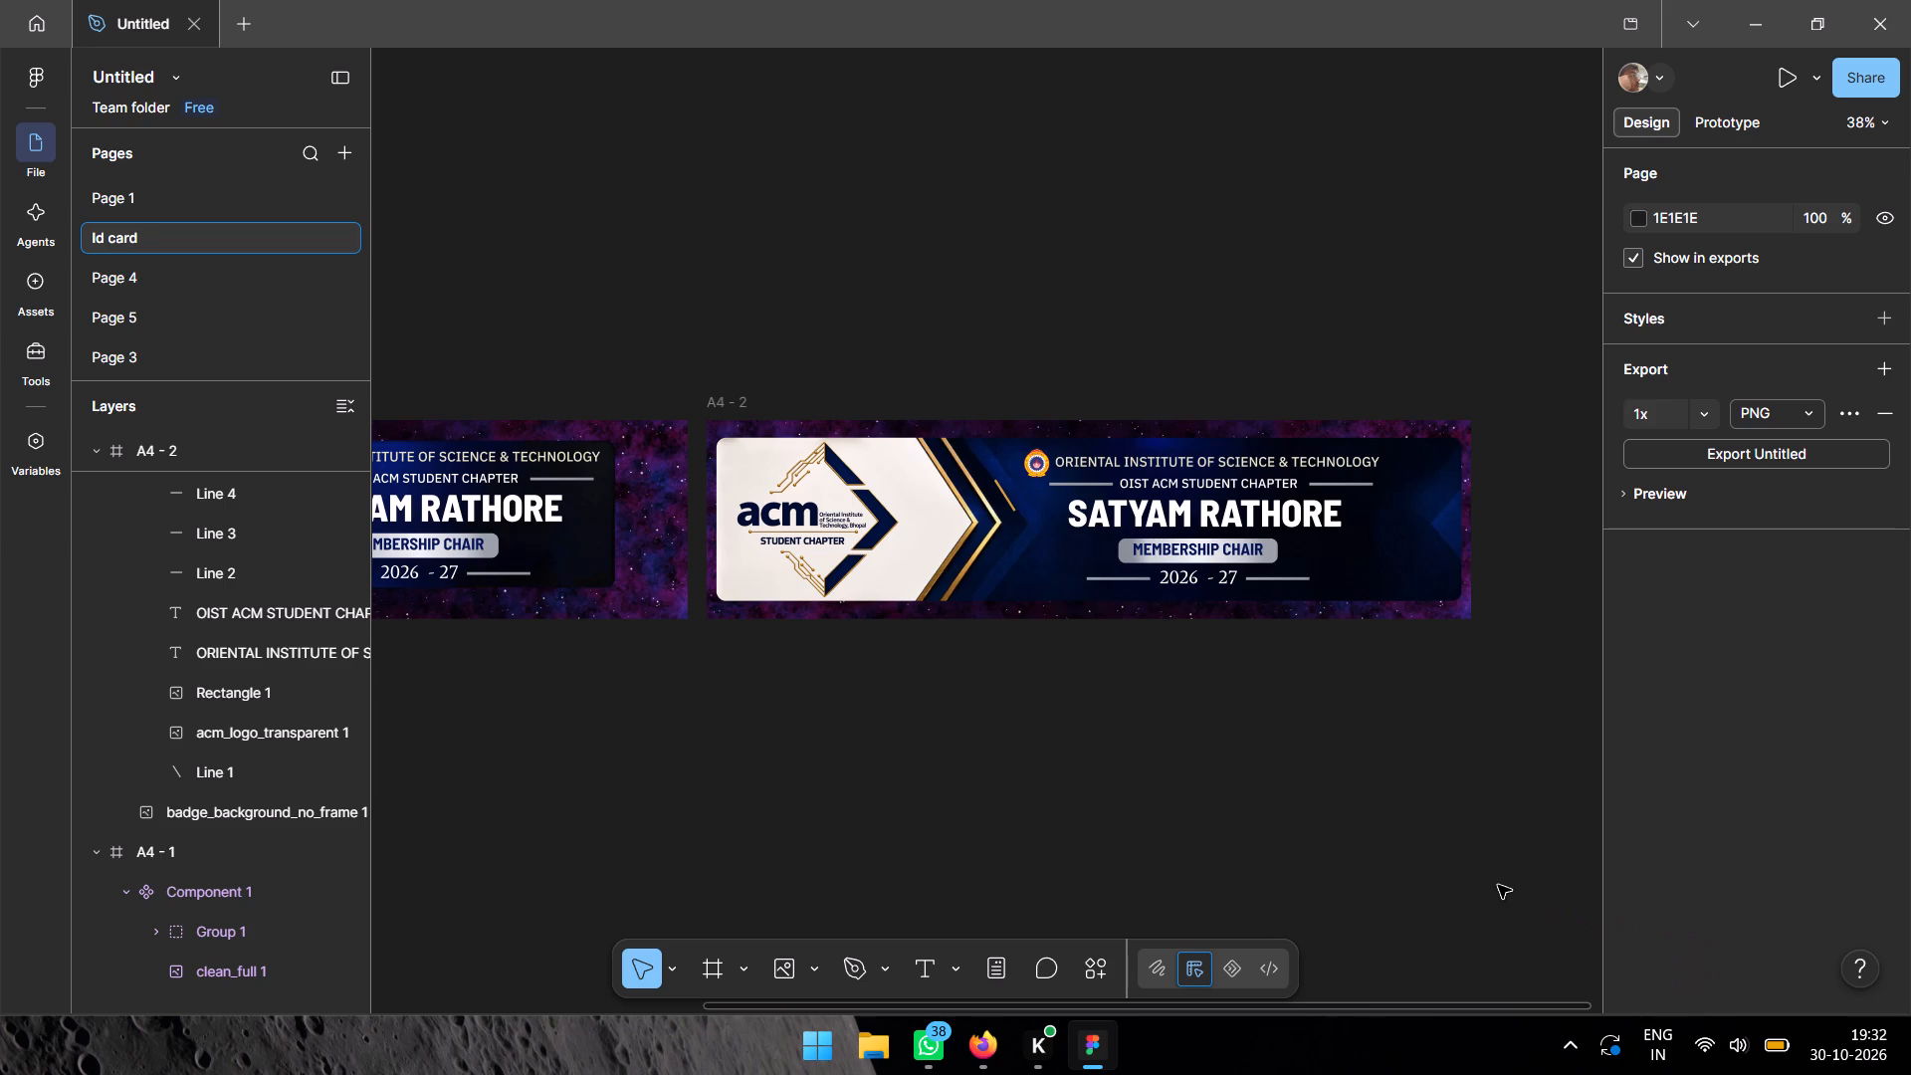
click(227, 768)
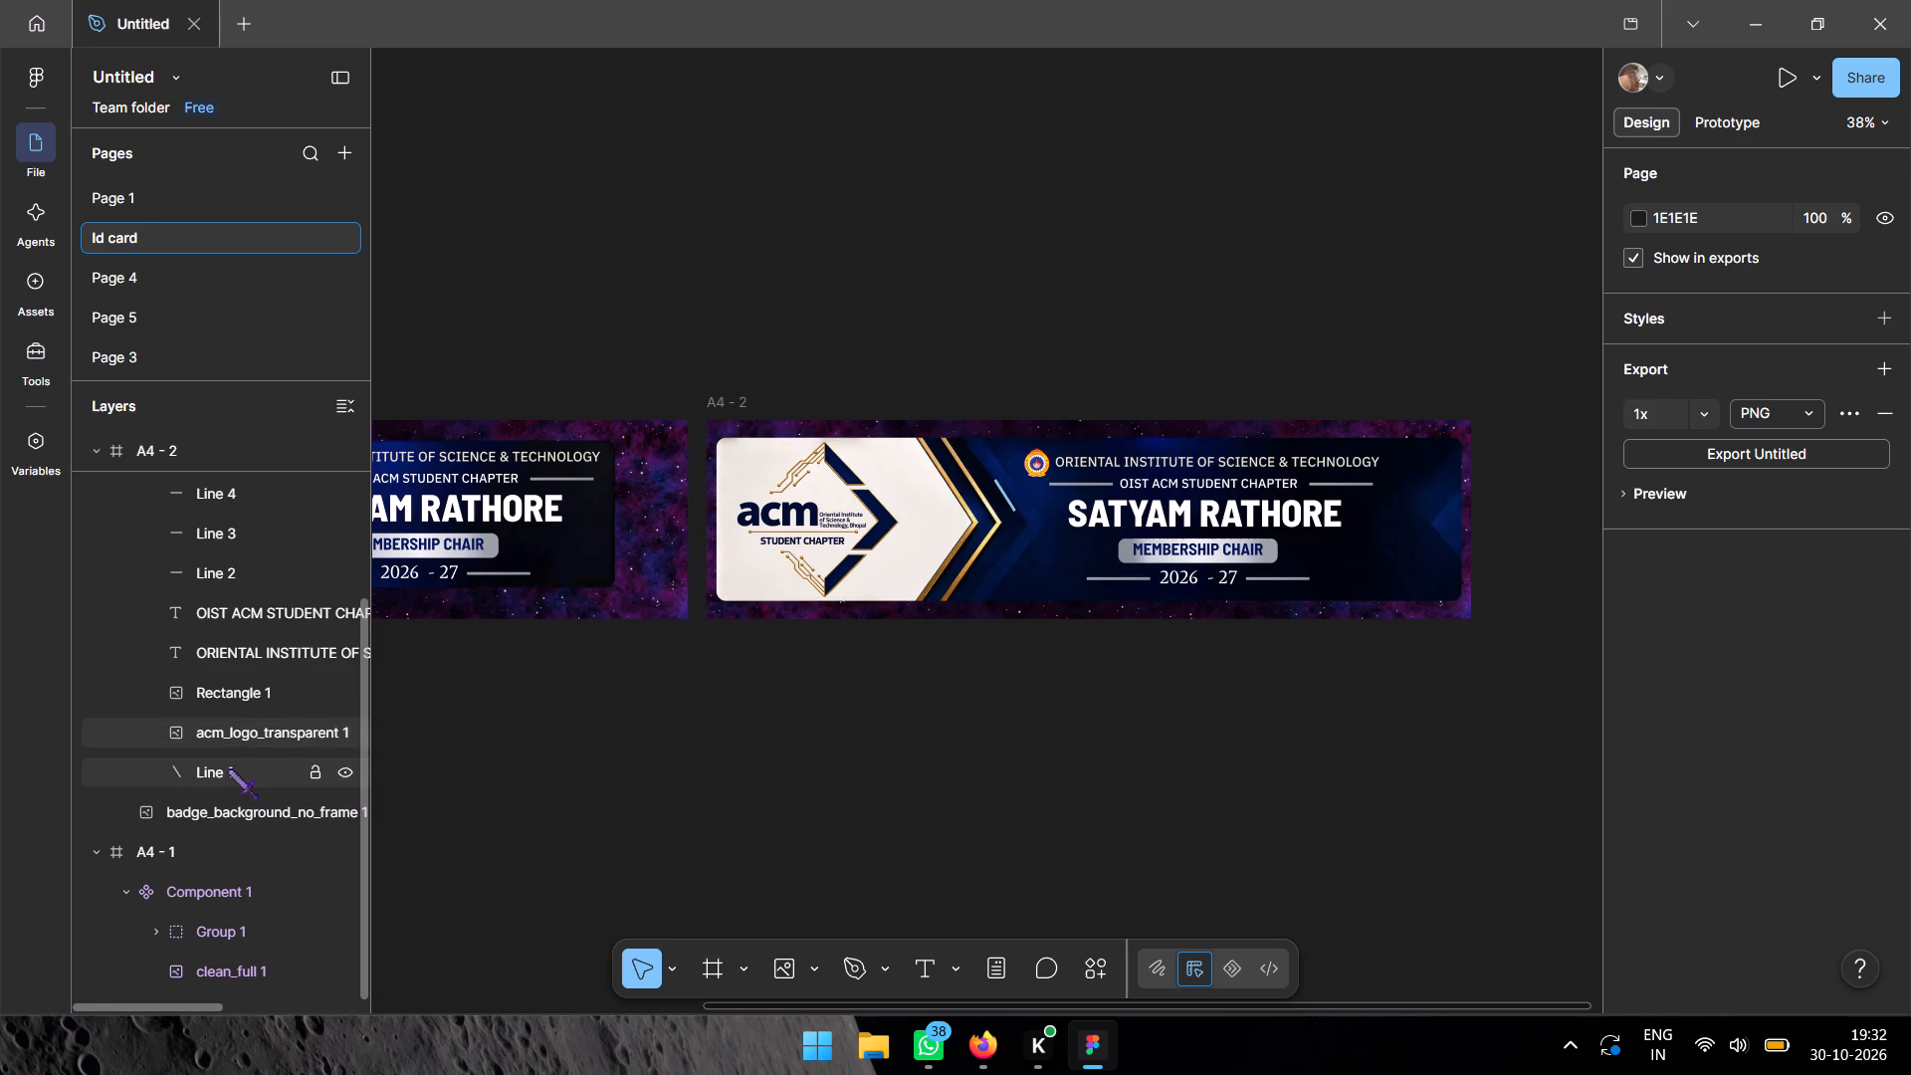
key(Delete)
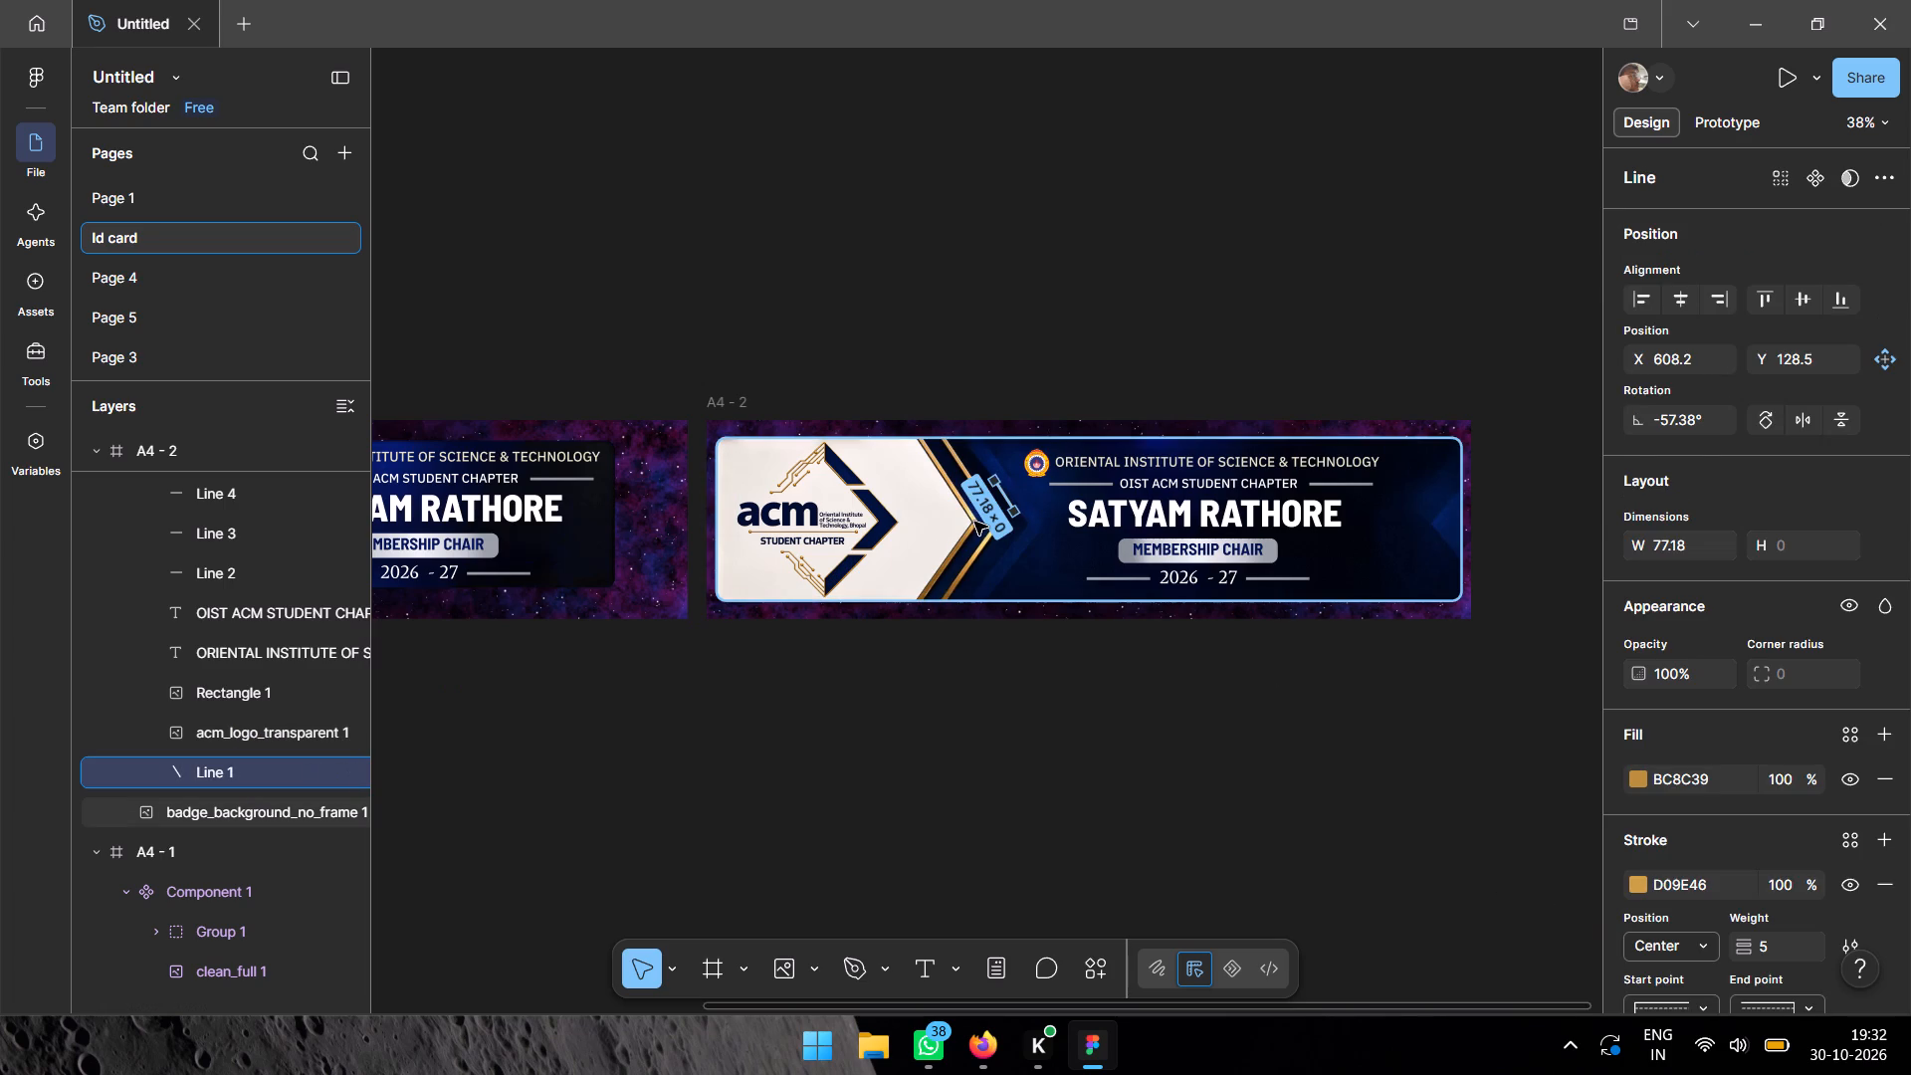
click(1410, 868)
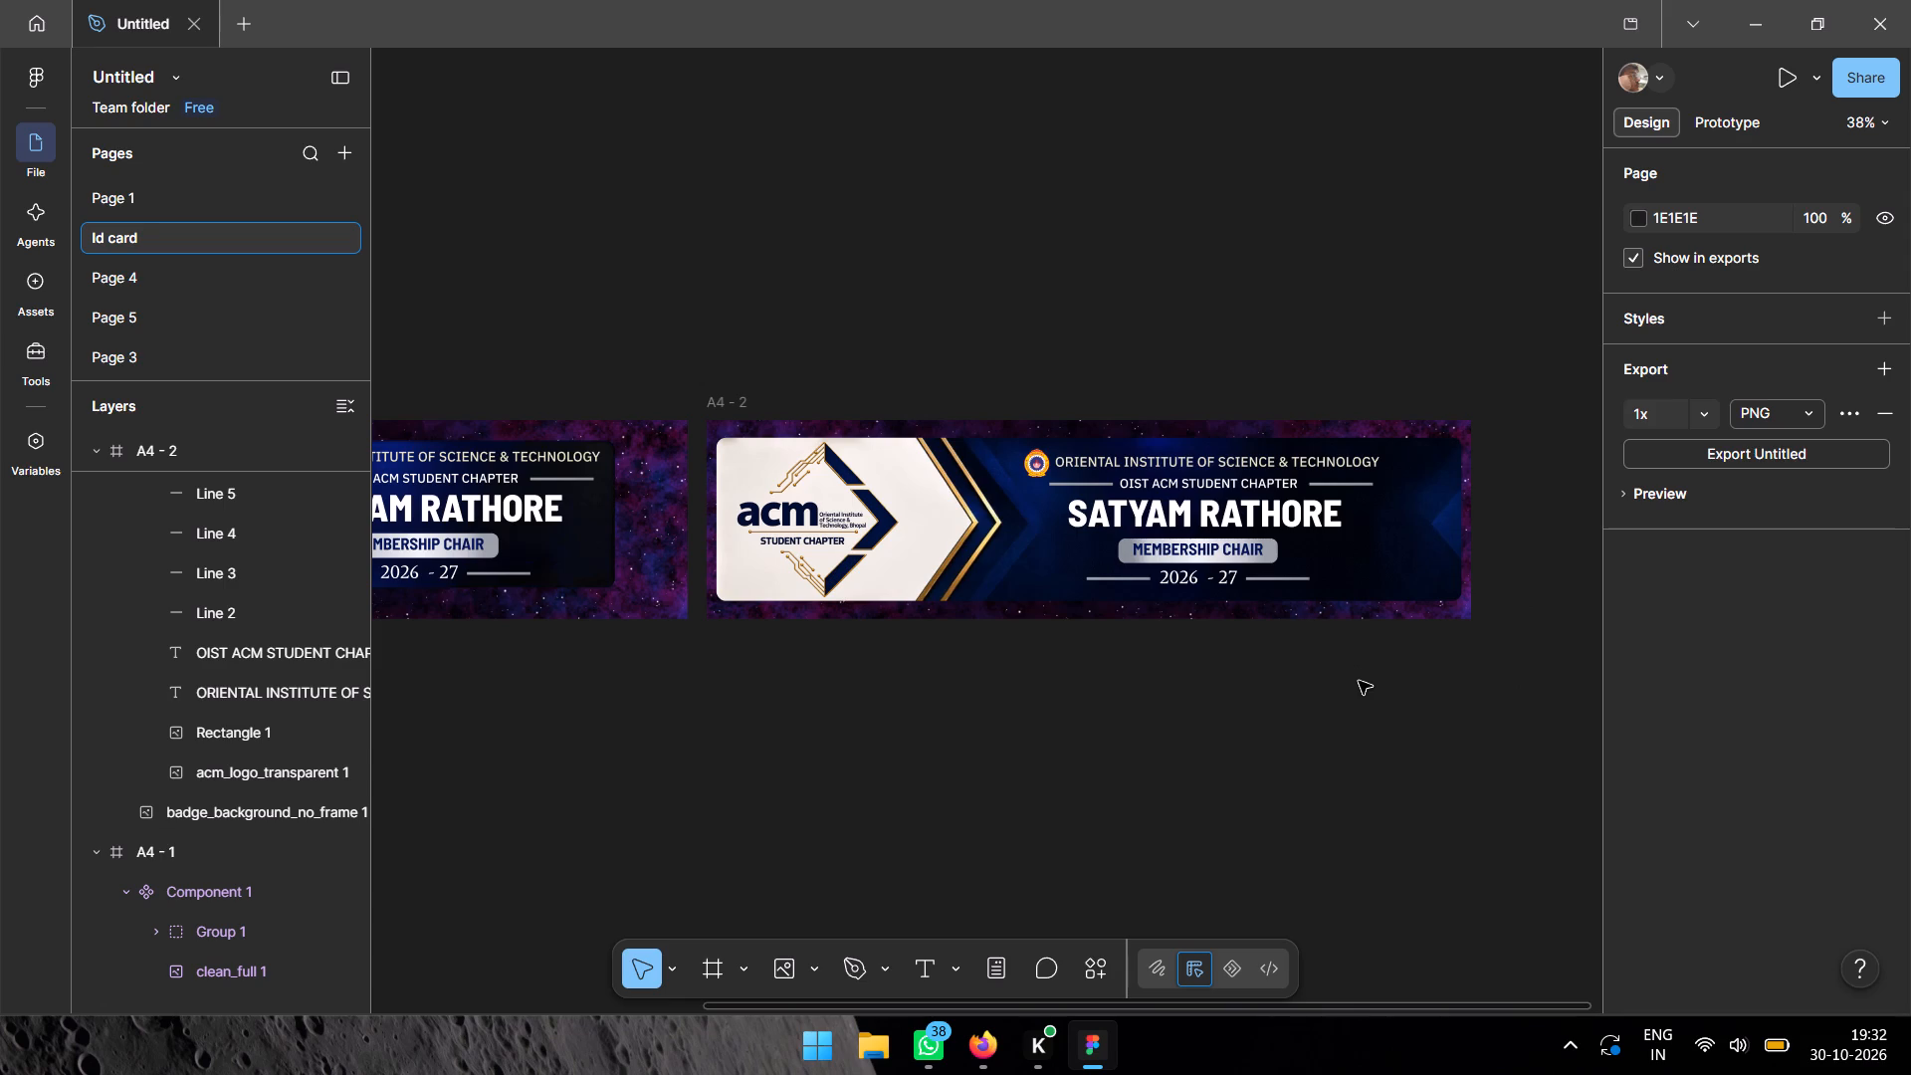
Crop the acm_logo_transparent 1 image in A4 - 2 to about 341 × 330.
click(858, 533)
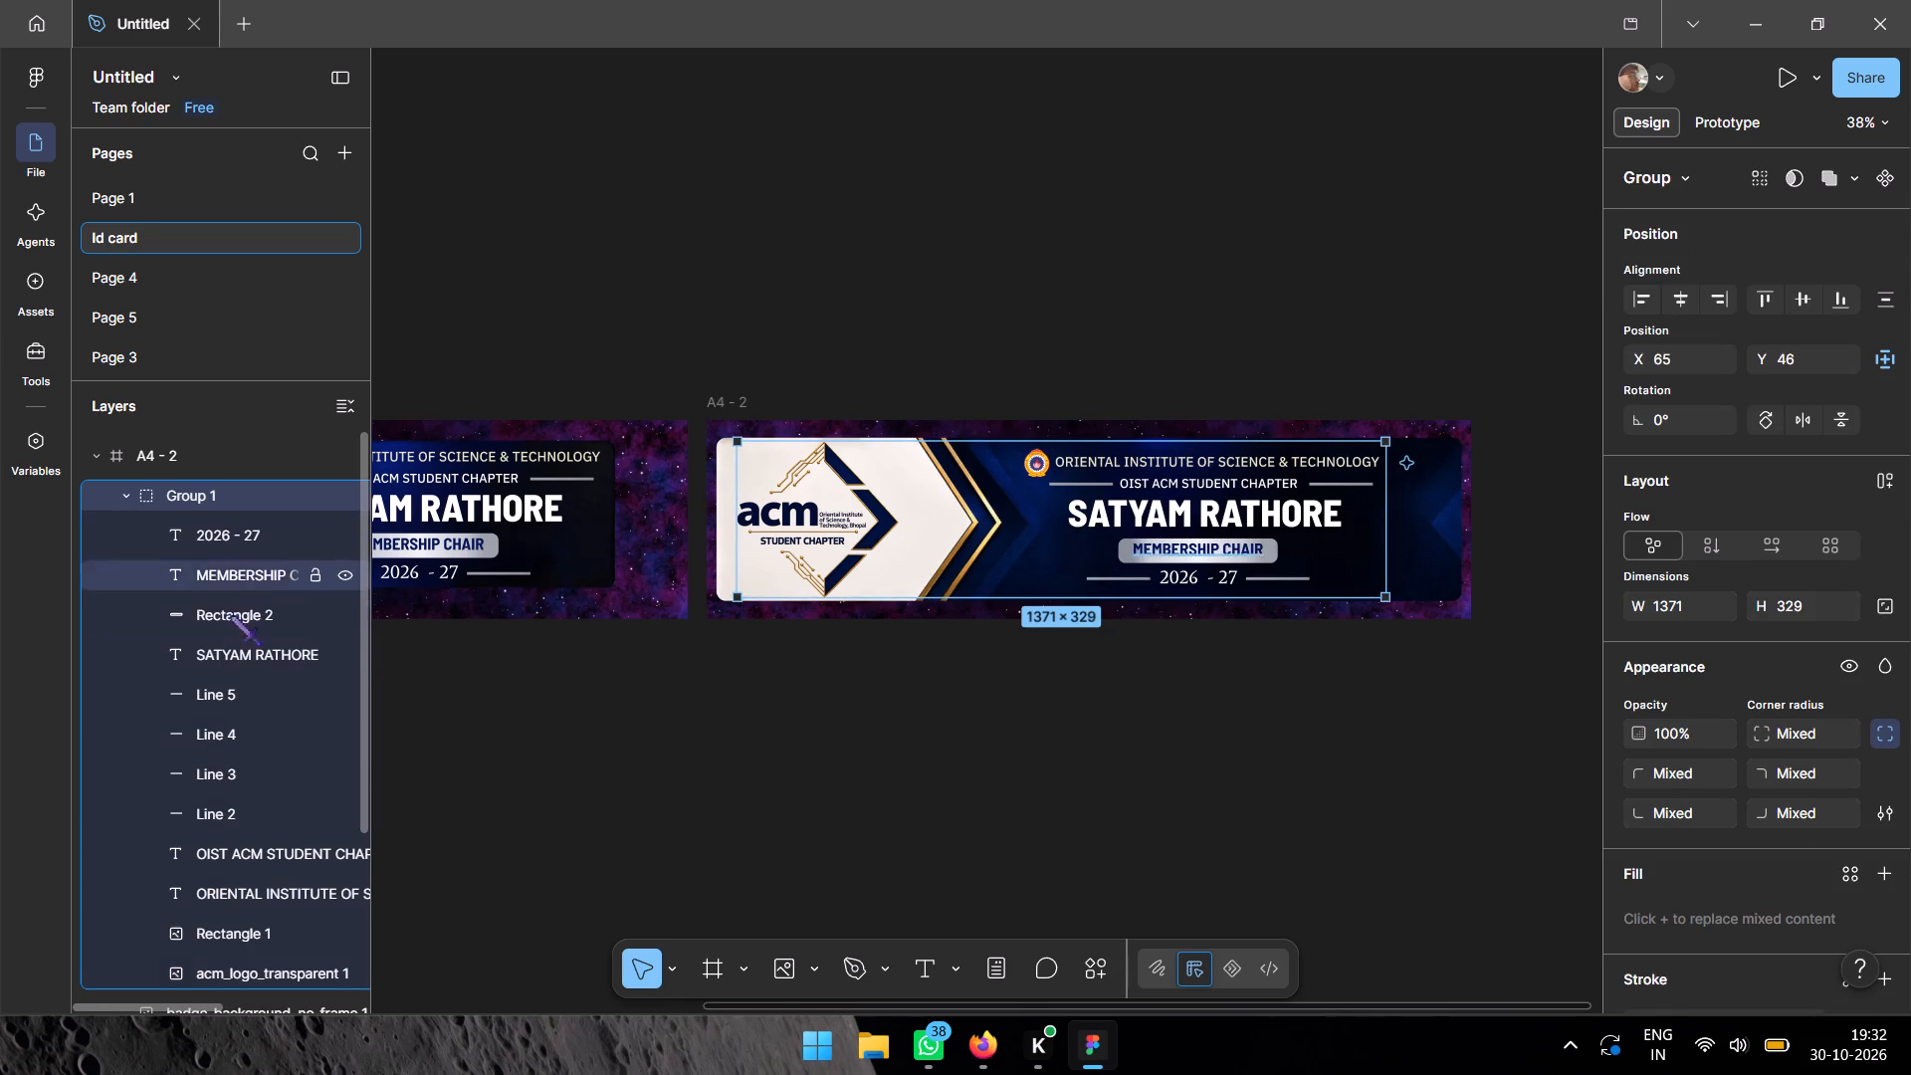
scroll(247, 704, down, 1)
click(219, 846)
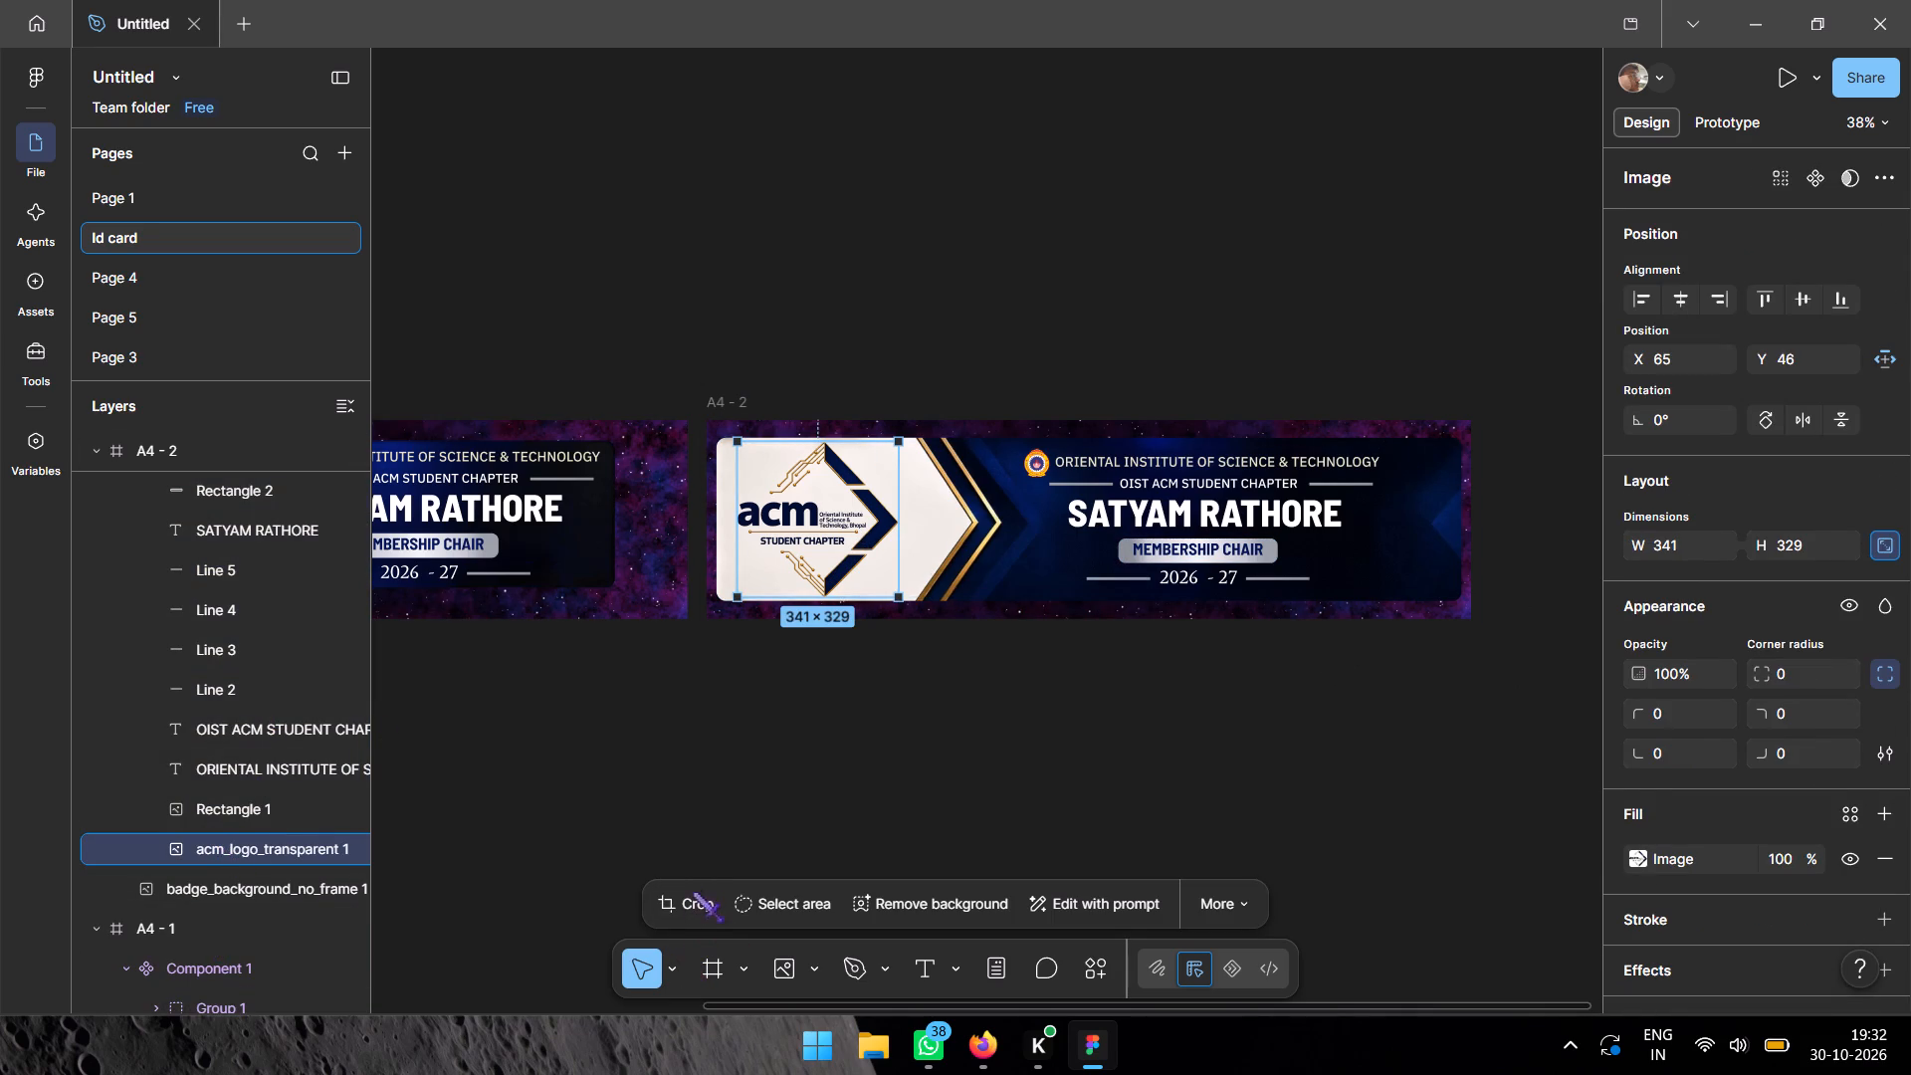
click(692, 915)
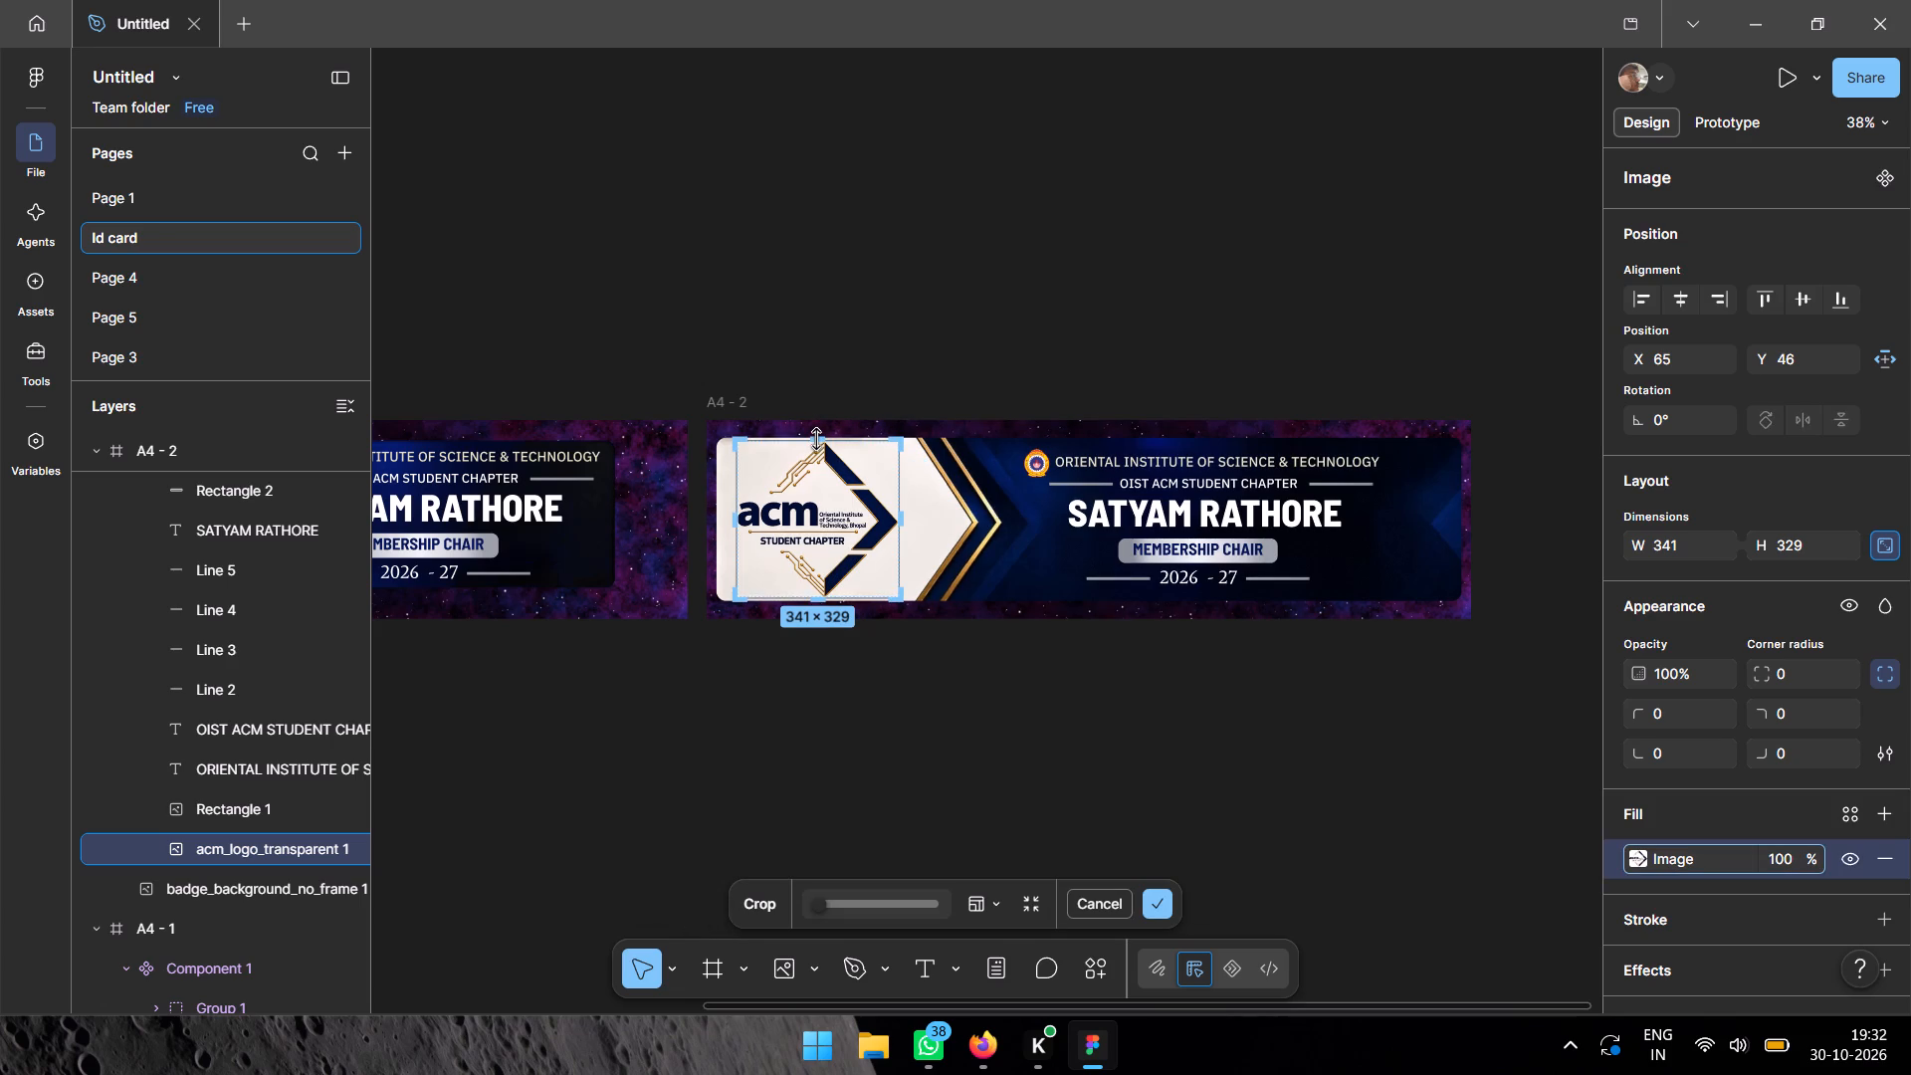
click(899, 436)
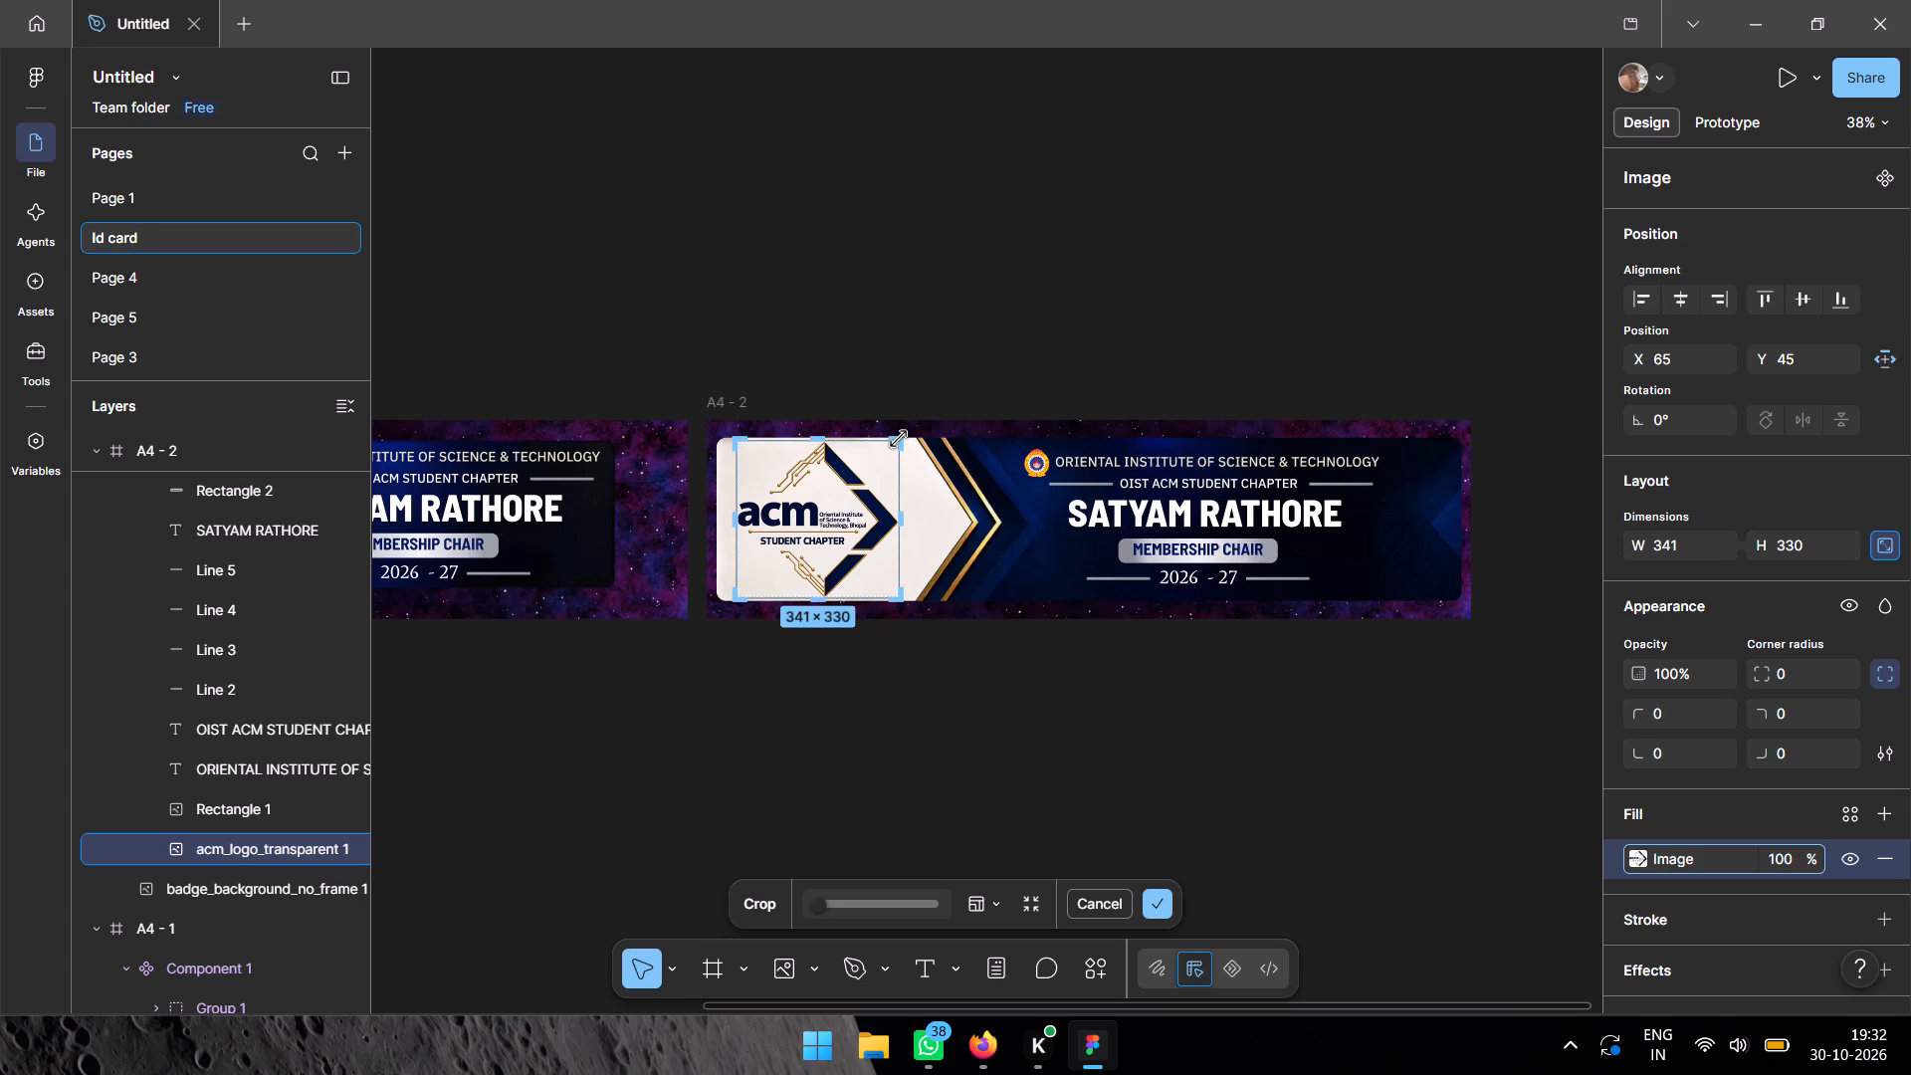
click(946, 850)
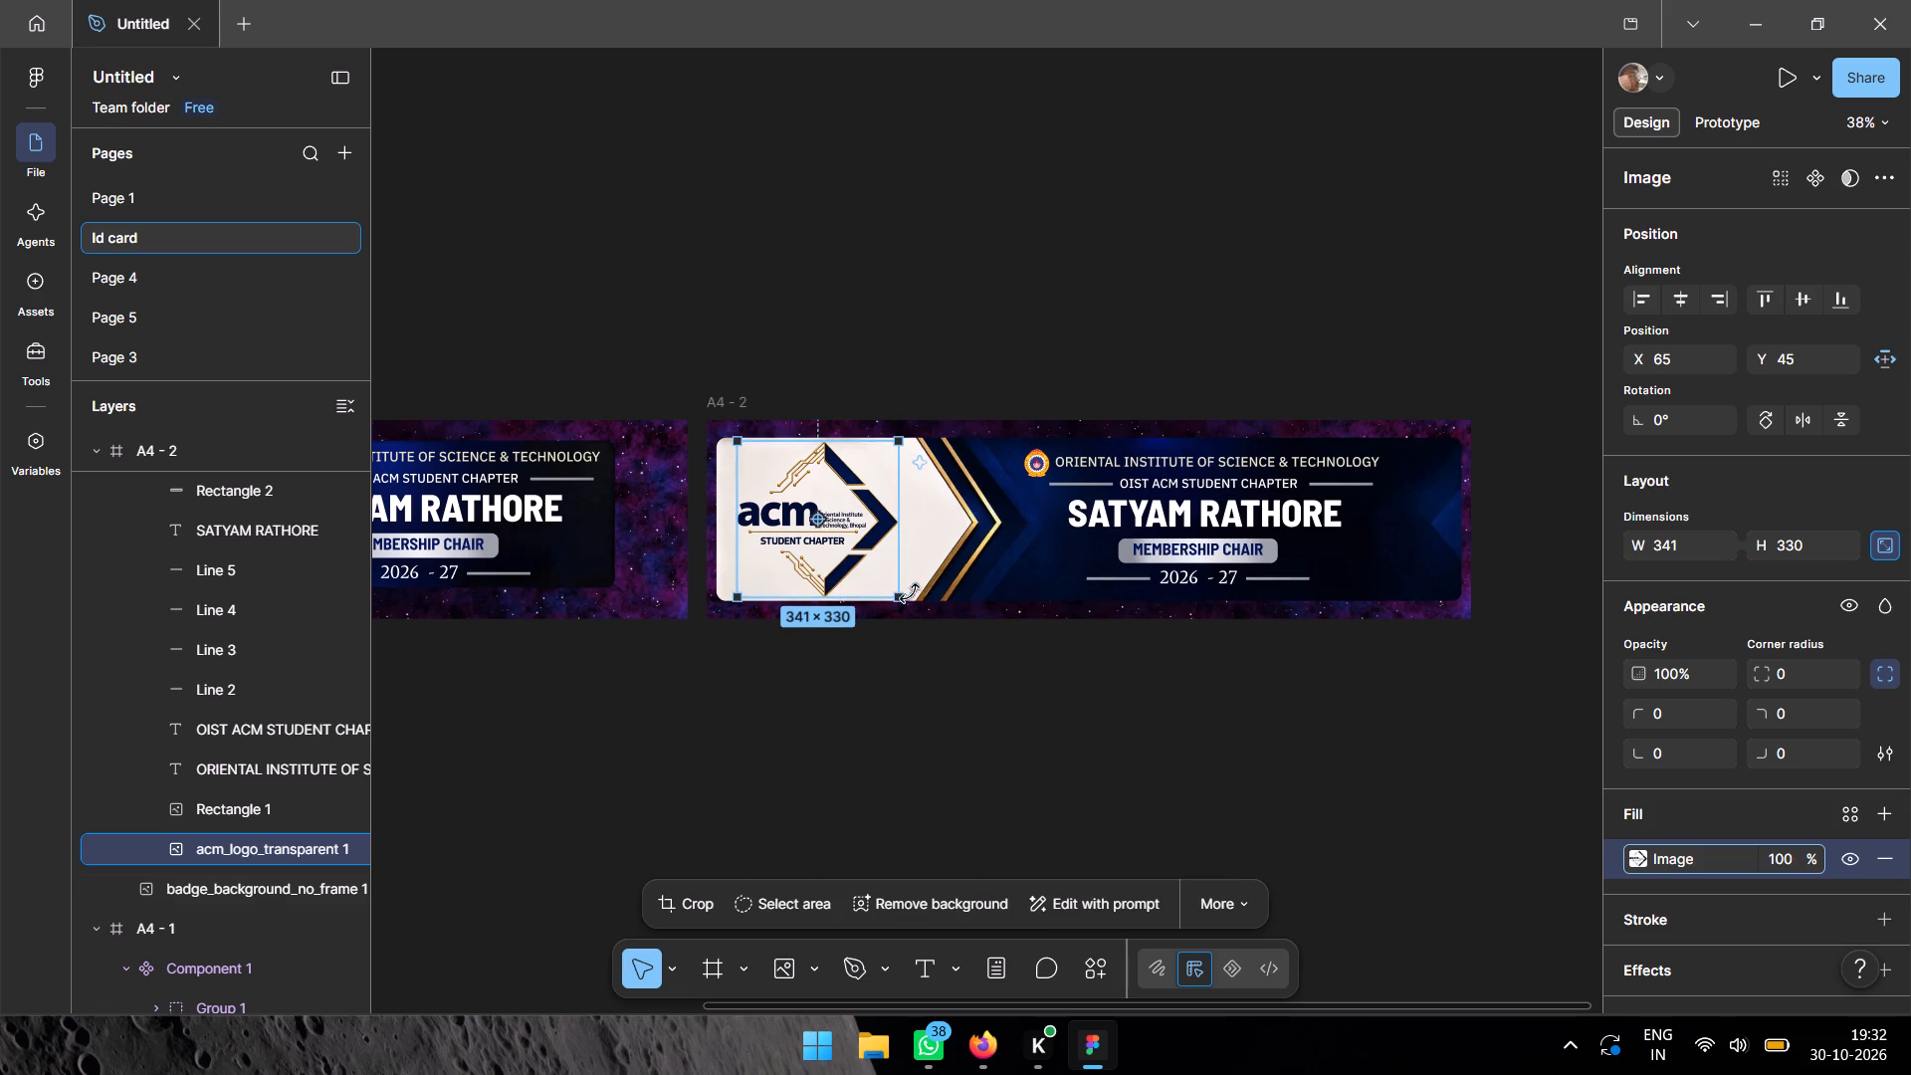
Round the ACM logo image's corners to a radius of about 55.
drag(889, 459, 884, 459)
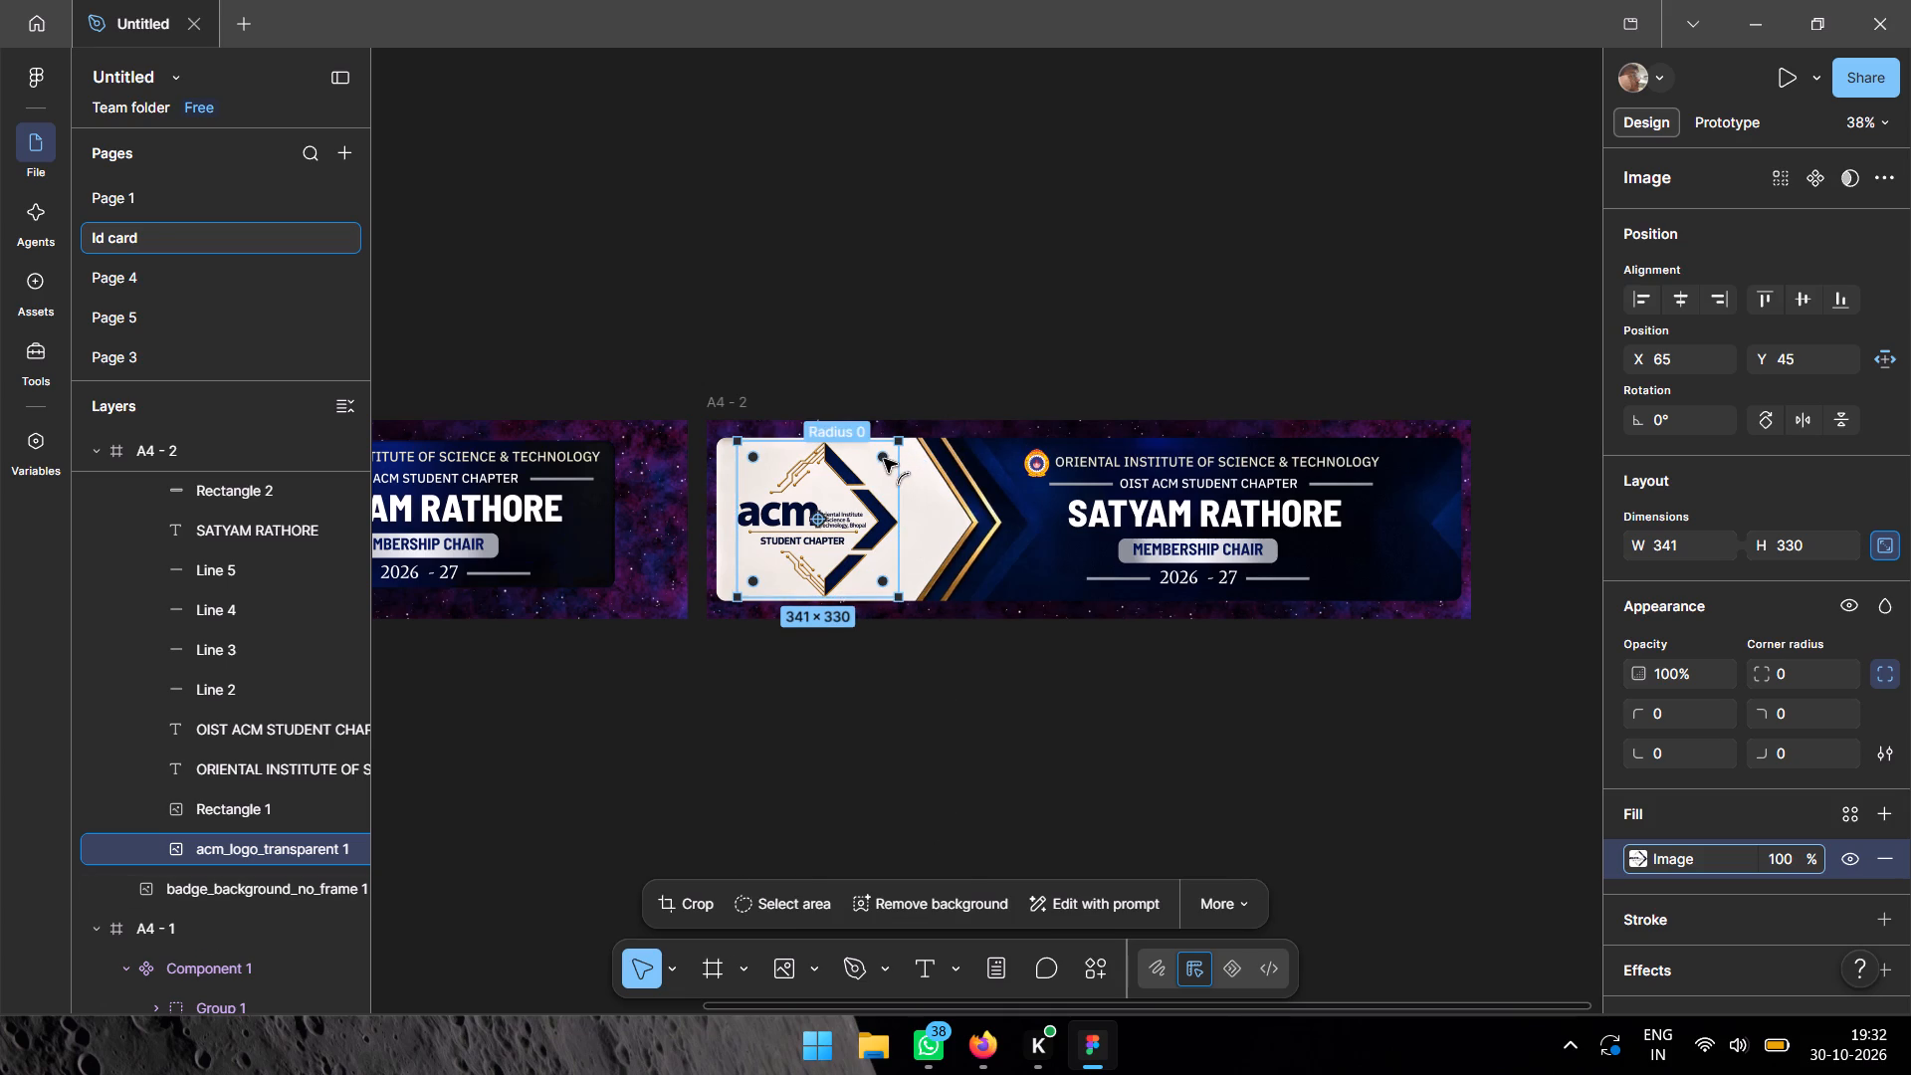
drag(884, 459, 869, 459)
click(935, 724)
Resize the acm_logo_transparent 1 image in A4 - 2 proportionally to about 338 × 328.
click(832, 539)
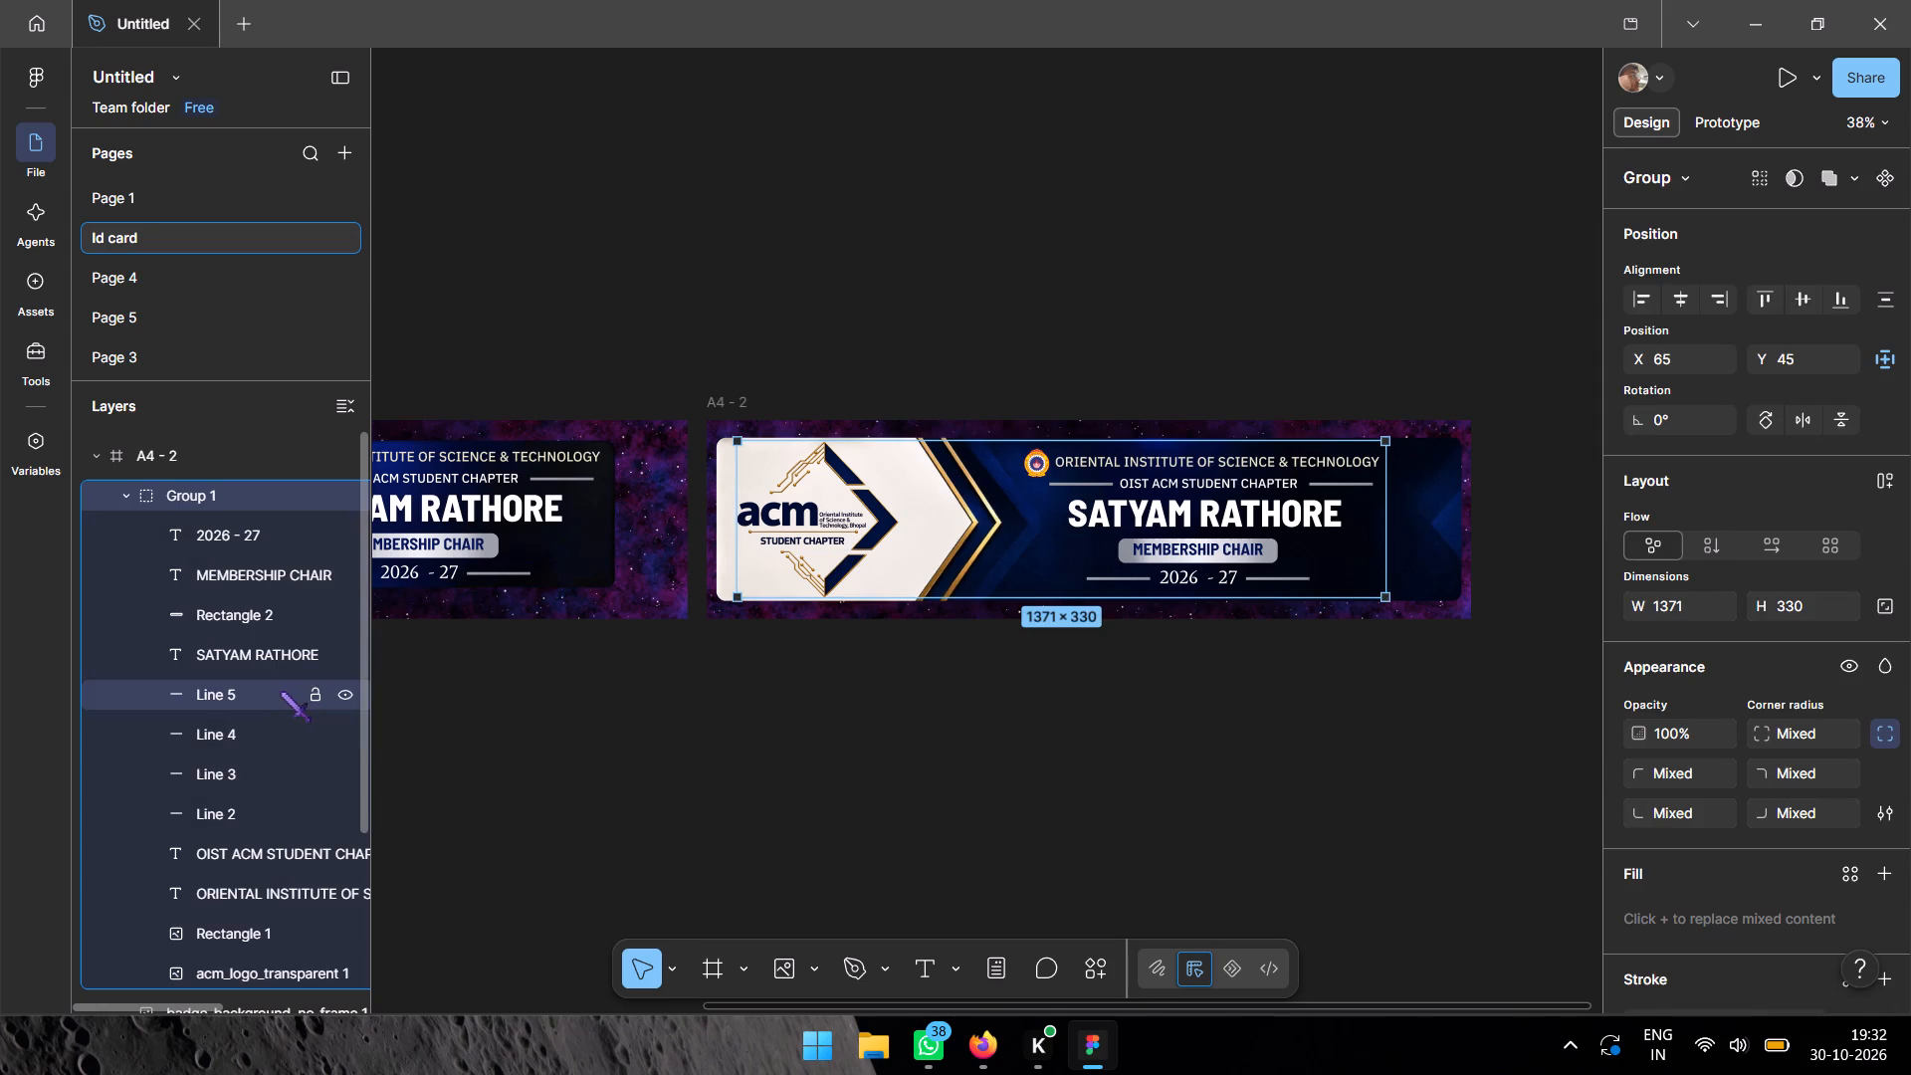
click(237, 979)
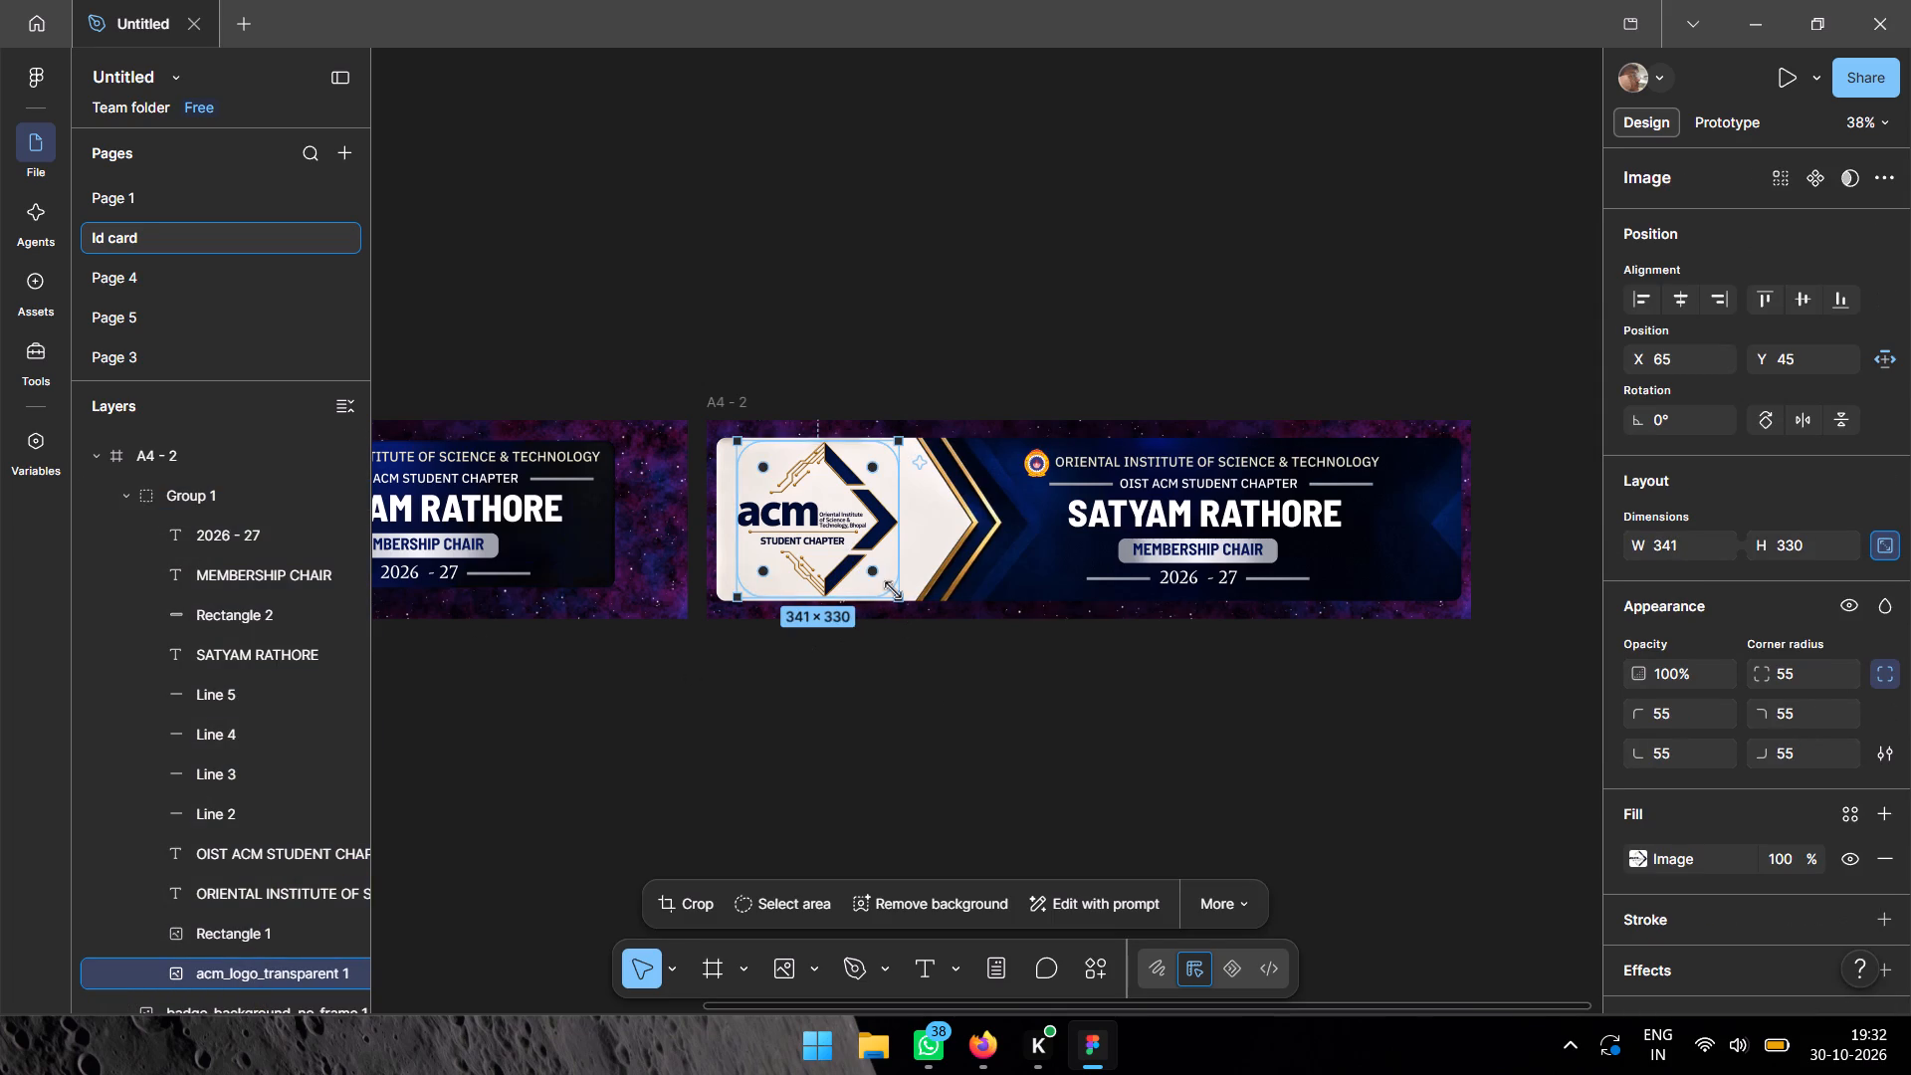
click(903, 561)
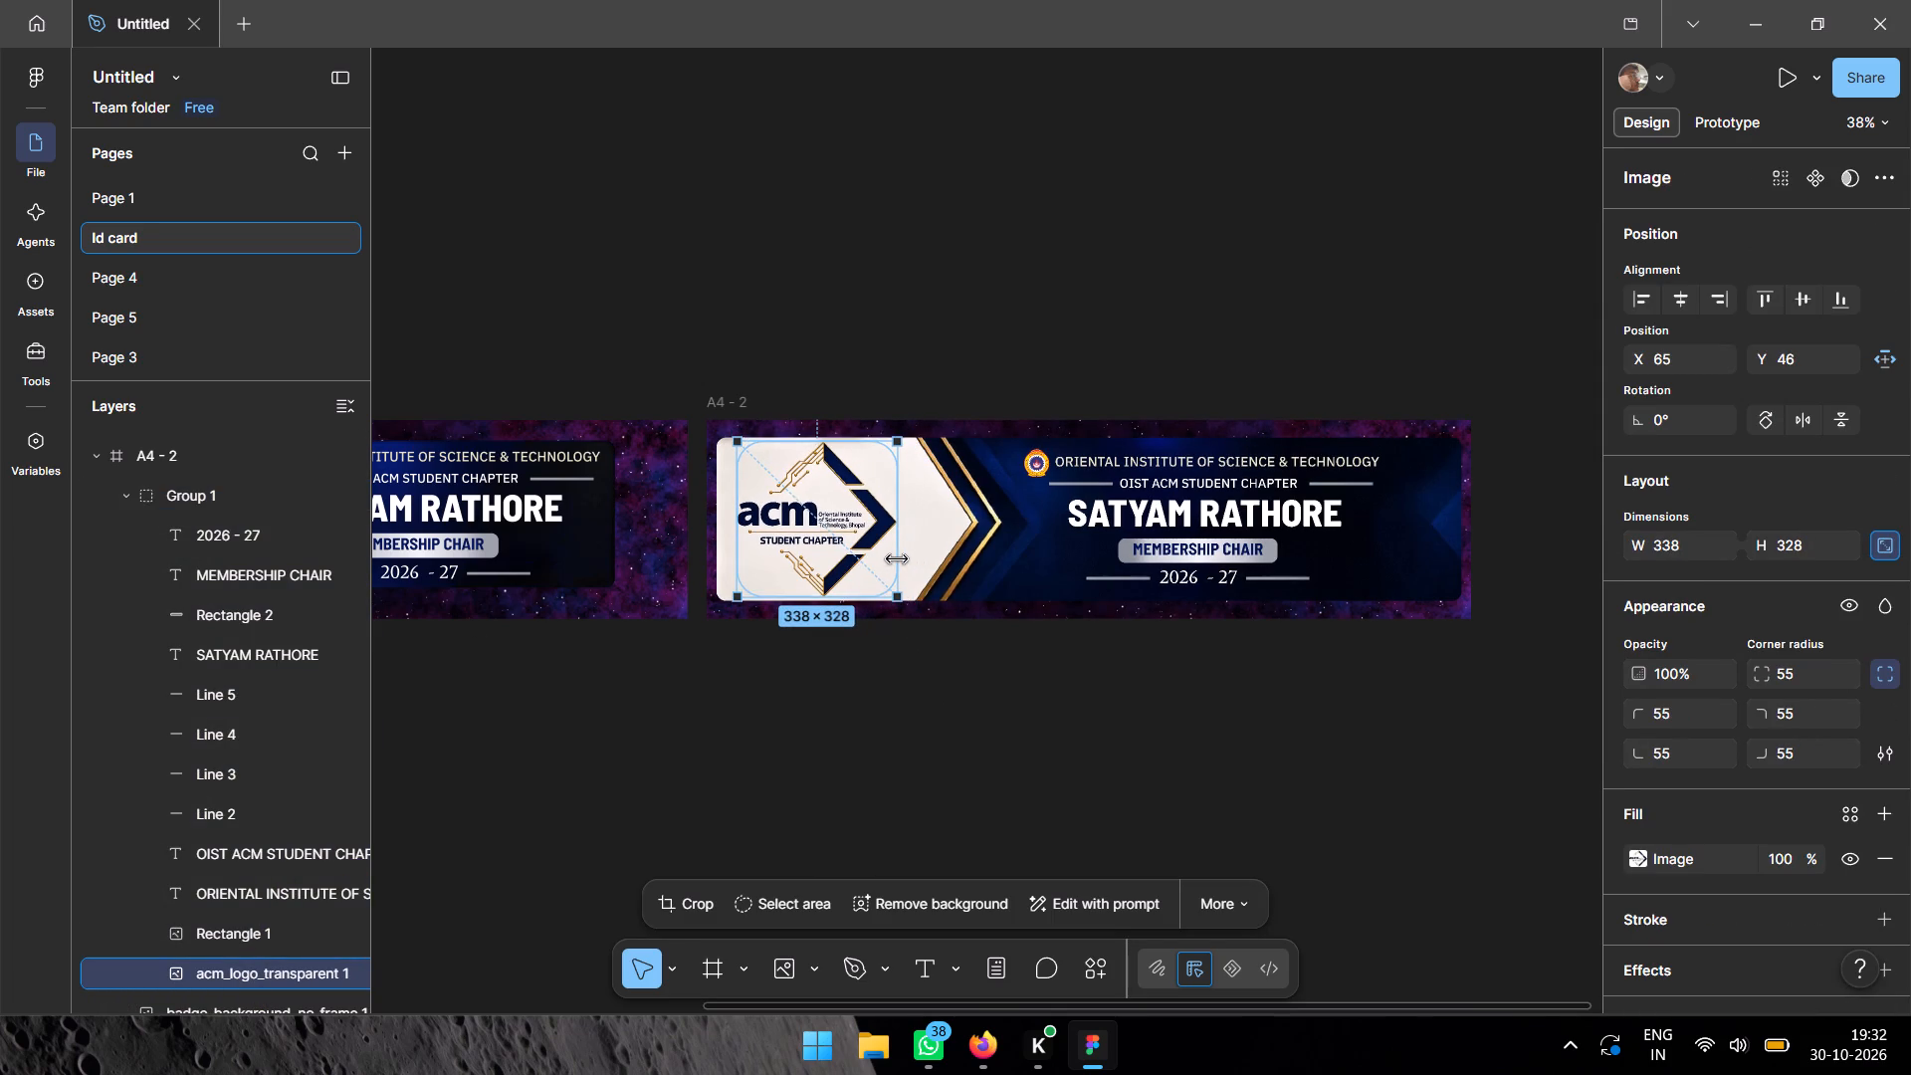
click(839, 541)
click(830, 803)
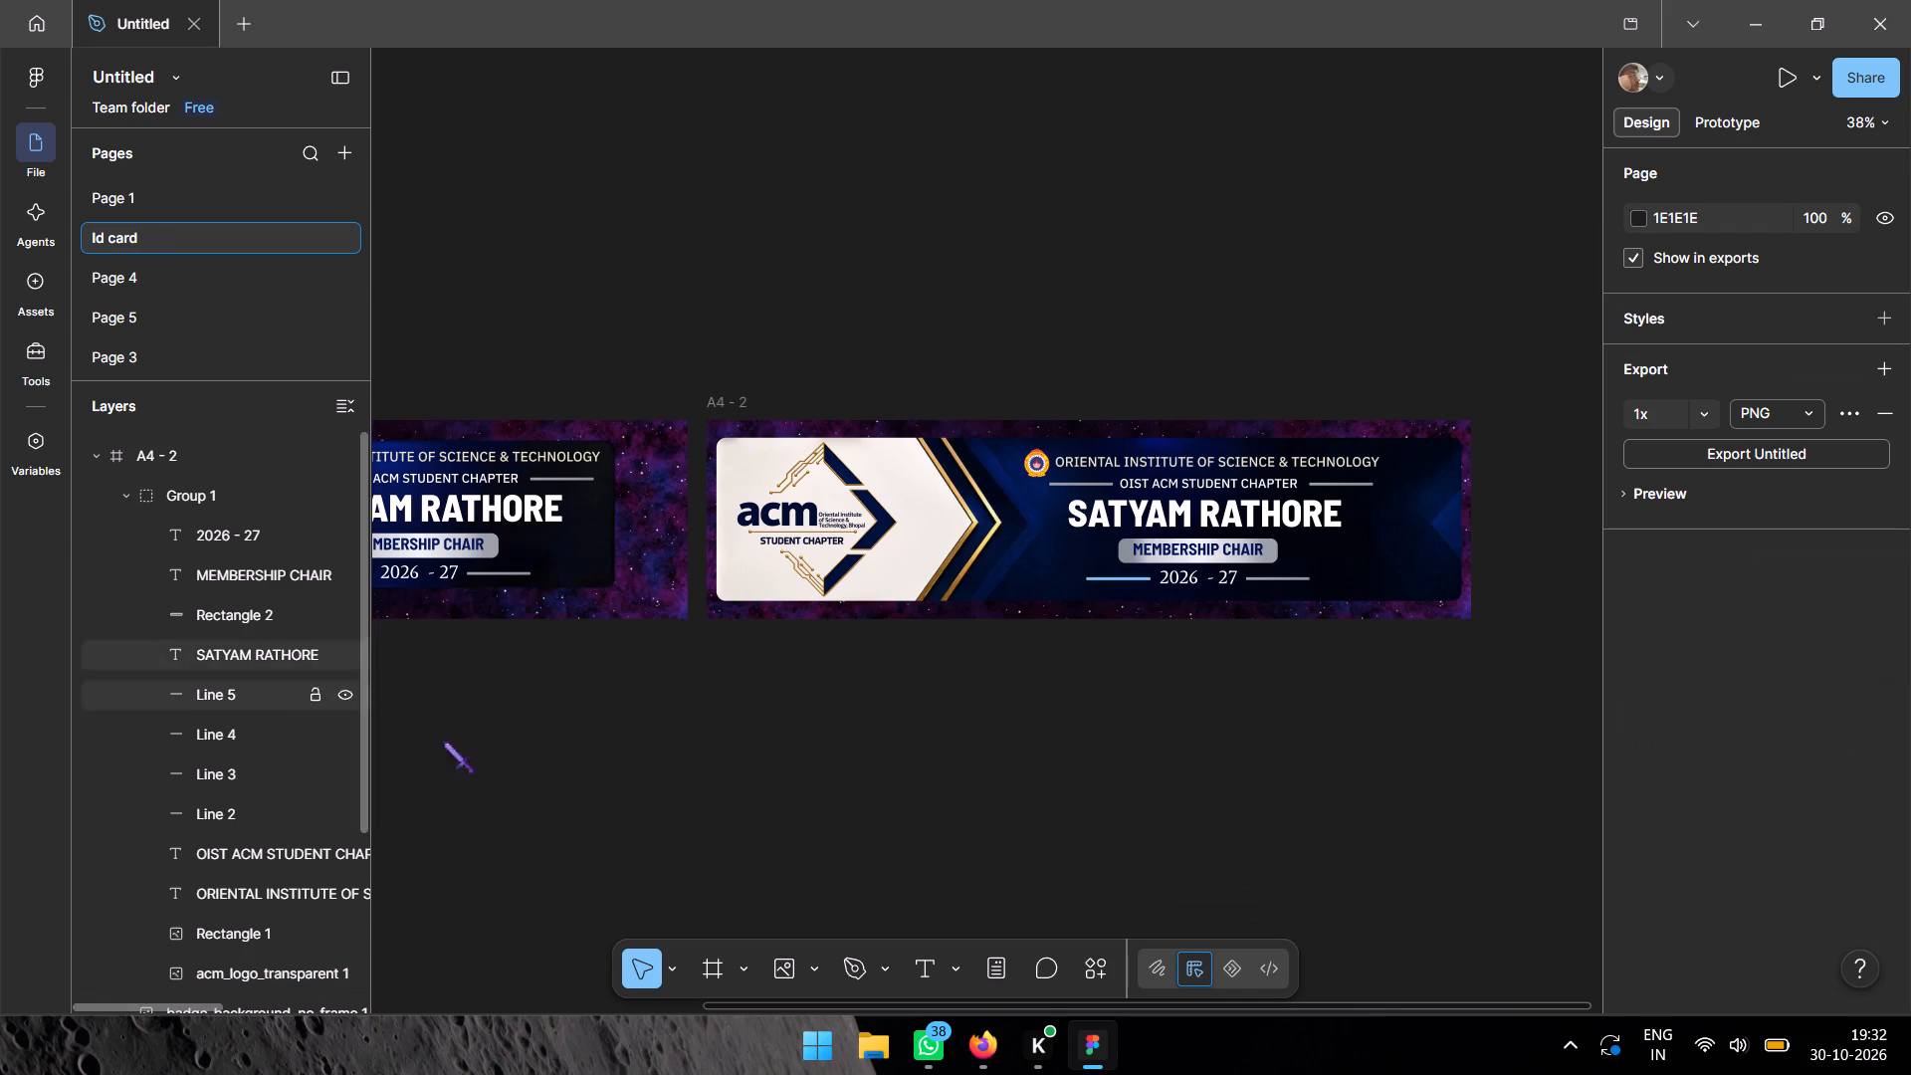
Shrink the badge_background_no_frame 1 image proportionally to about 1433 × 314, placed at about X 65, Y 49 in A4 - 2.
click(944, 567)
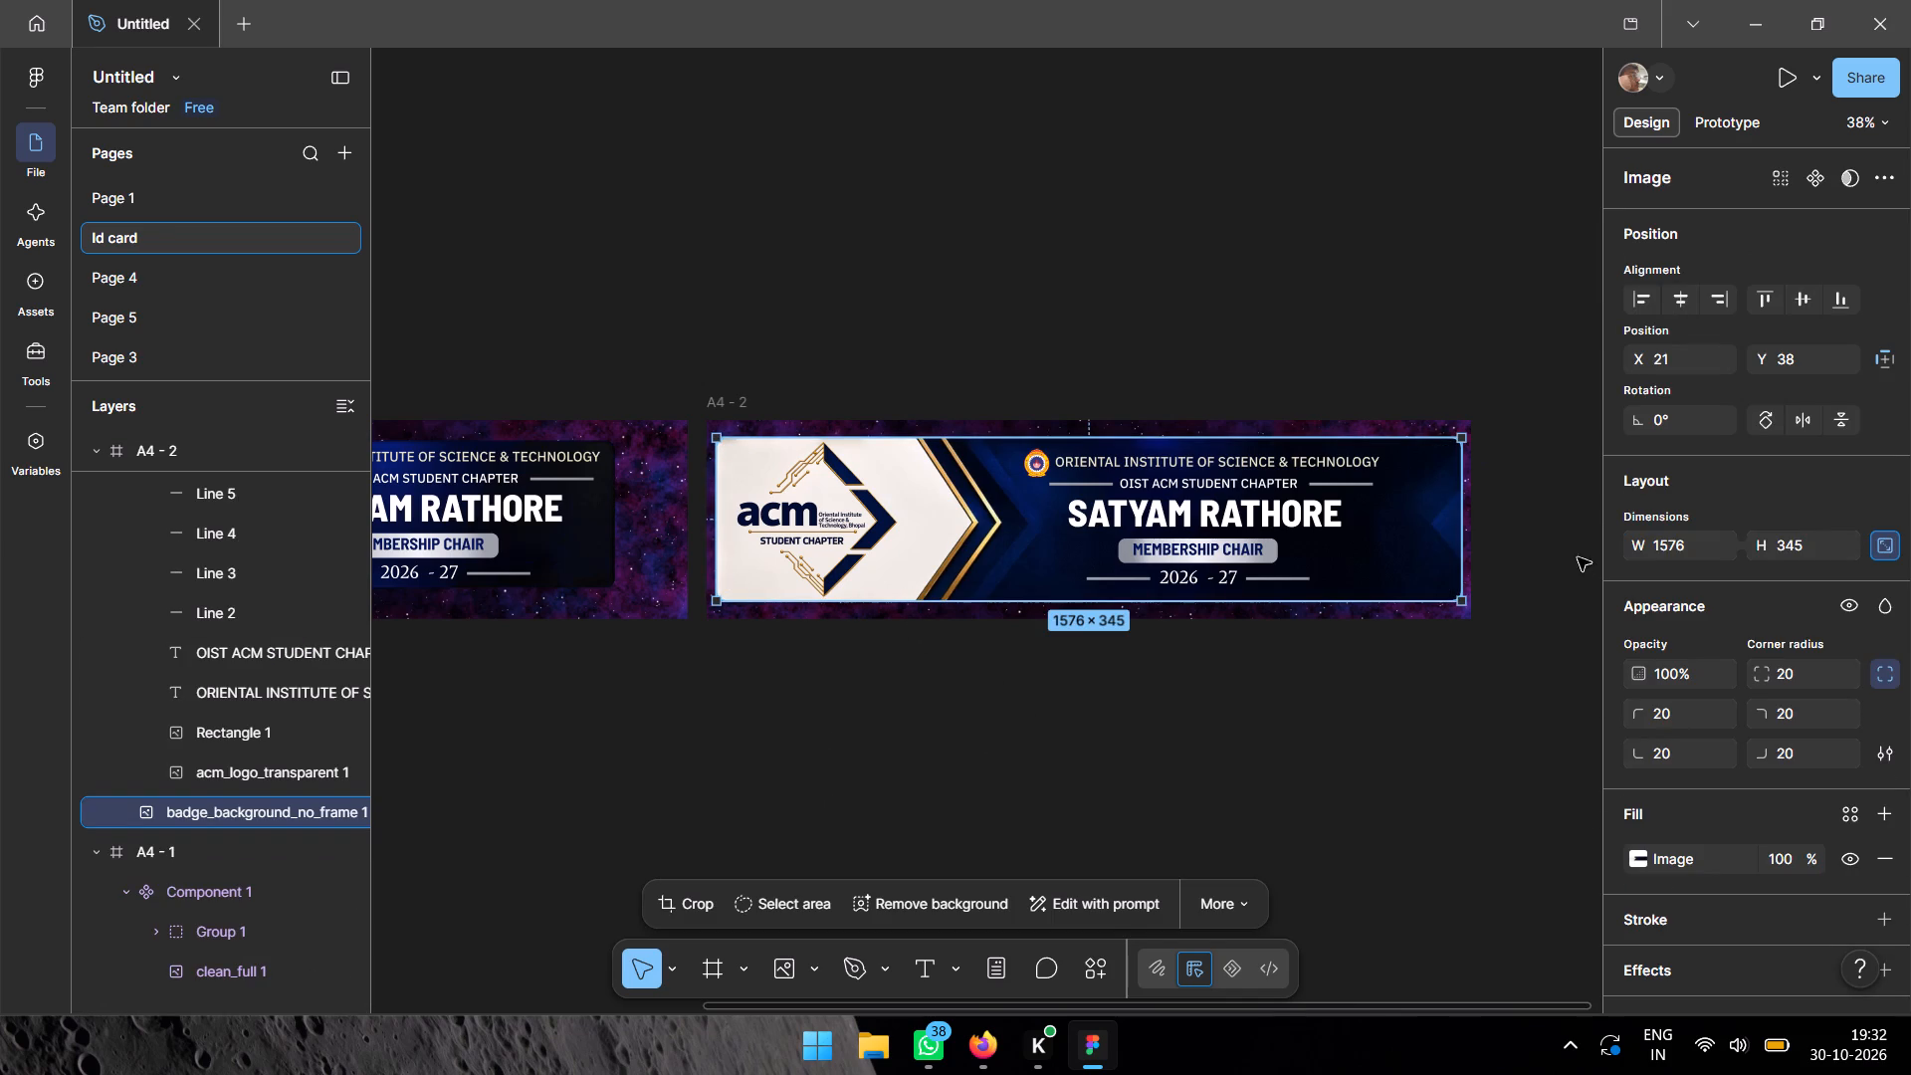
drag(1464, 597, 1415, 593)
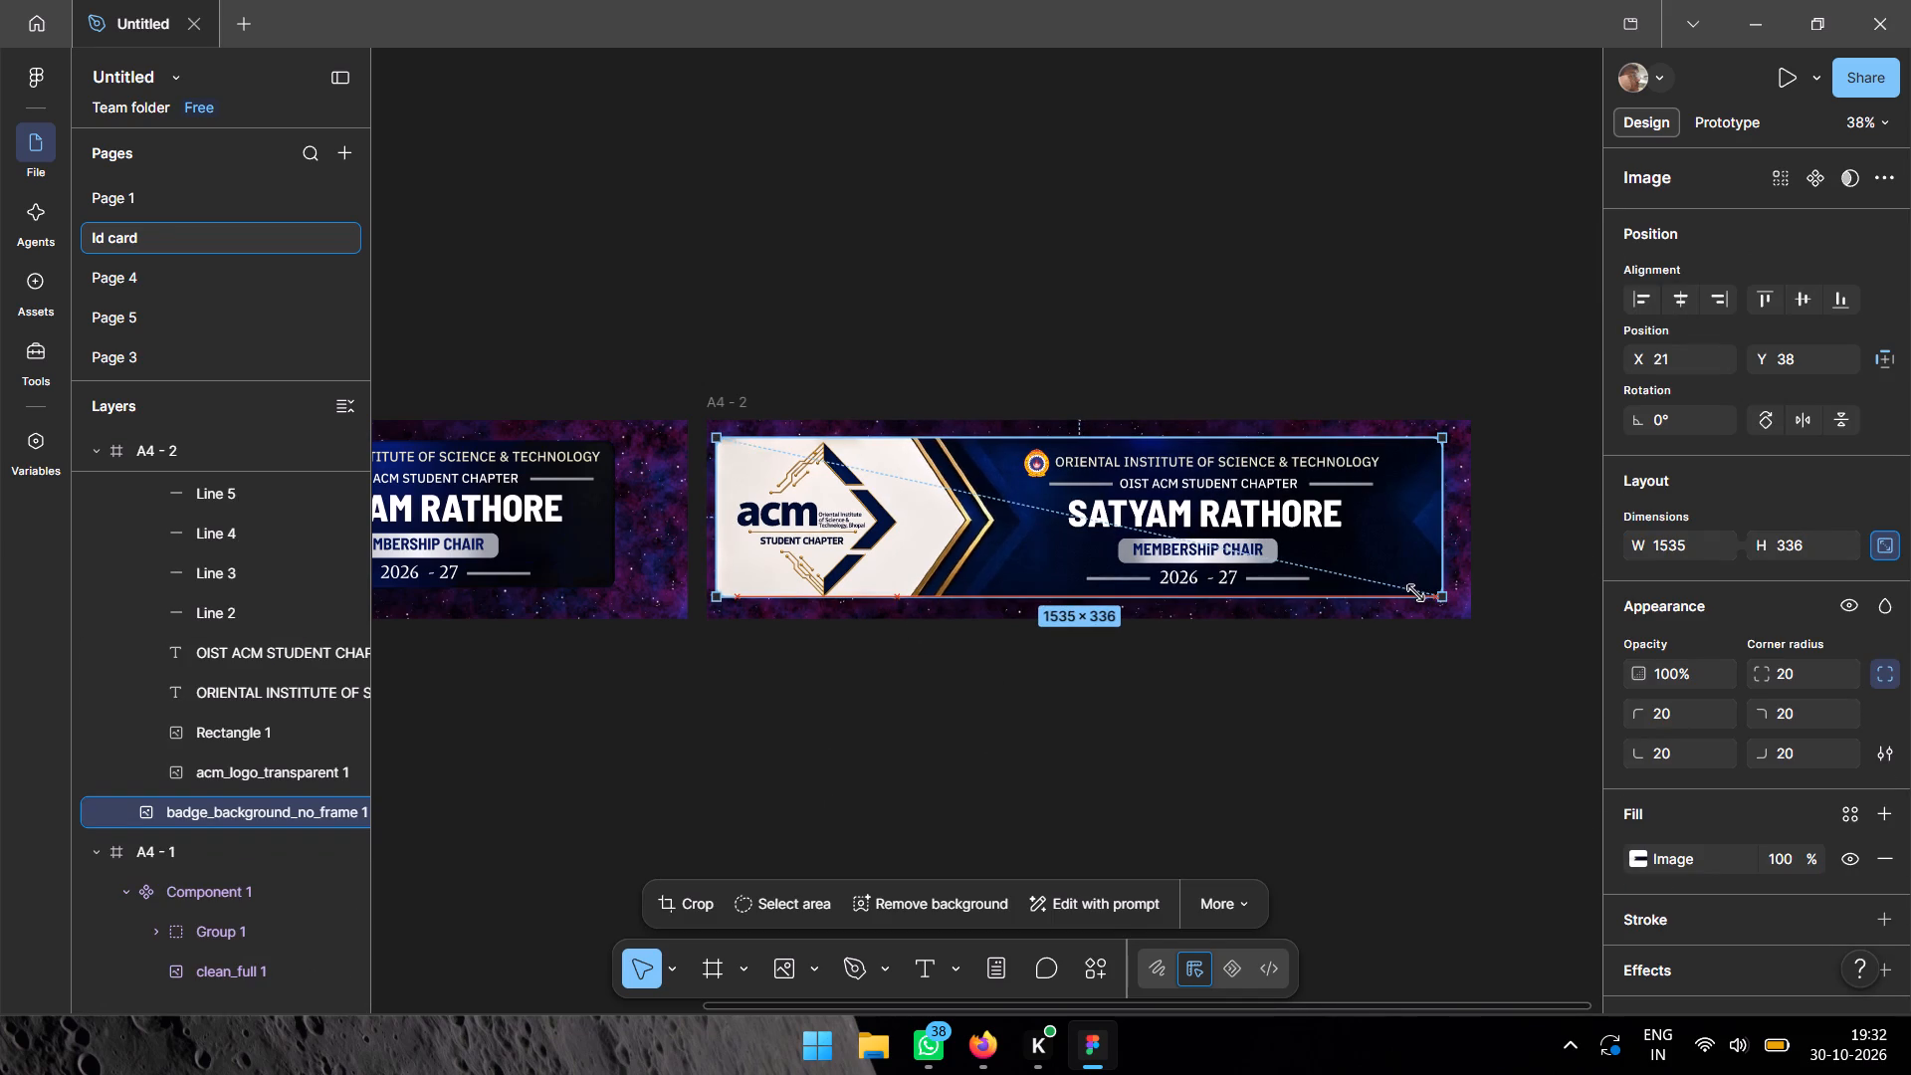
drag(1415, 593, 1395, 596)
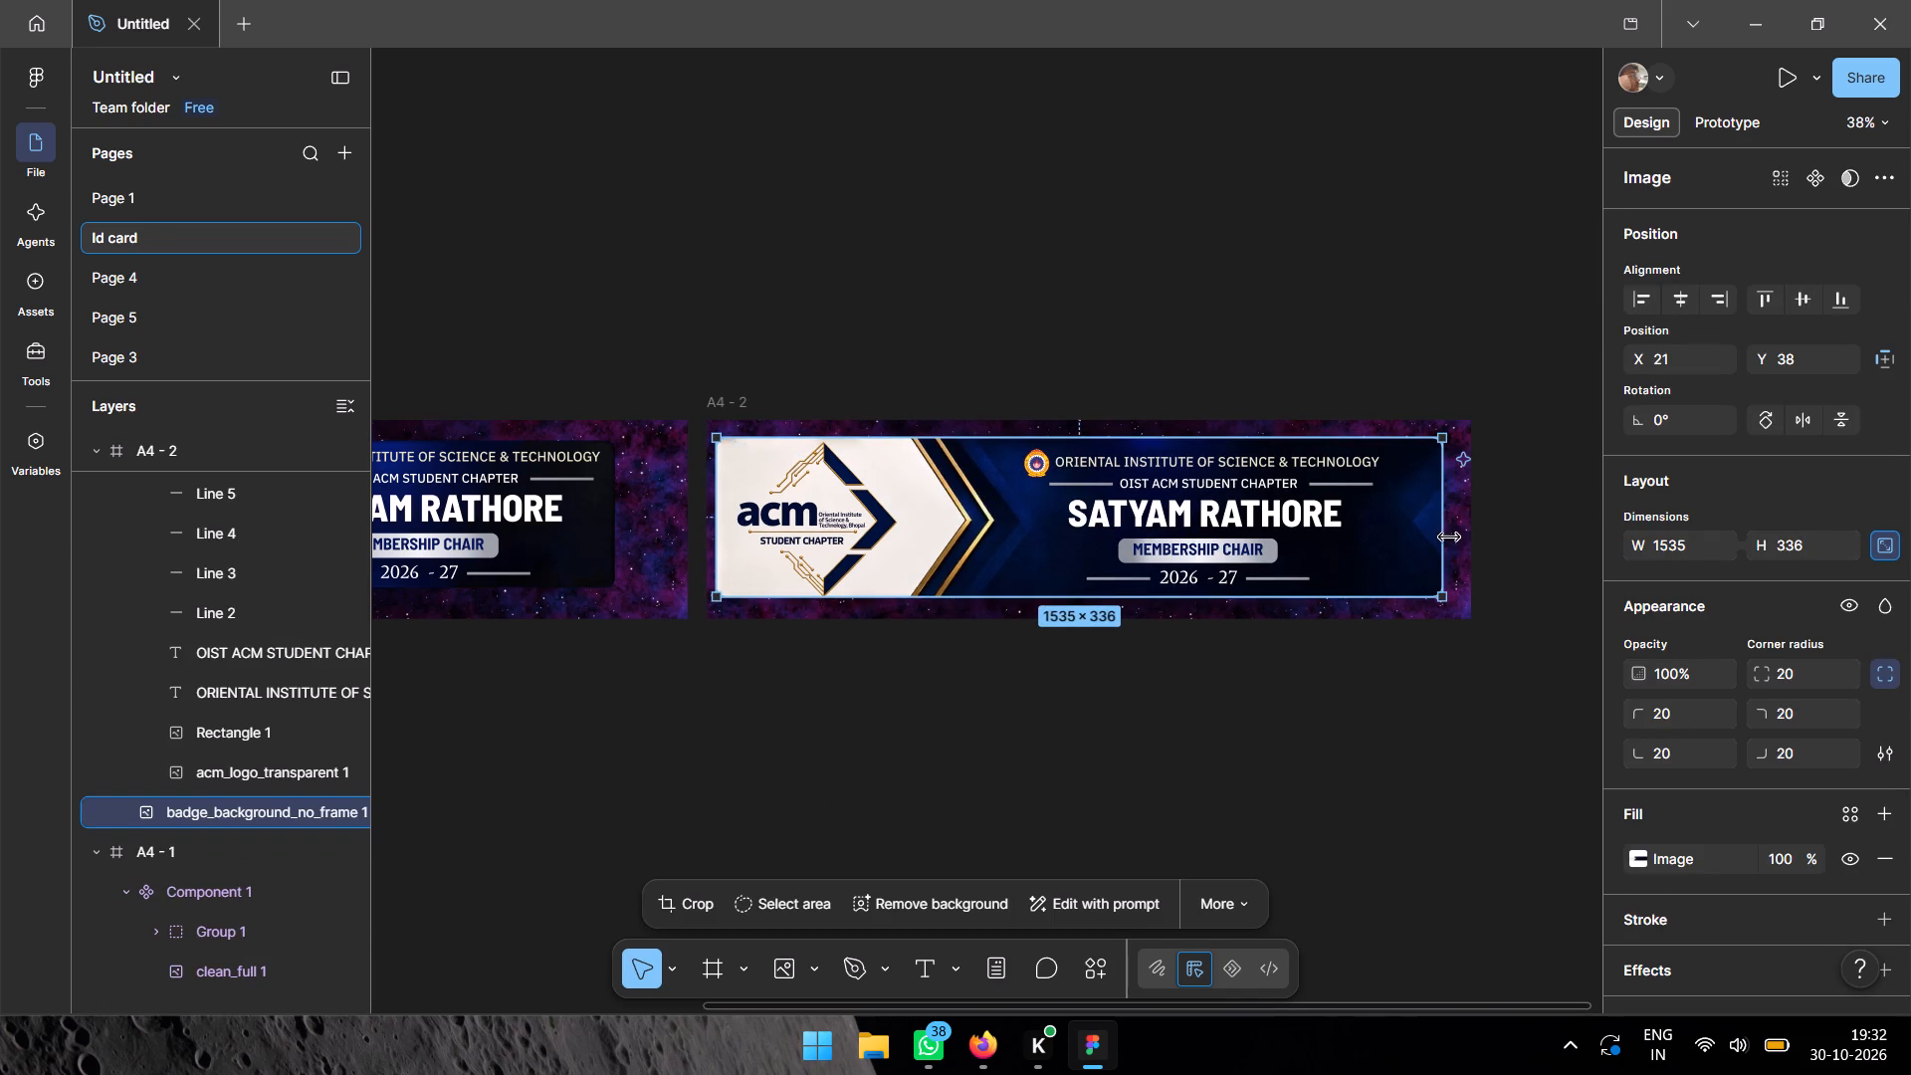
drag(1439, 537, 1414, 537)
drag(719, 523, 735, 523)
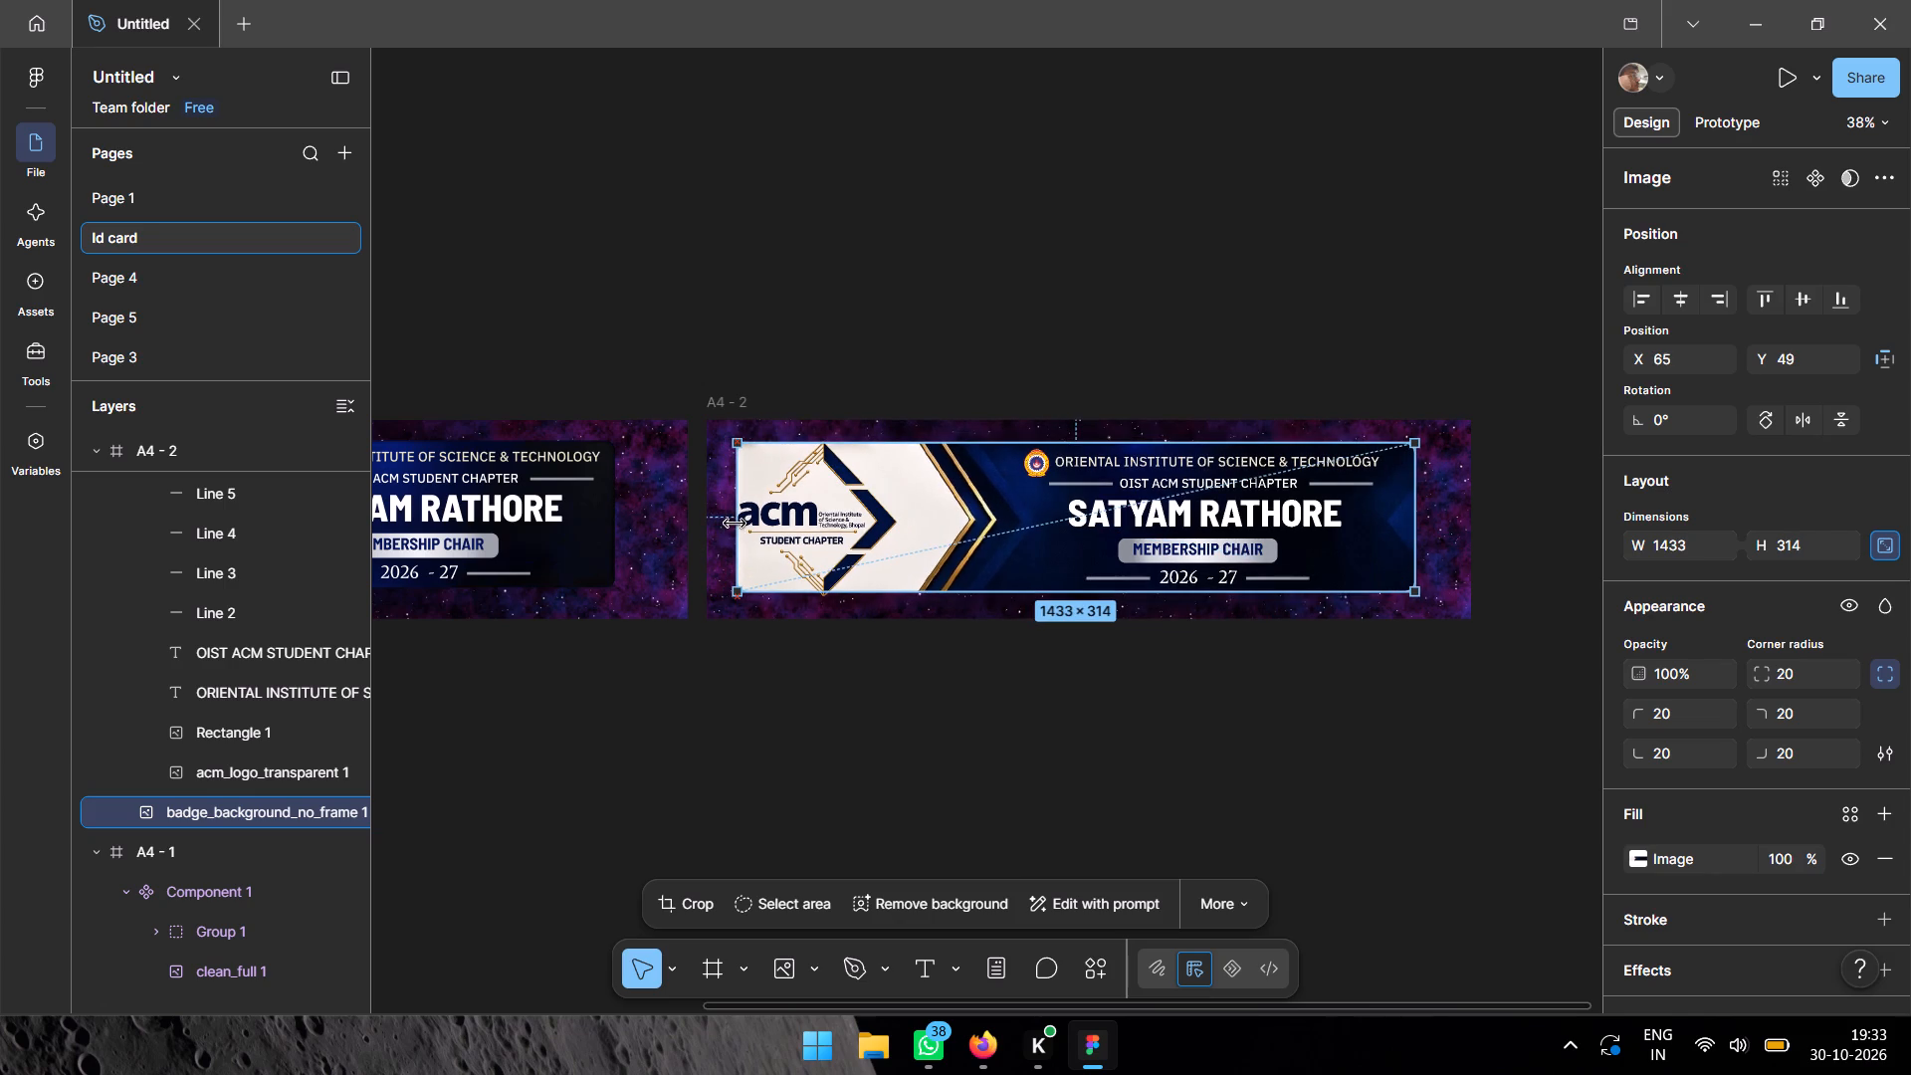
drag(735, 523, 736, 523)
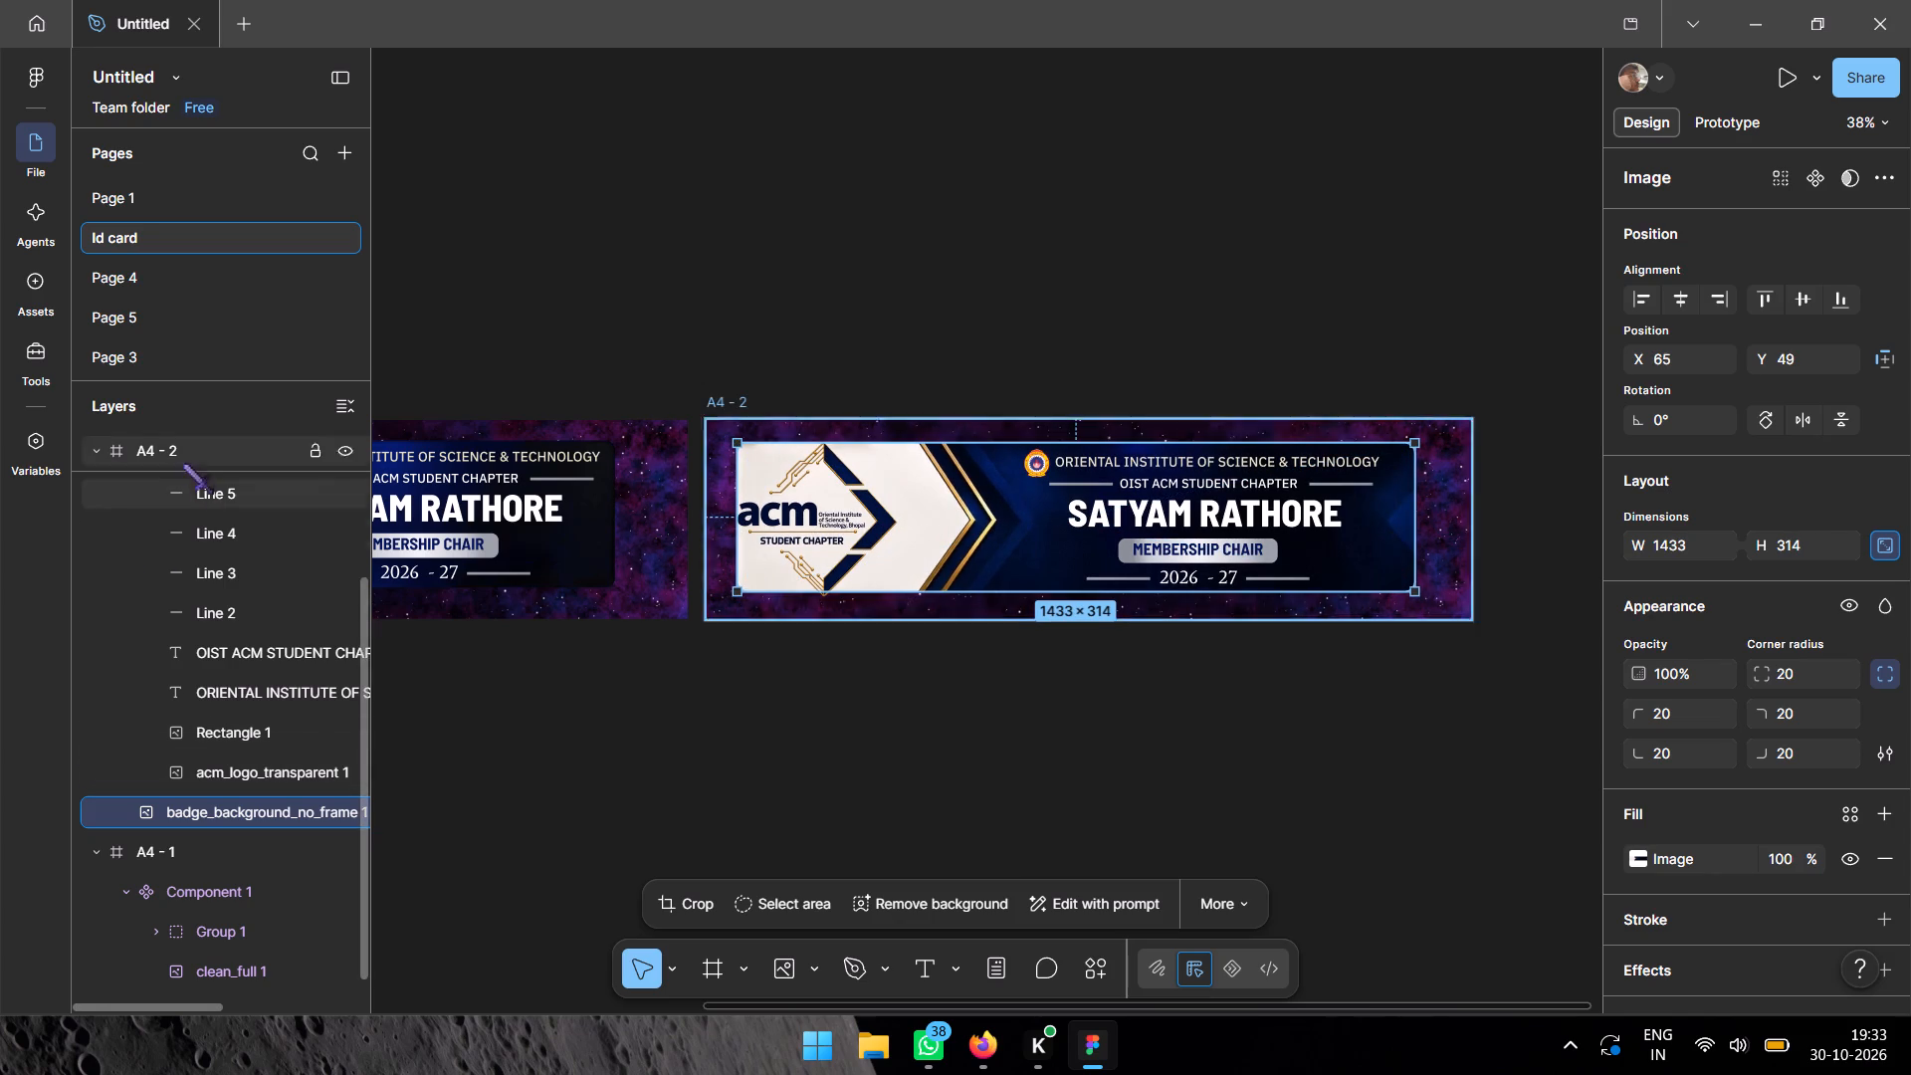
Move A4 - 2's Group 1 down to about Y 49, level with the top of the background image.
scroll(150, 772, up, 2)
click(107, 493)
click(200, 496)
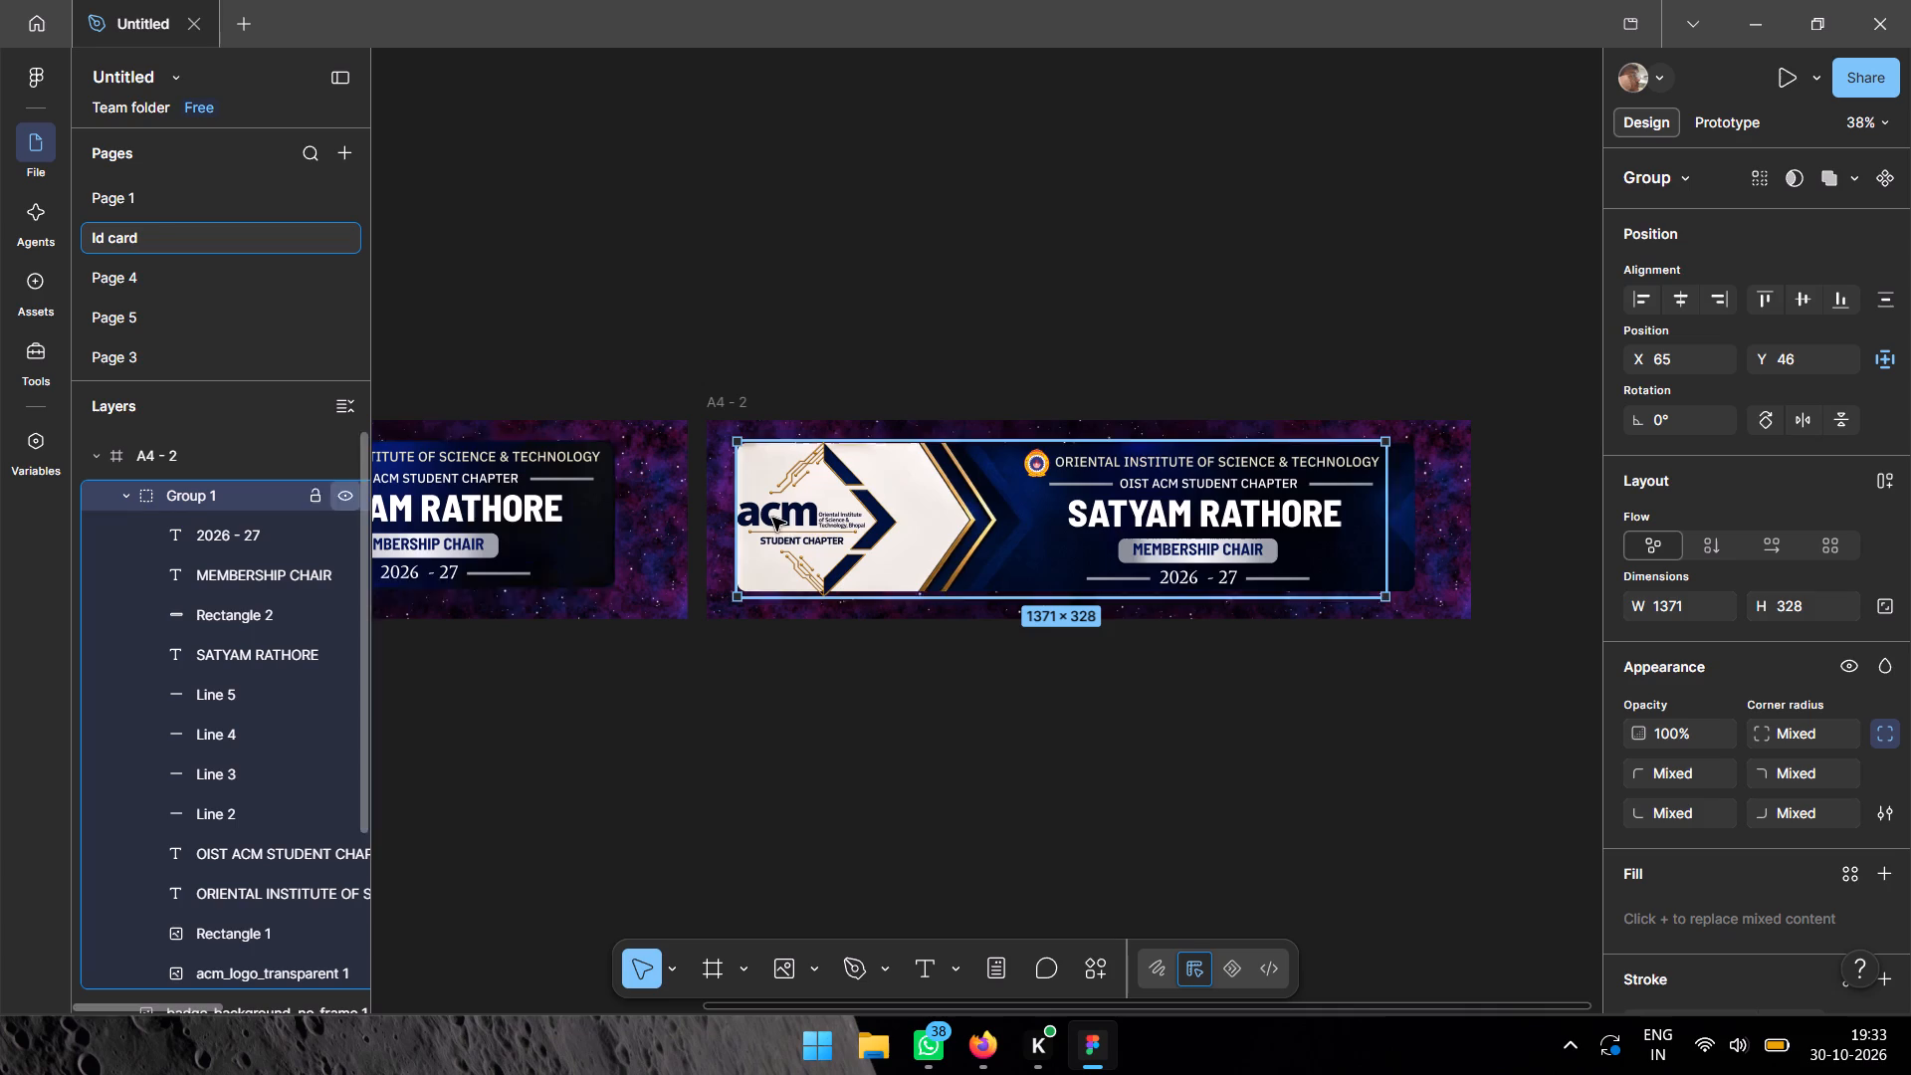
click(845, 523)
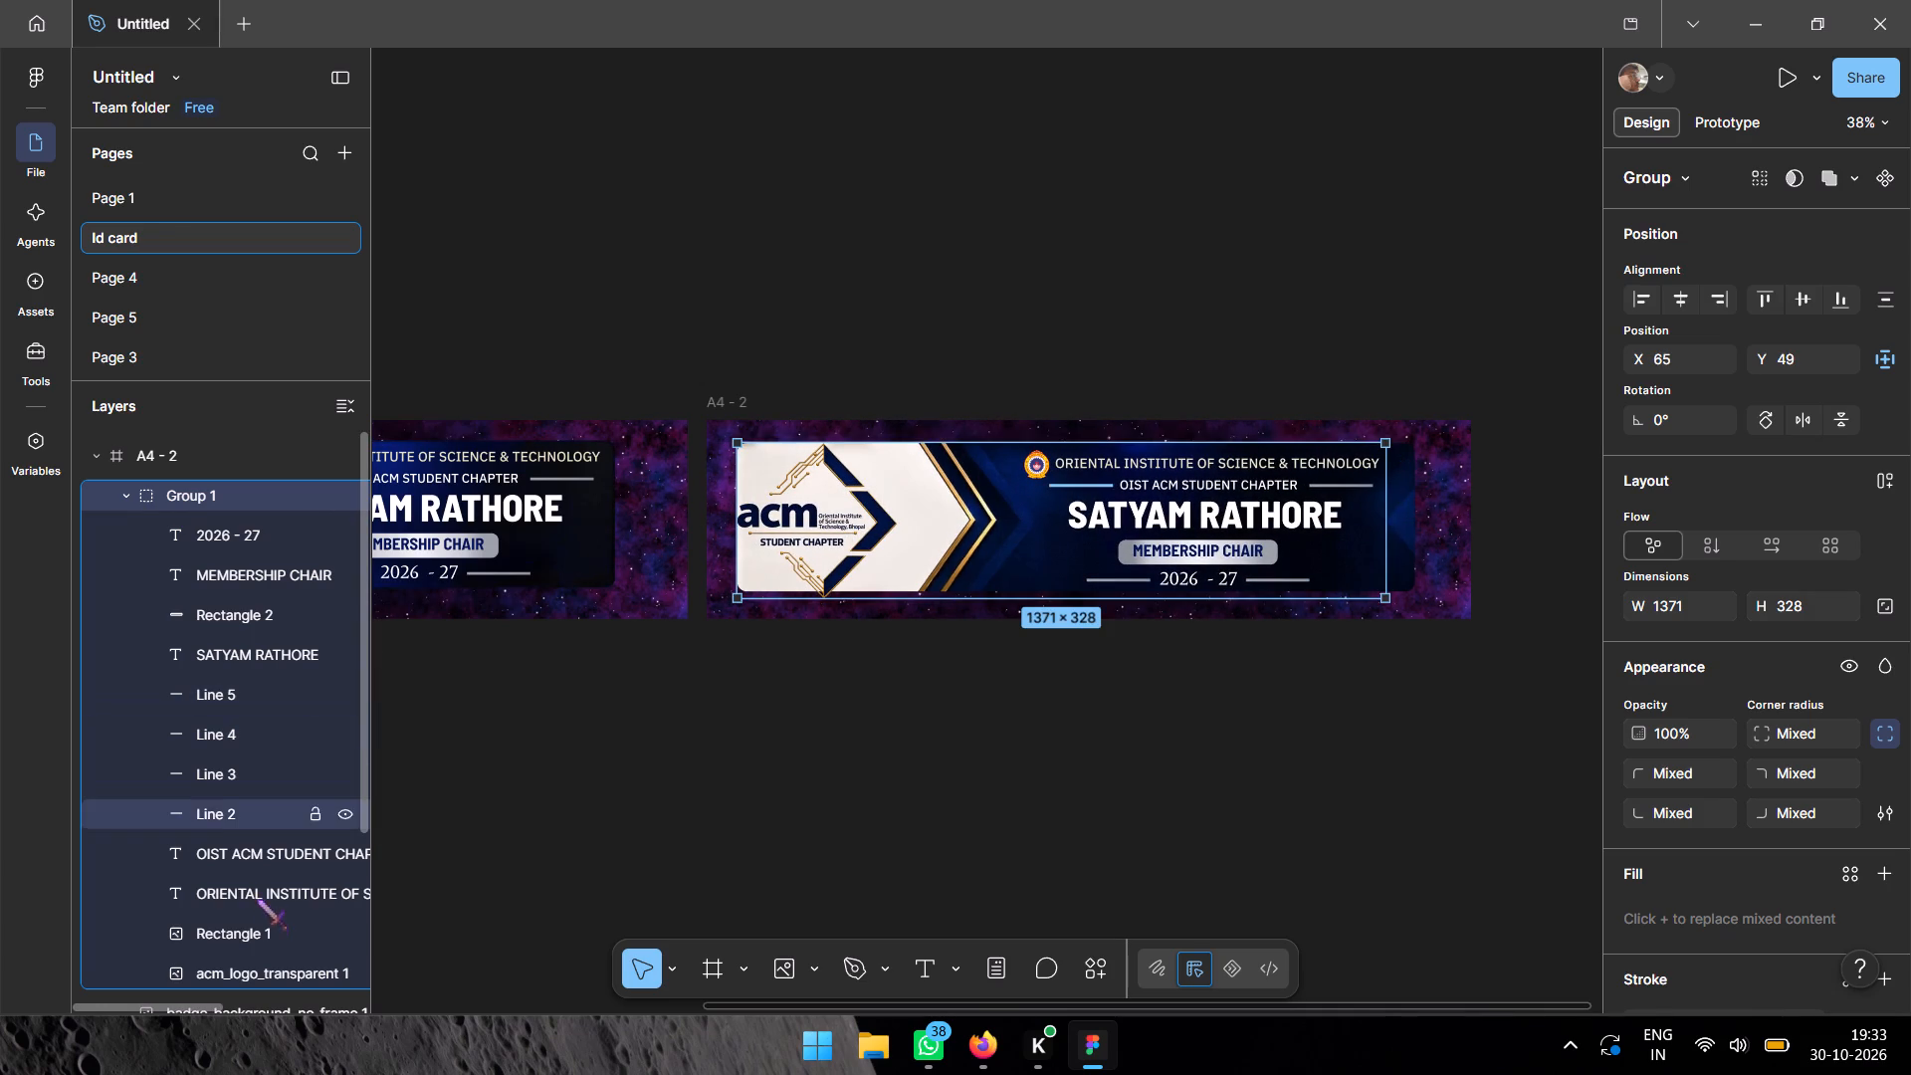
Shrink the ACM logo proportionally to about 309 × 299 and reposition it inside the white area at about X 110.
click(272, 966)
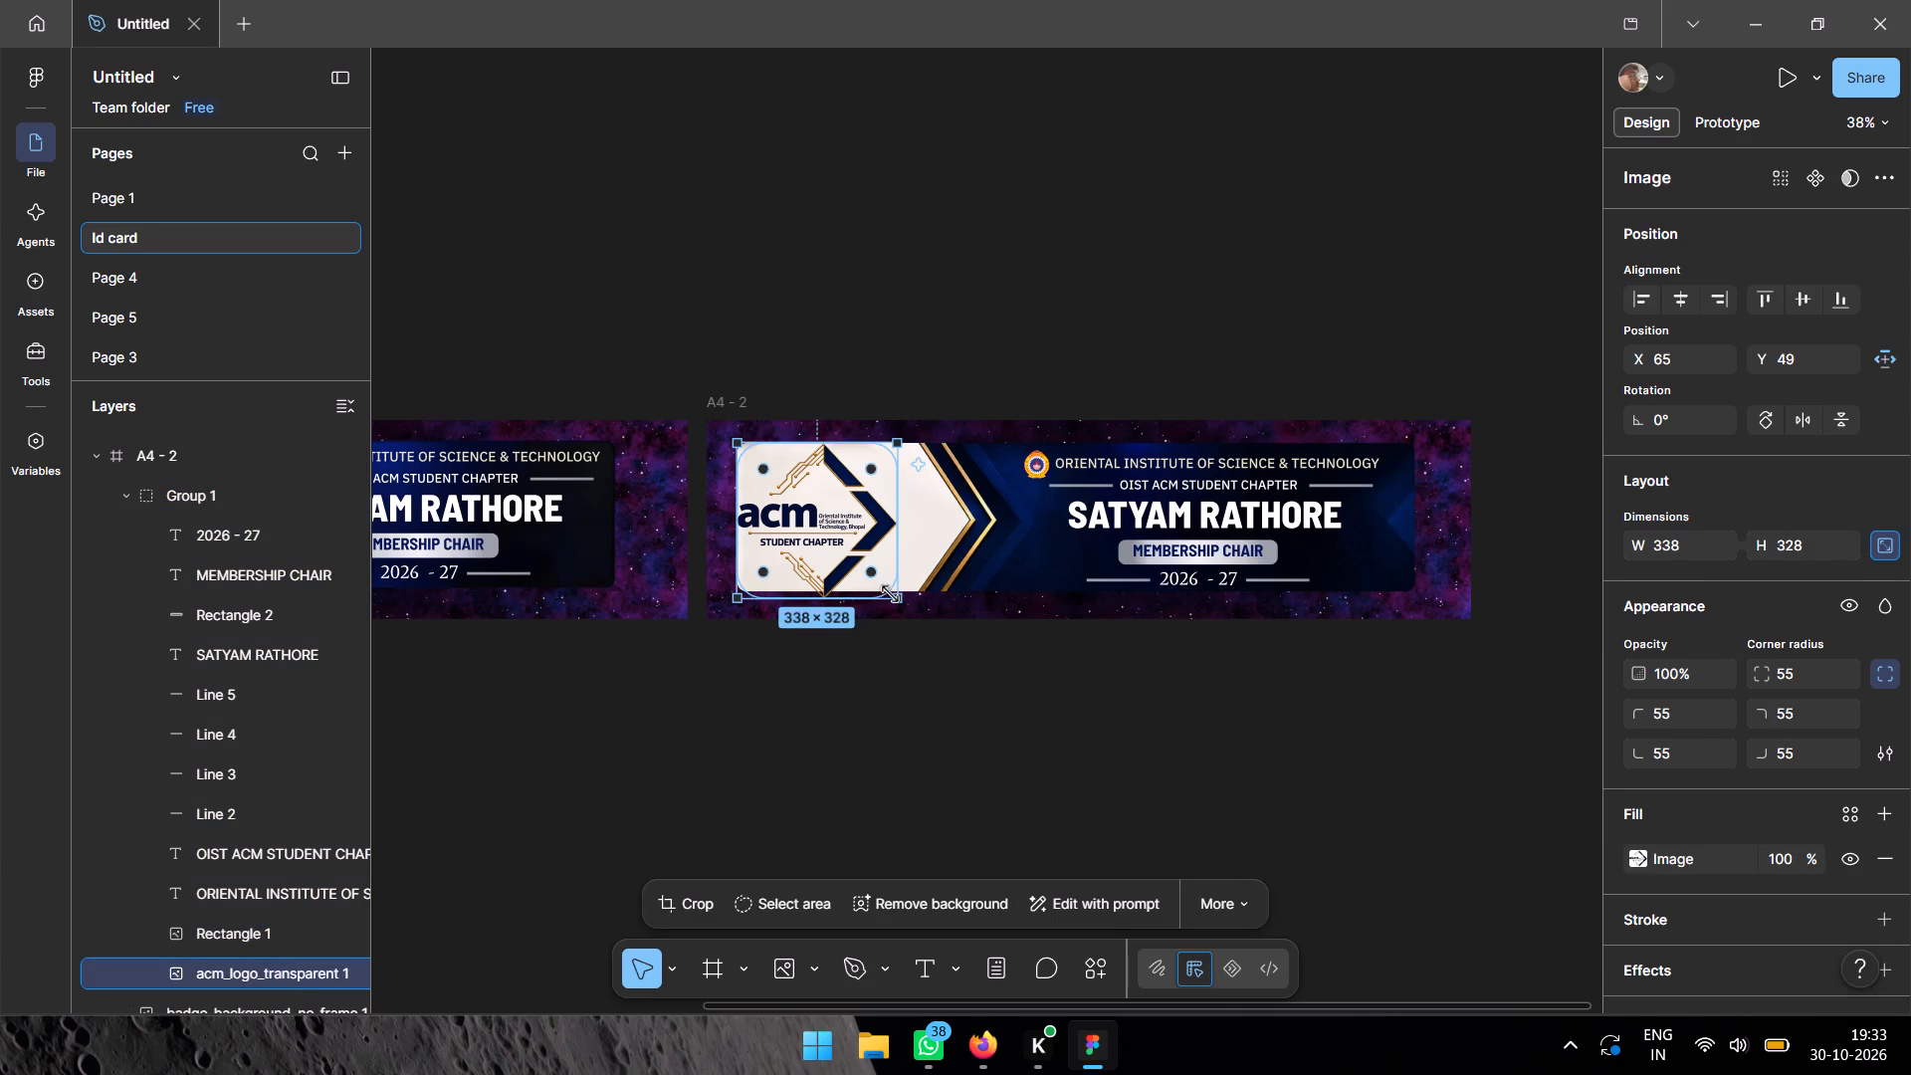
drag(899, 594, 877, 586)
drag(832, 493, 853, 500)
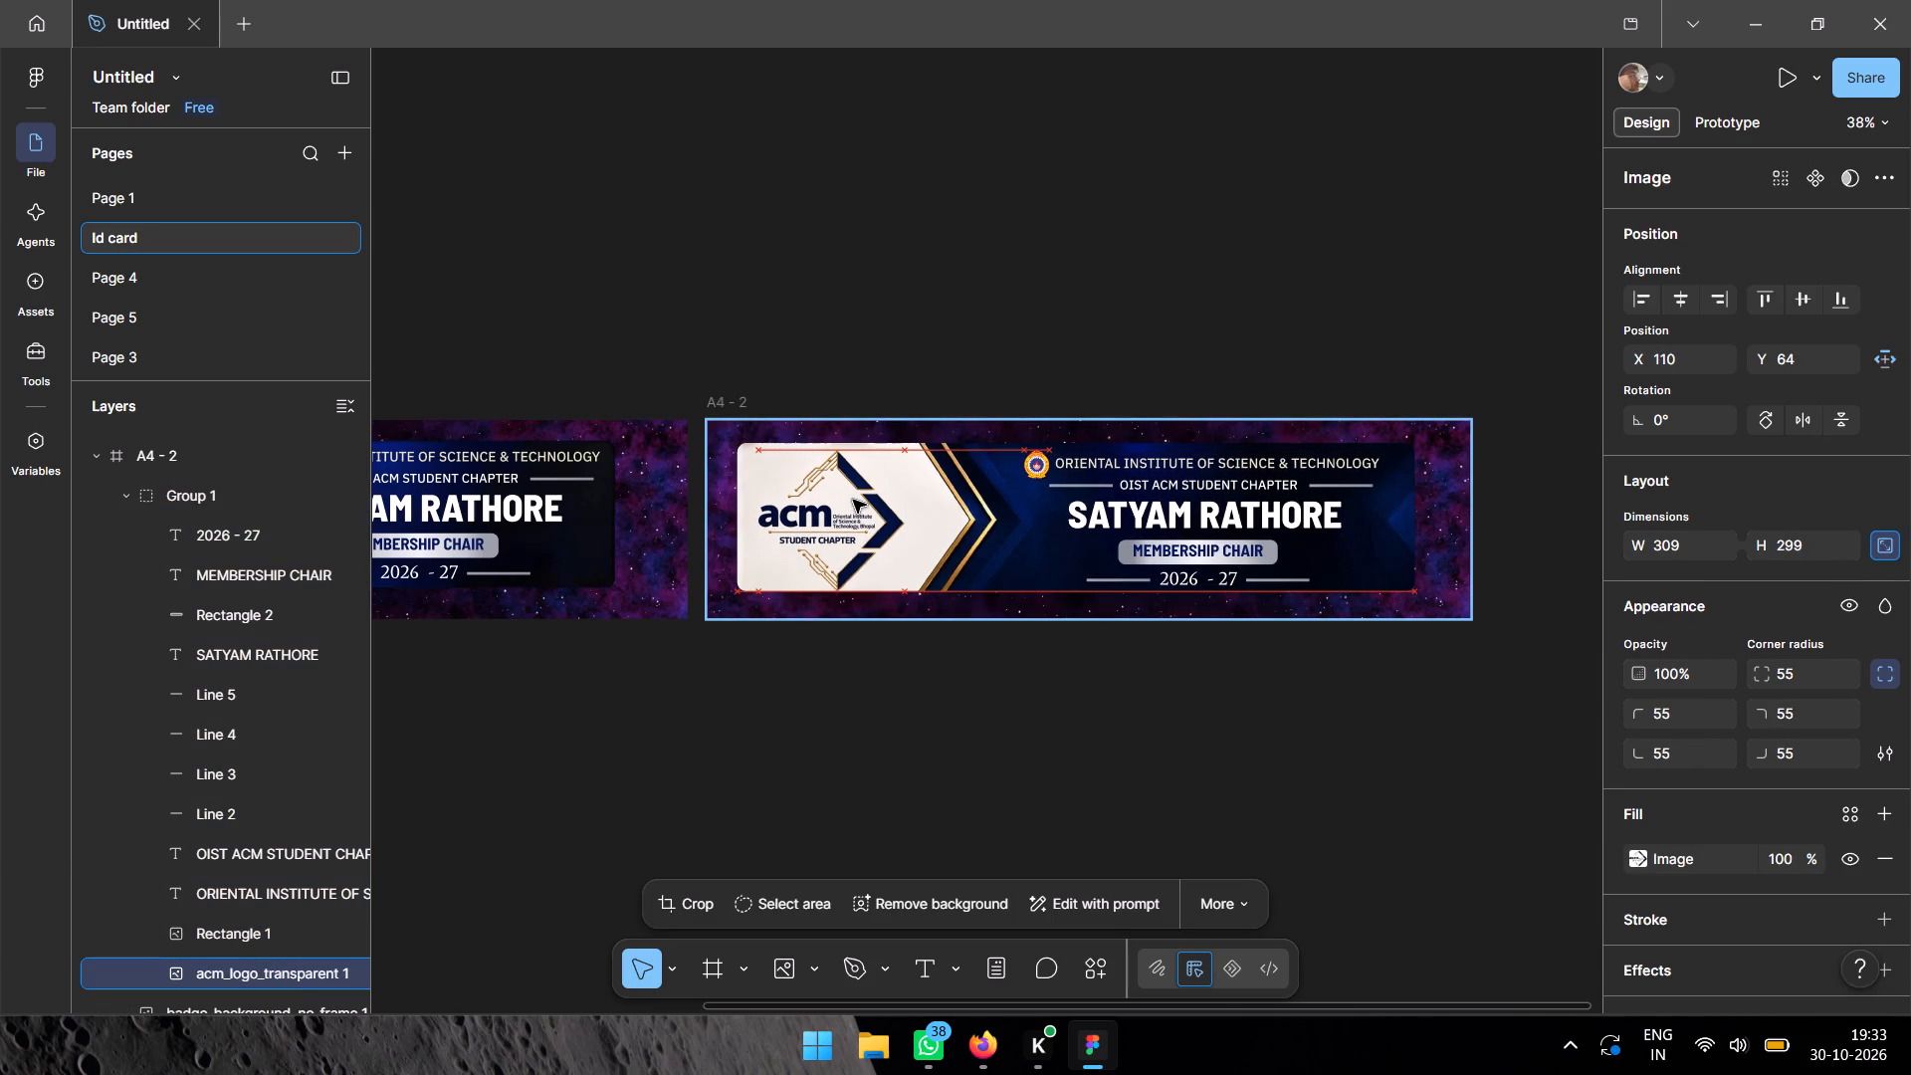
drag(853, 500, 852, 498)
click(879, 714)
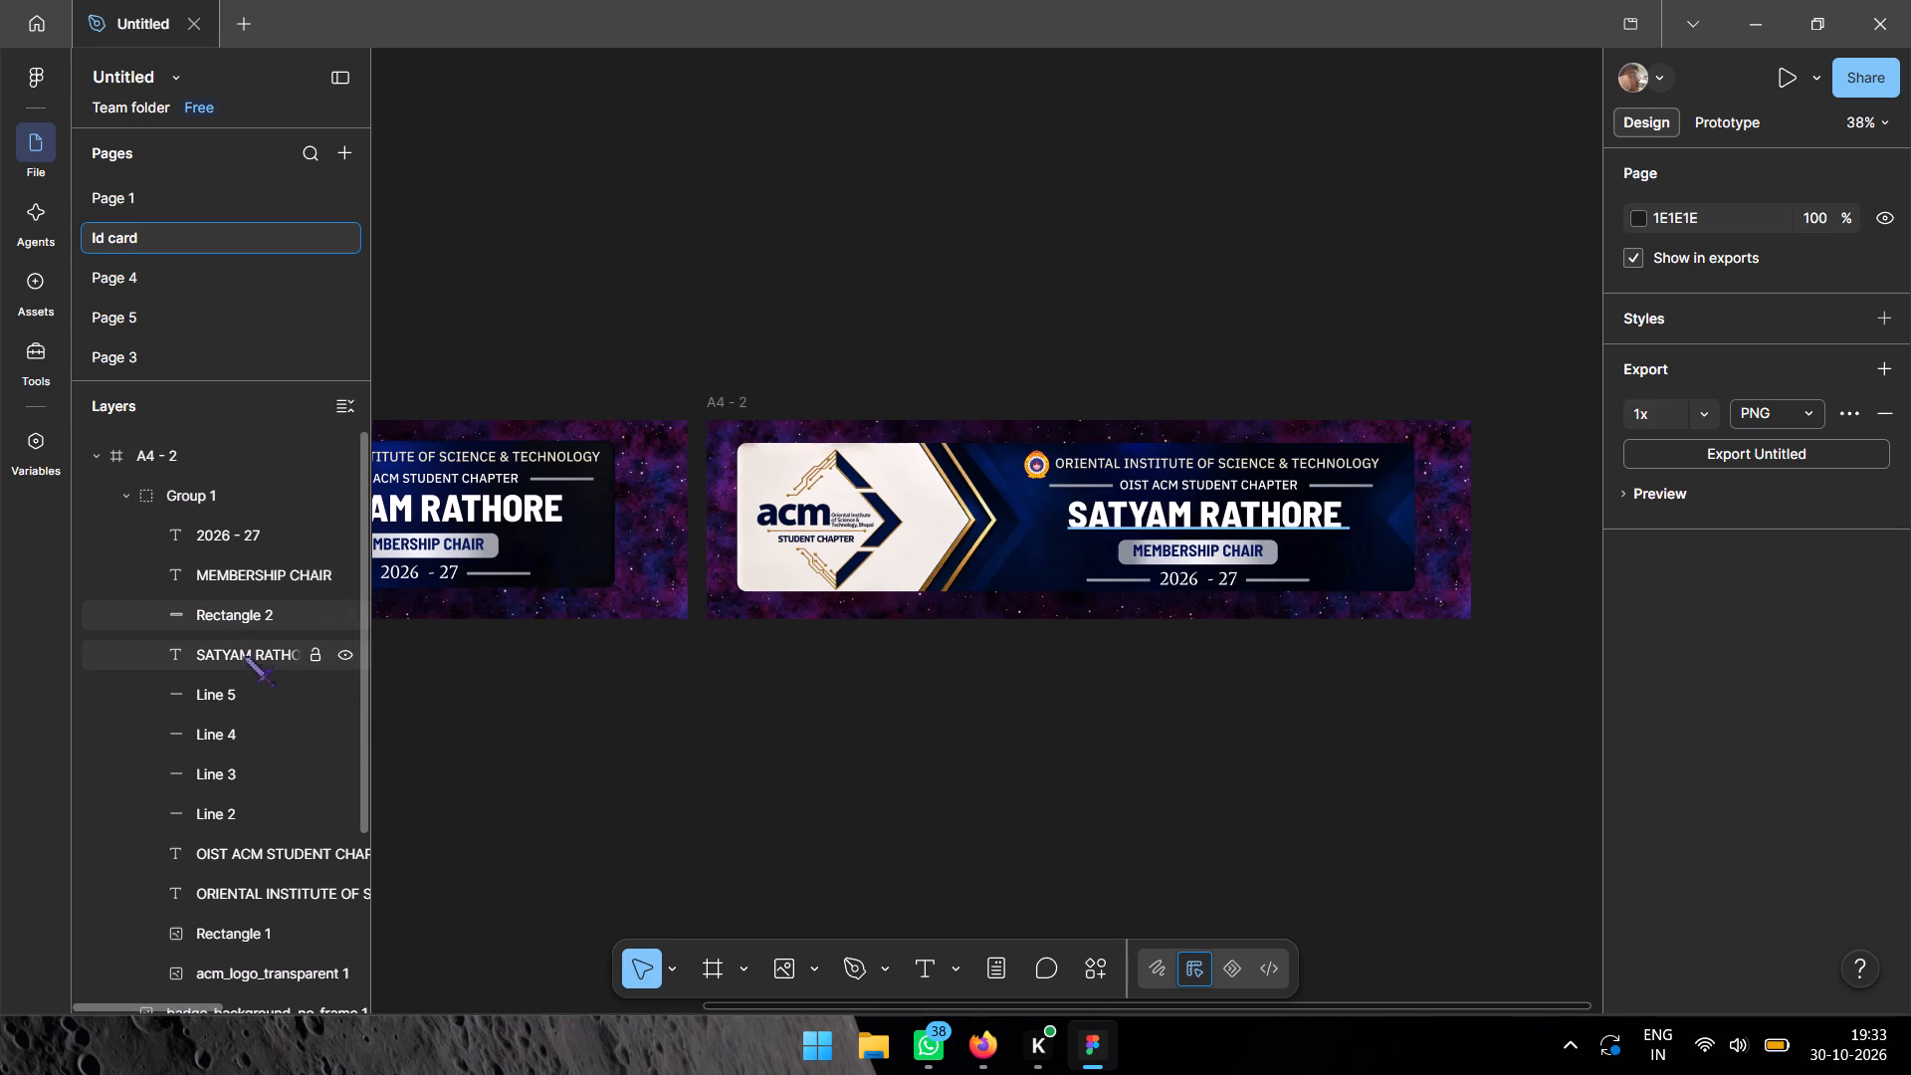
Recolour the MEMBERSHIP CHAIR text in A4 - 2 to dark navy 010D27, sampled from the banner background.
click(230, 583)
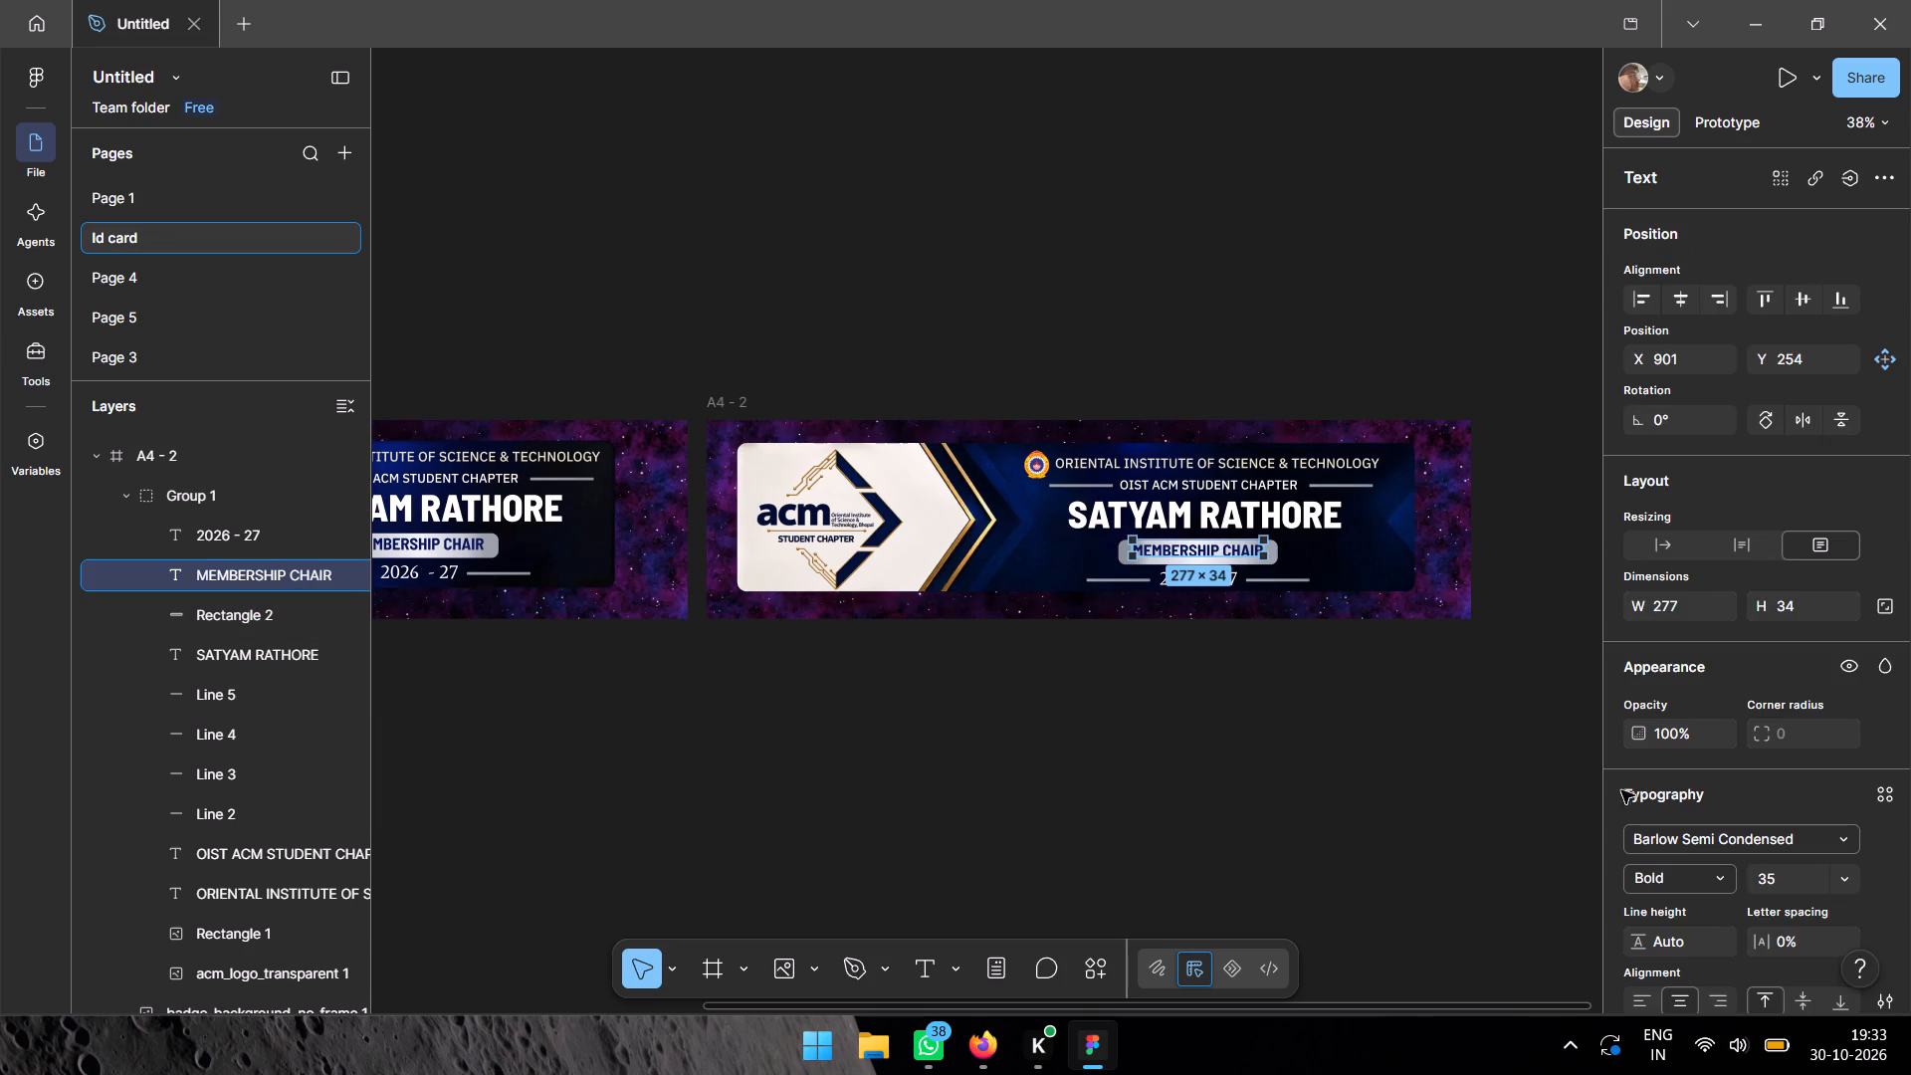
scroll(1701, 843, down, 5)
click(1645, 755)
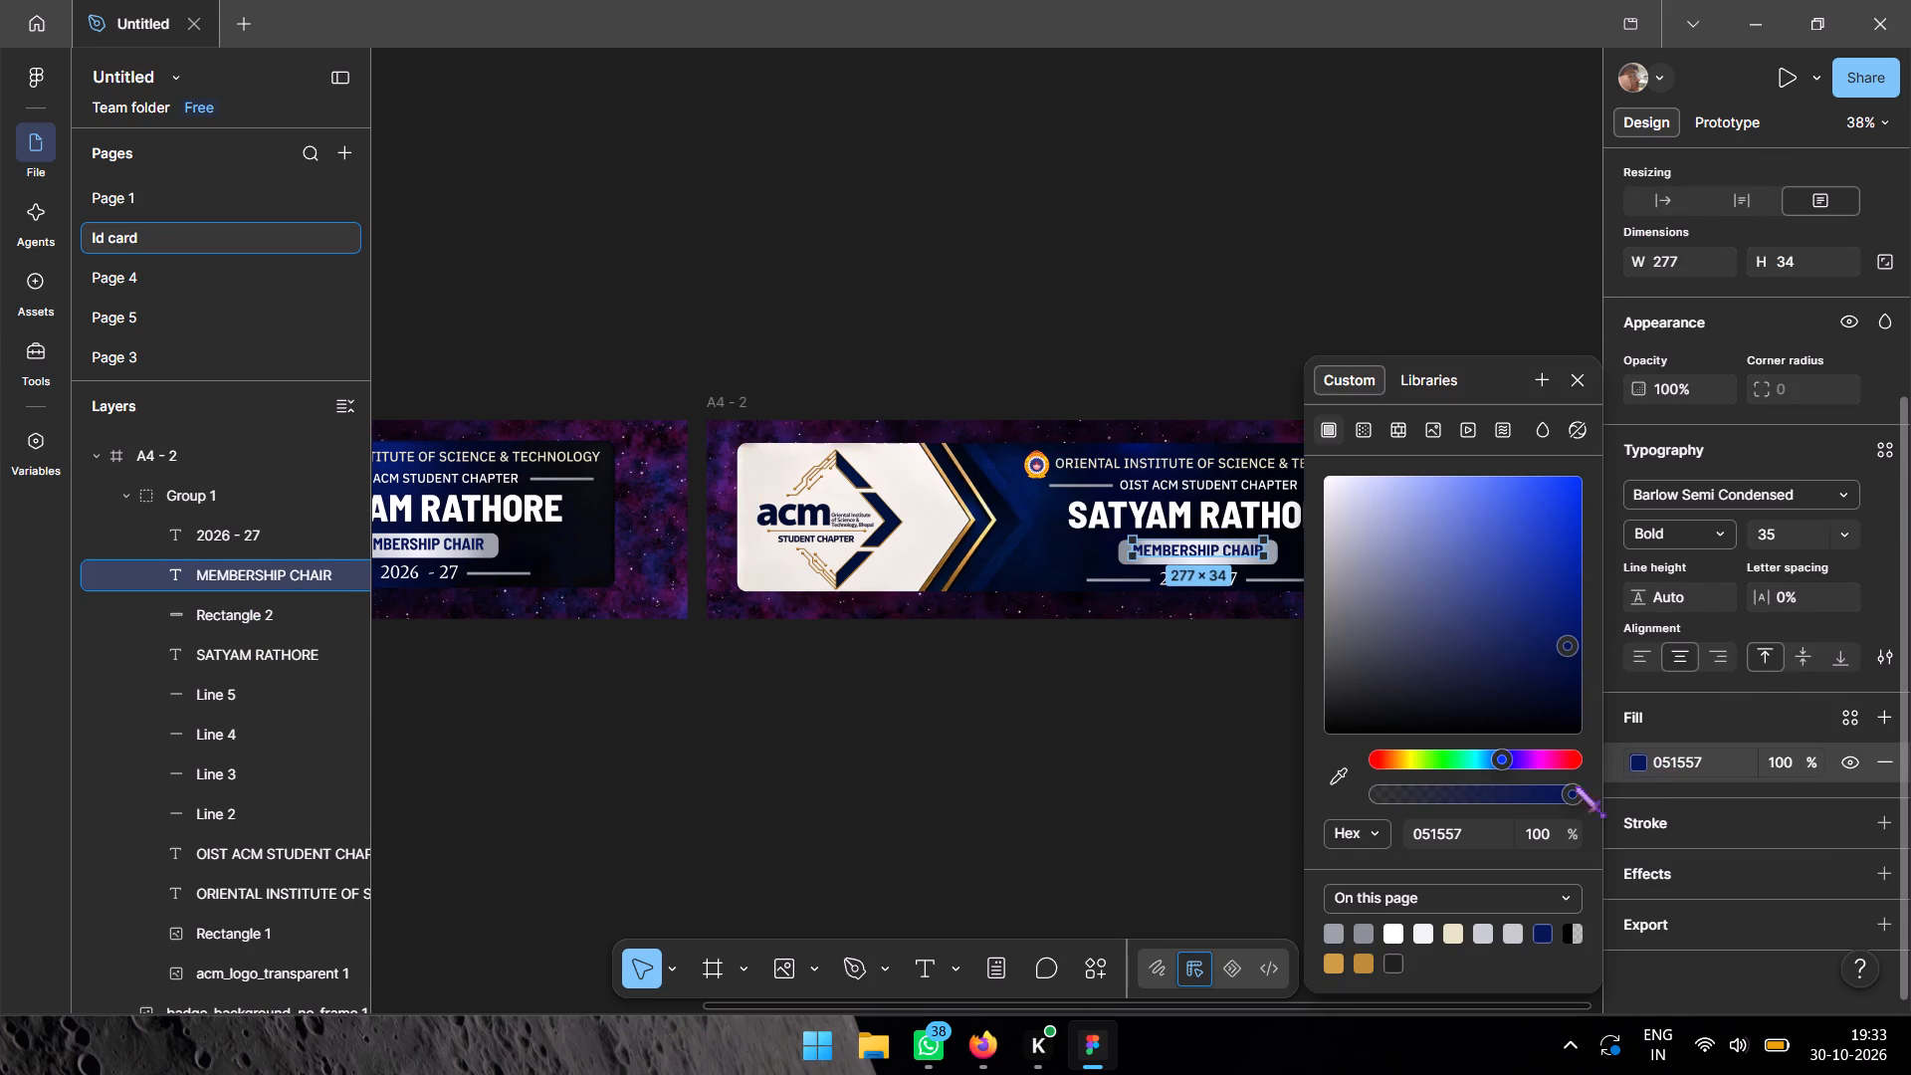
click(1345, 775)
click(1056, 571)
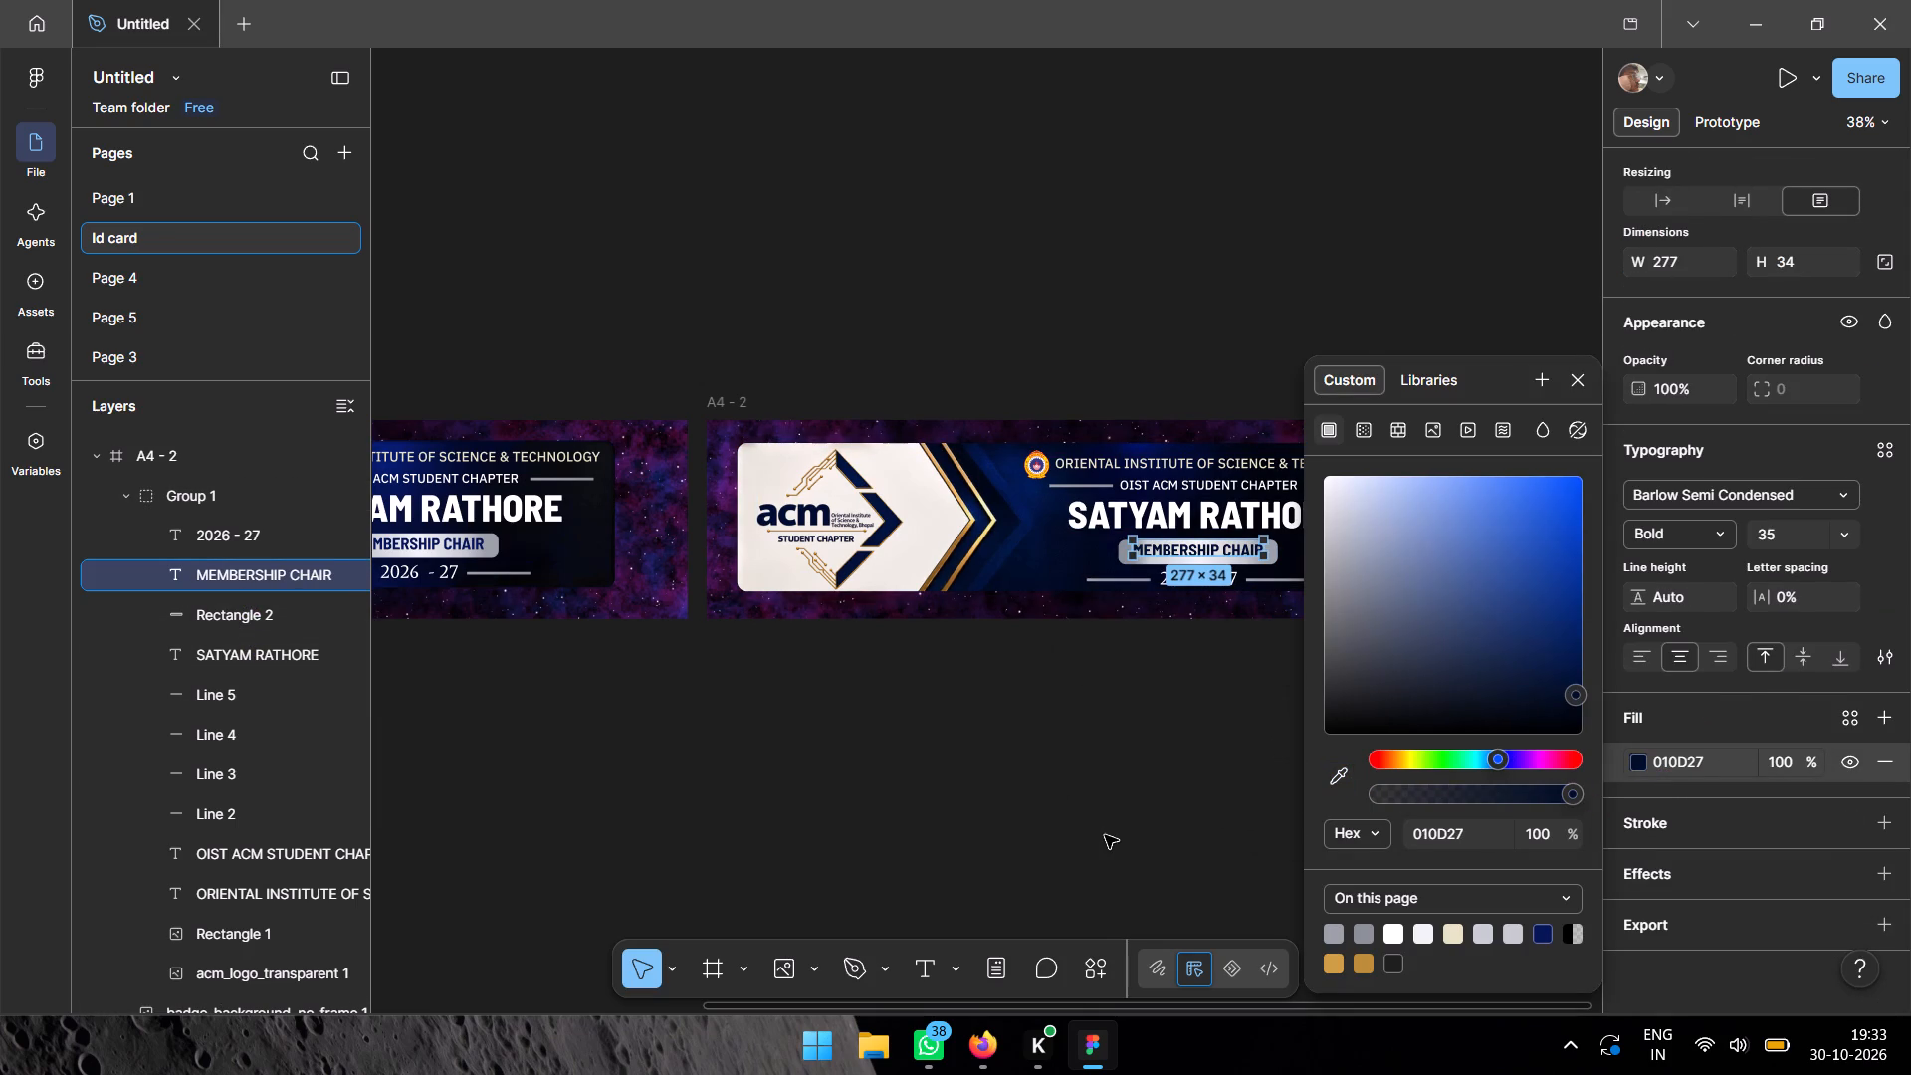
click(1106, 833)
click(1381, 782)
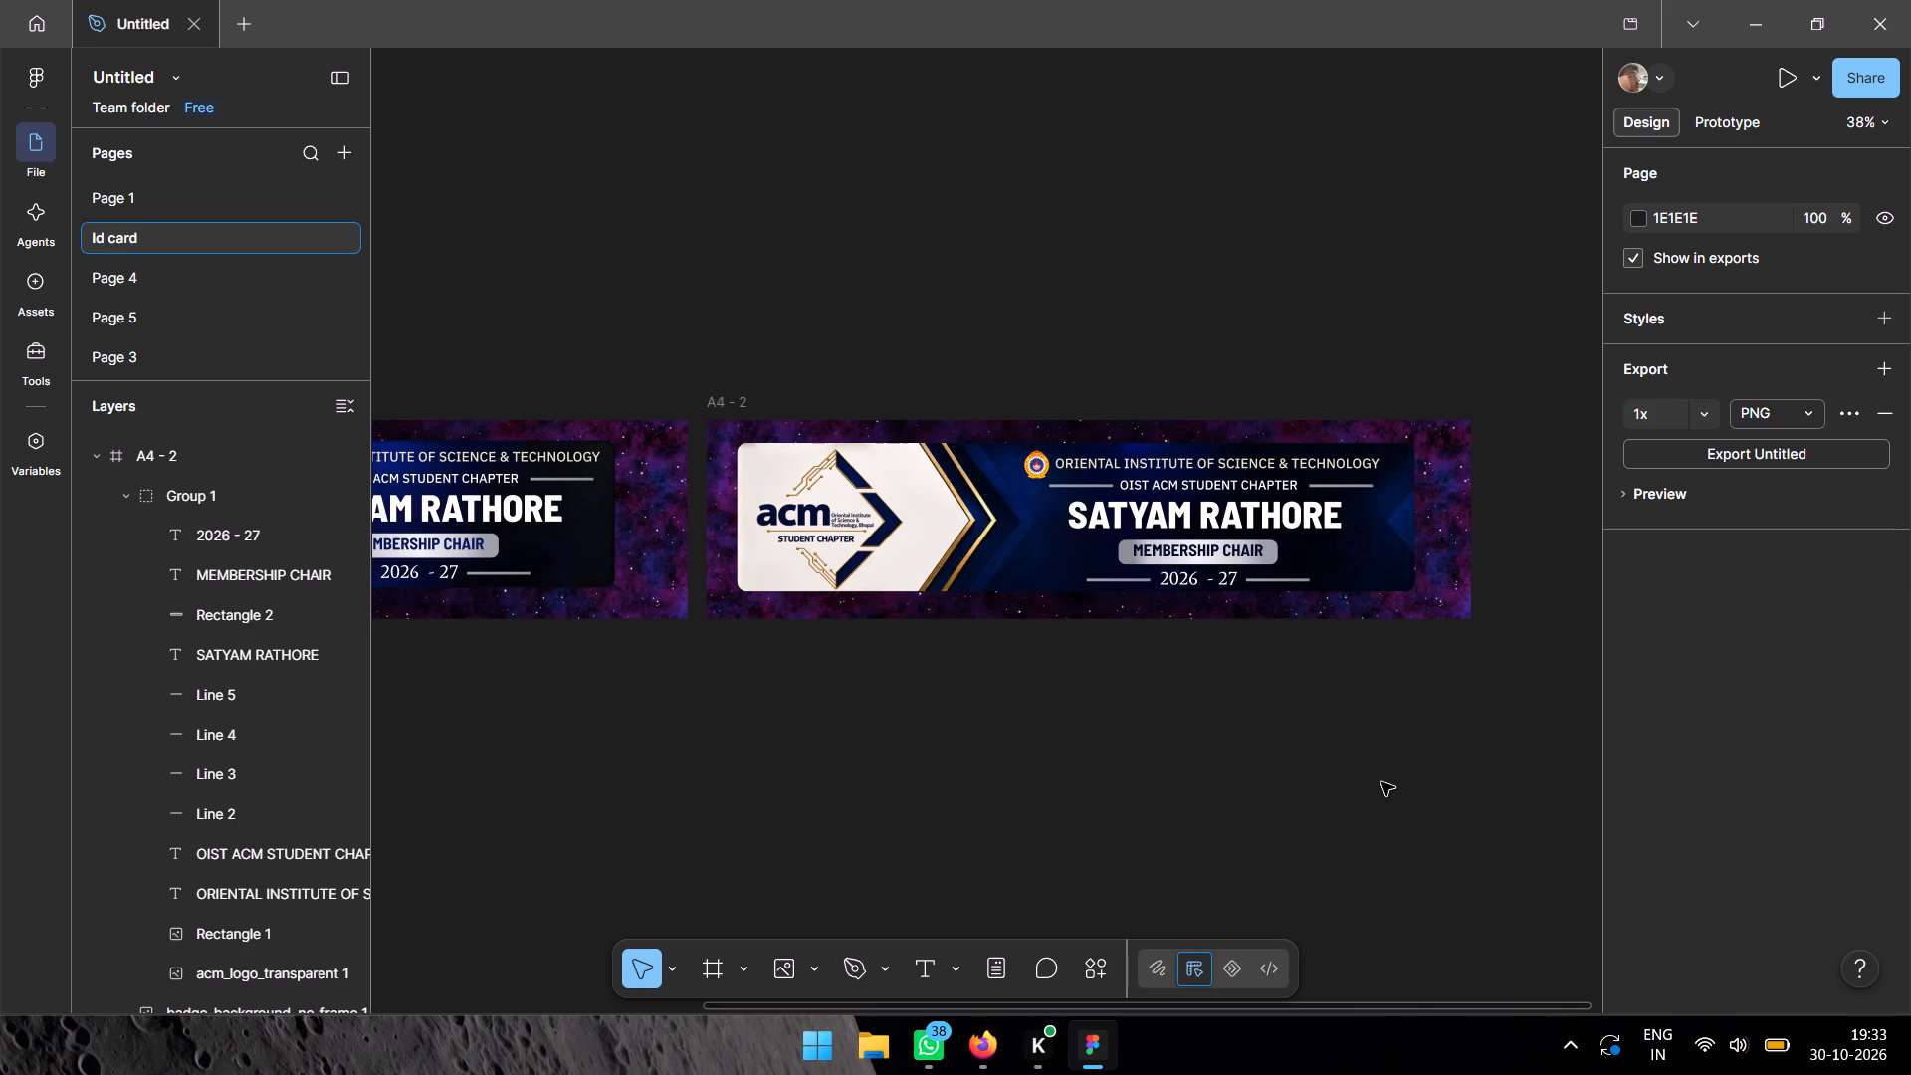
Capture a rectangular screen snip of the A4 - 2 banner with Snipping Tool.
key(shift+super+s)
drag(720, 425, 1481, 601)
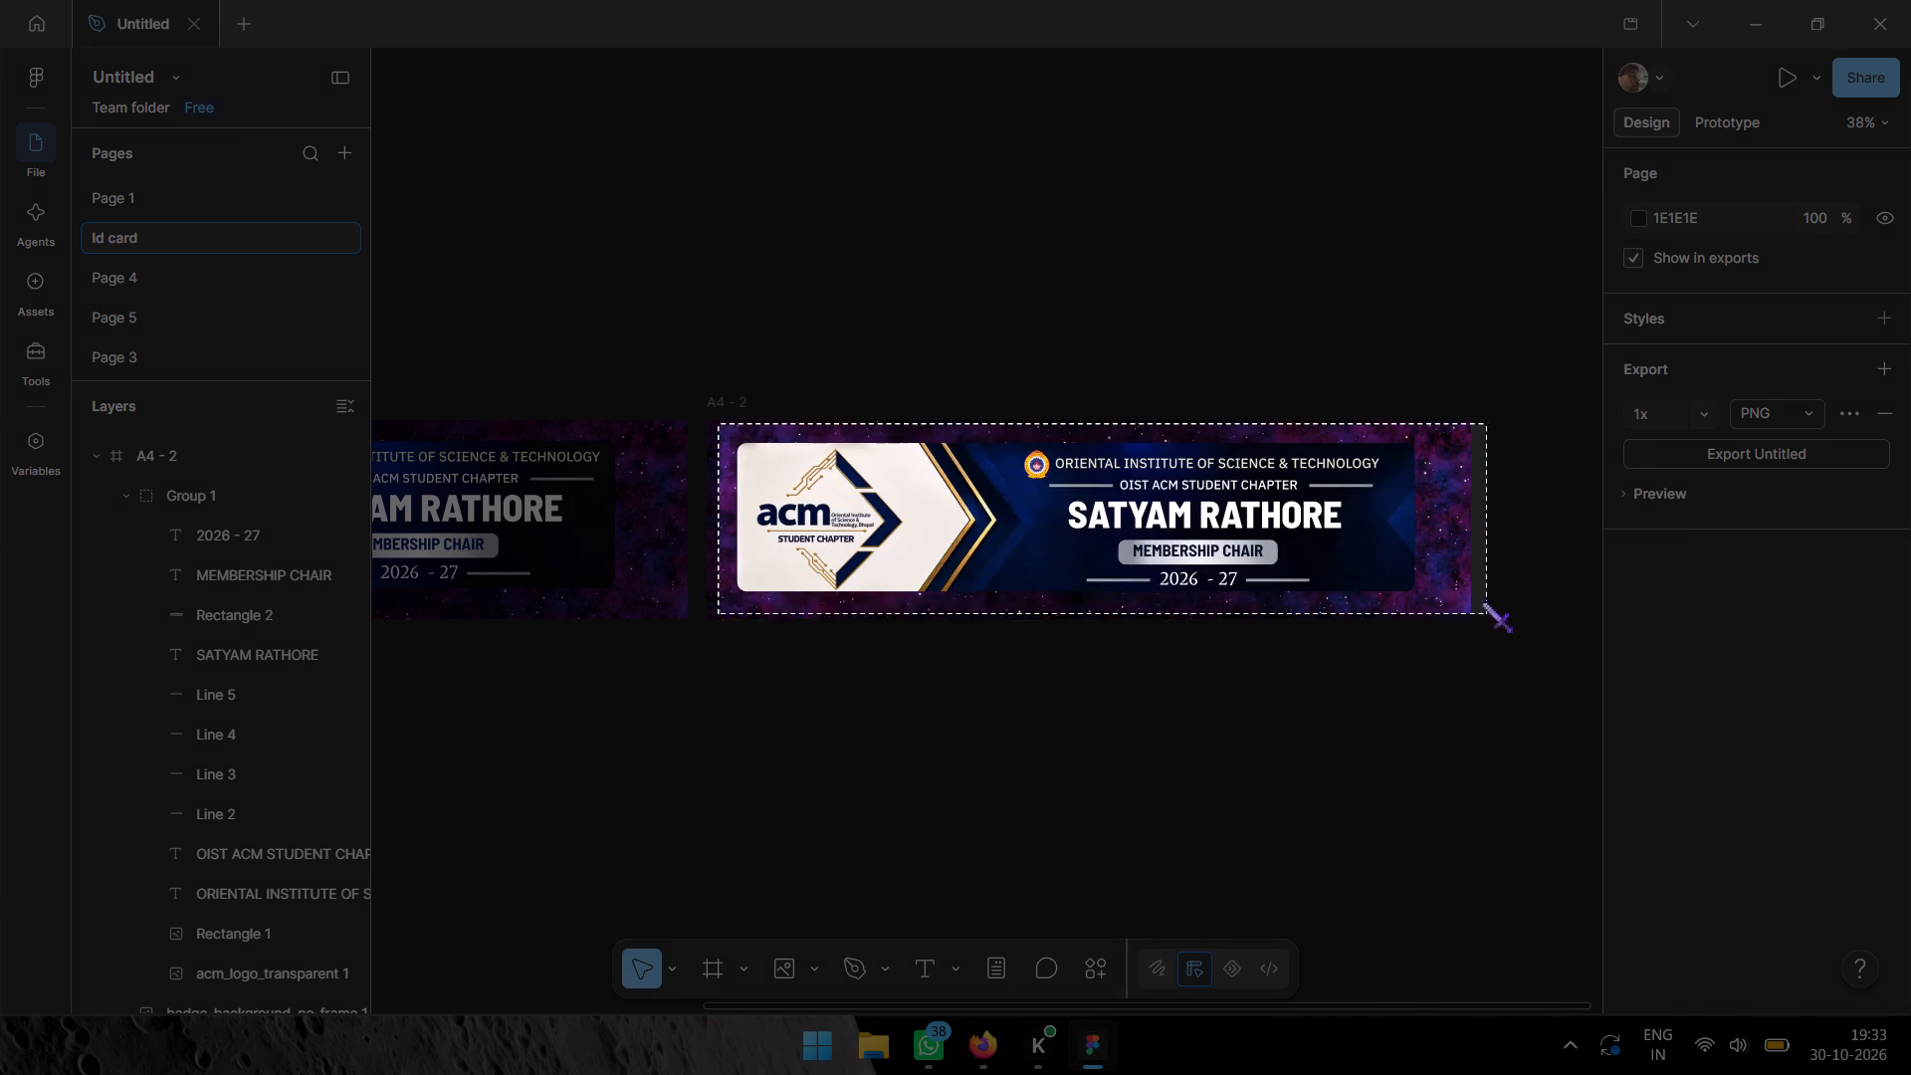
drag(1481, 601, 1473, 605)
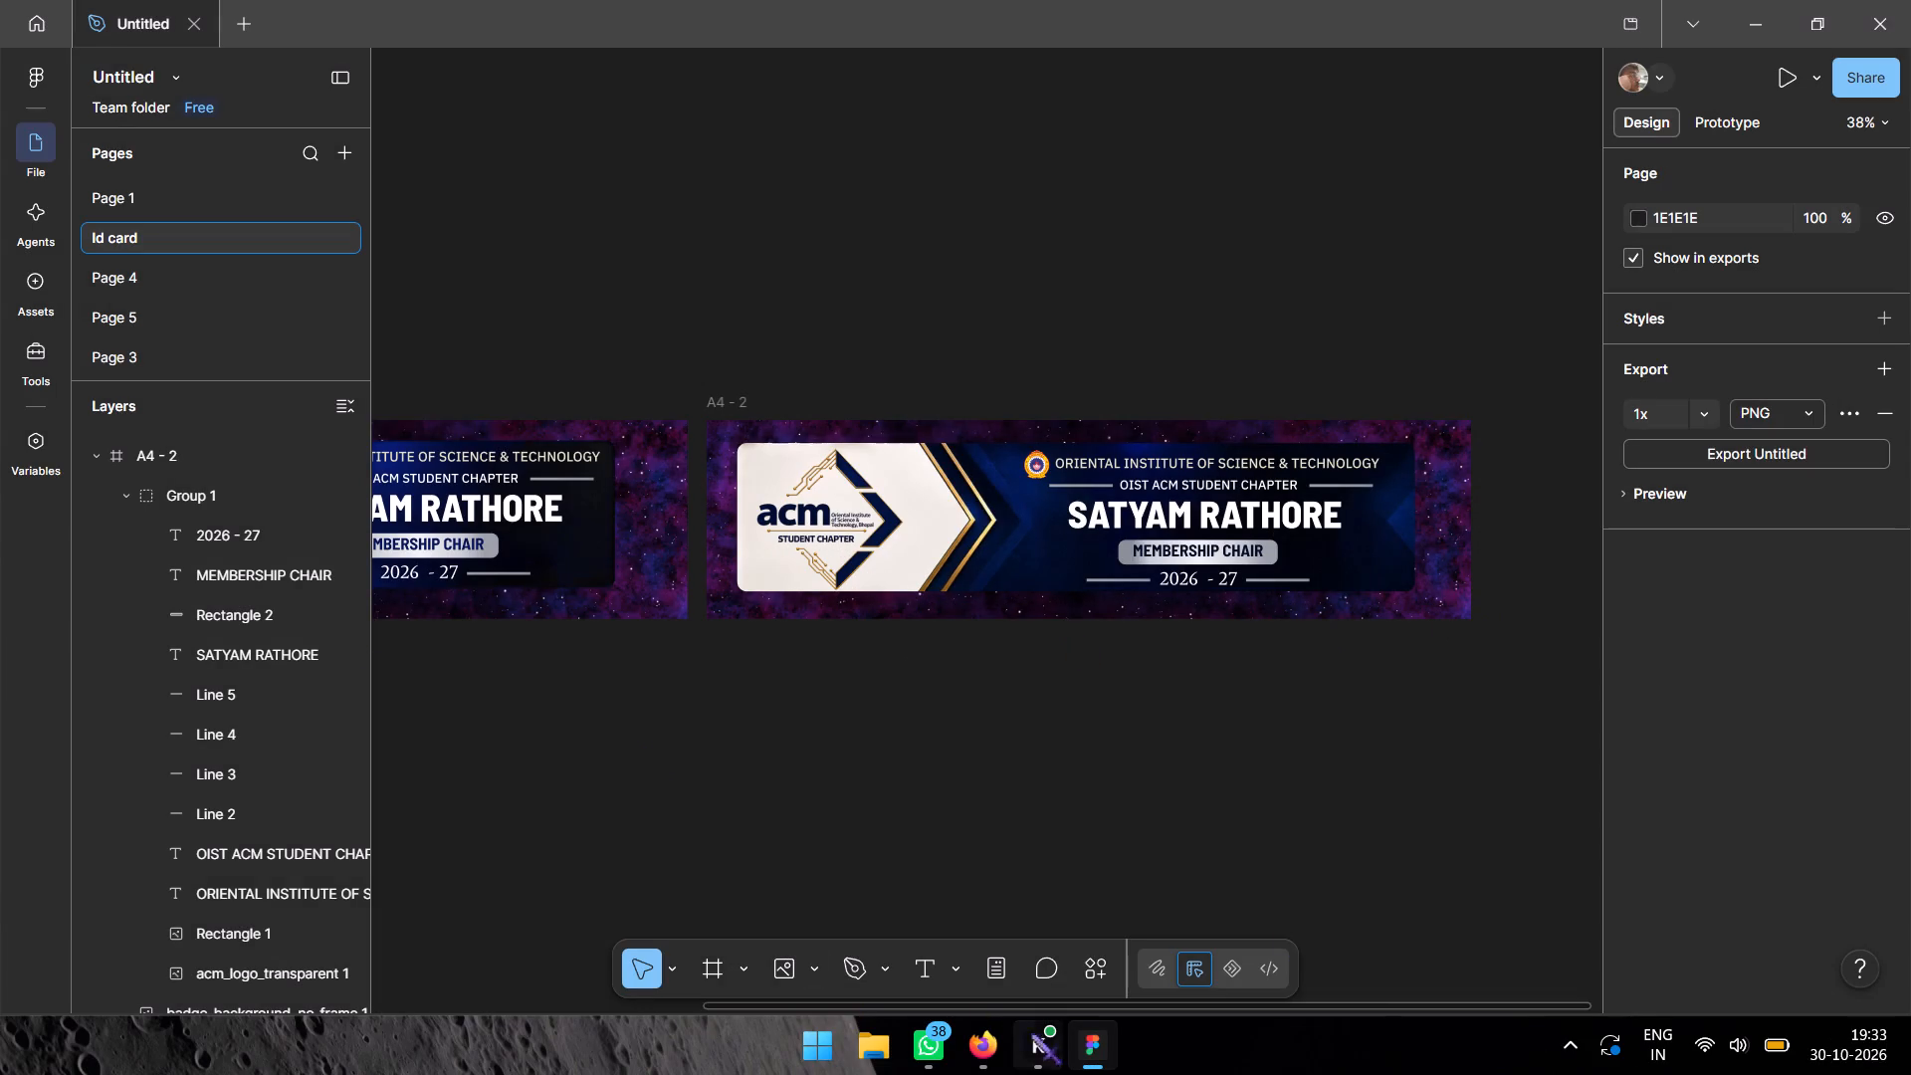
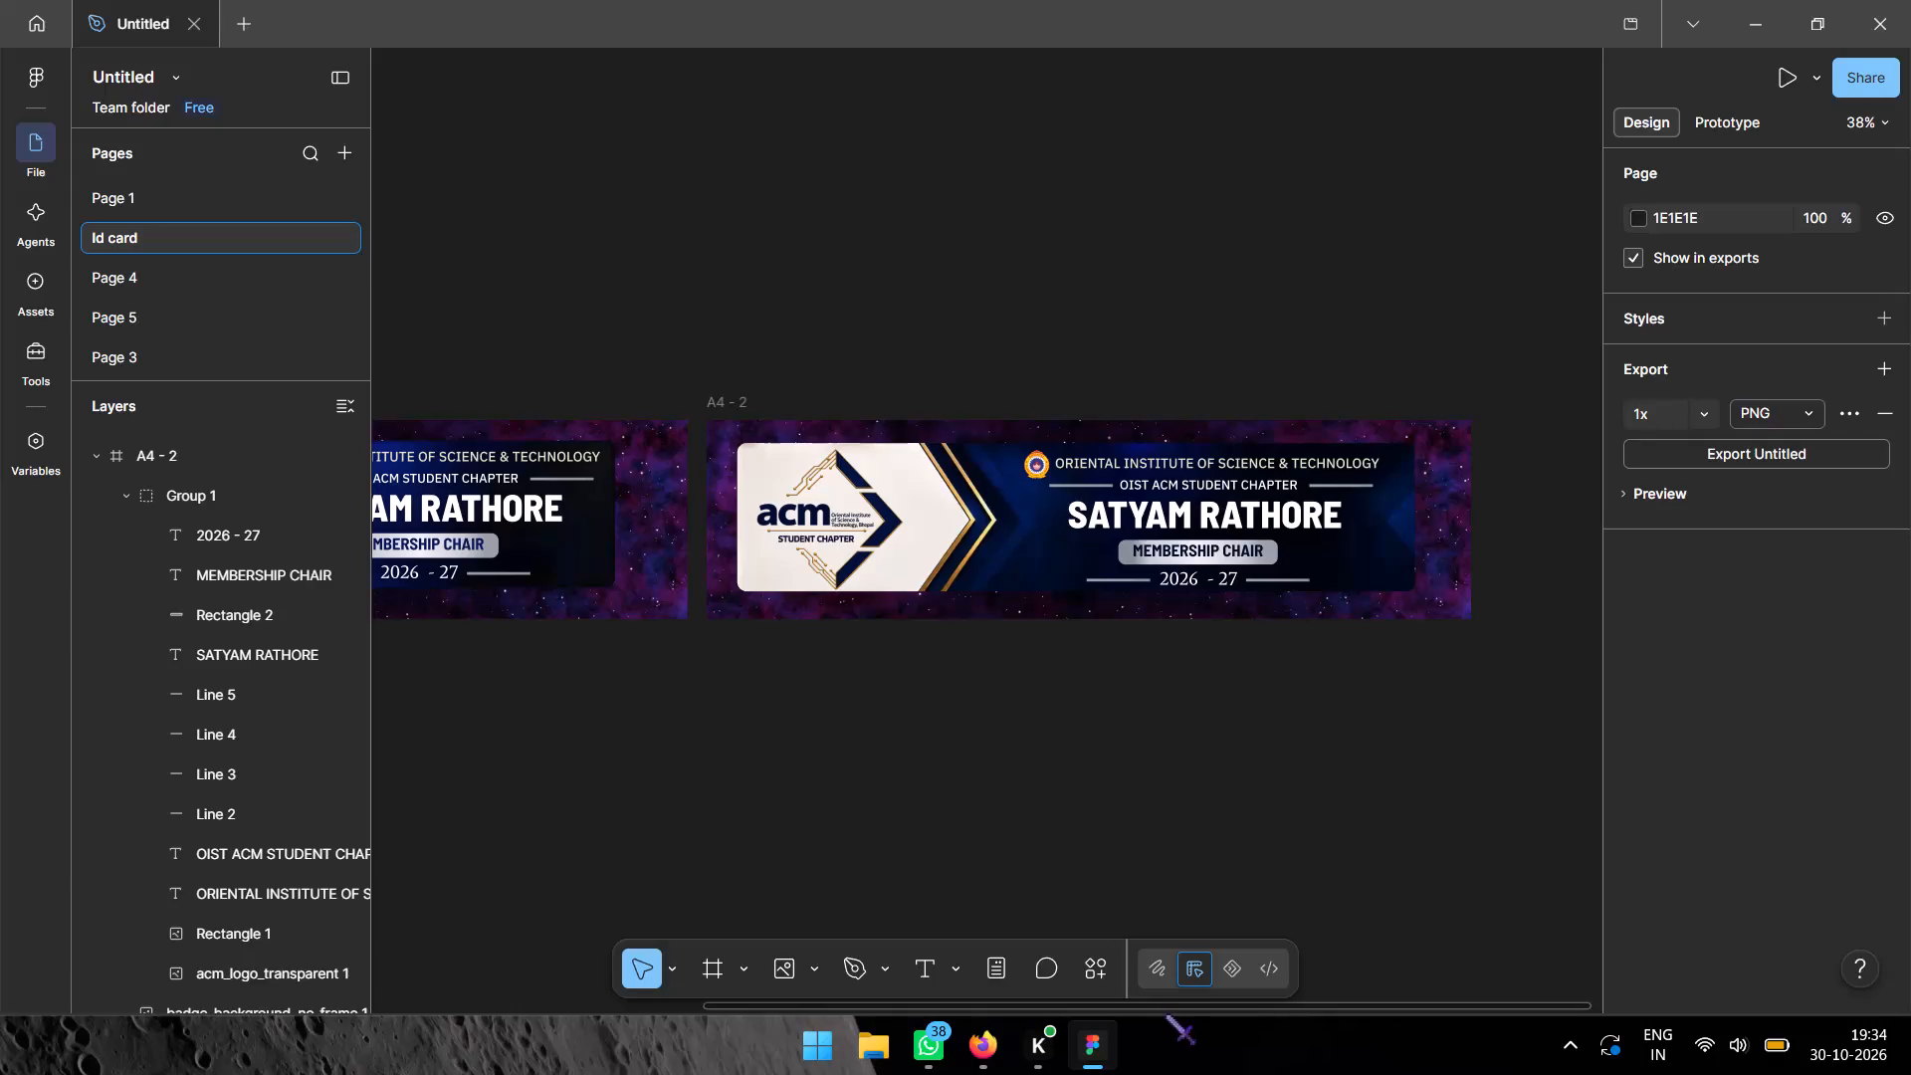
Create a single component from Group 1 and the badge background image in the A4 - 2 frame.
drag(1165, 1005, 1164, 1005)
drag(1164, 1005, 916, 1005)
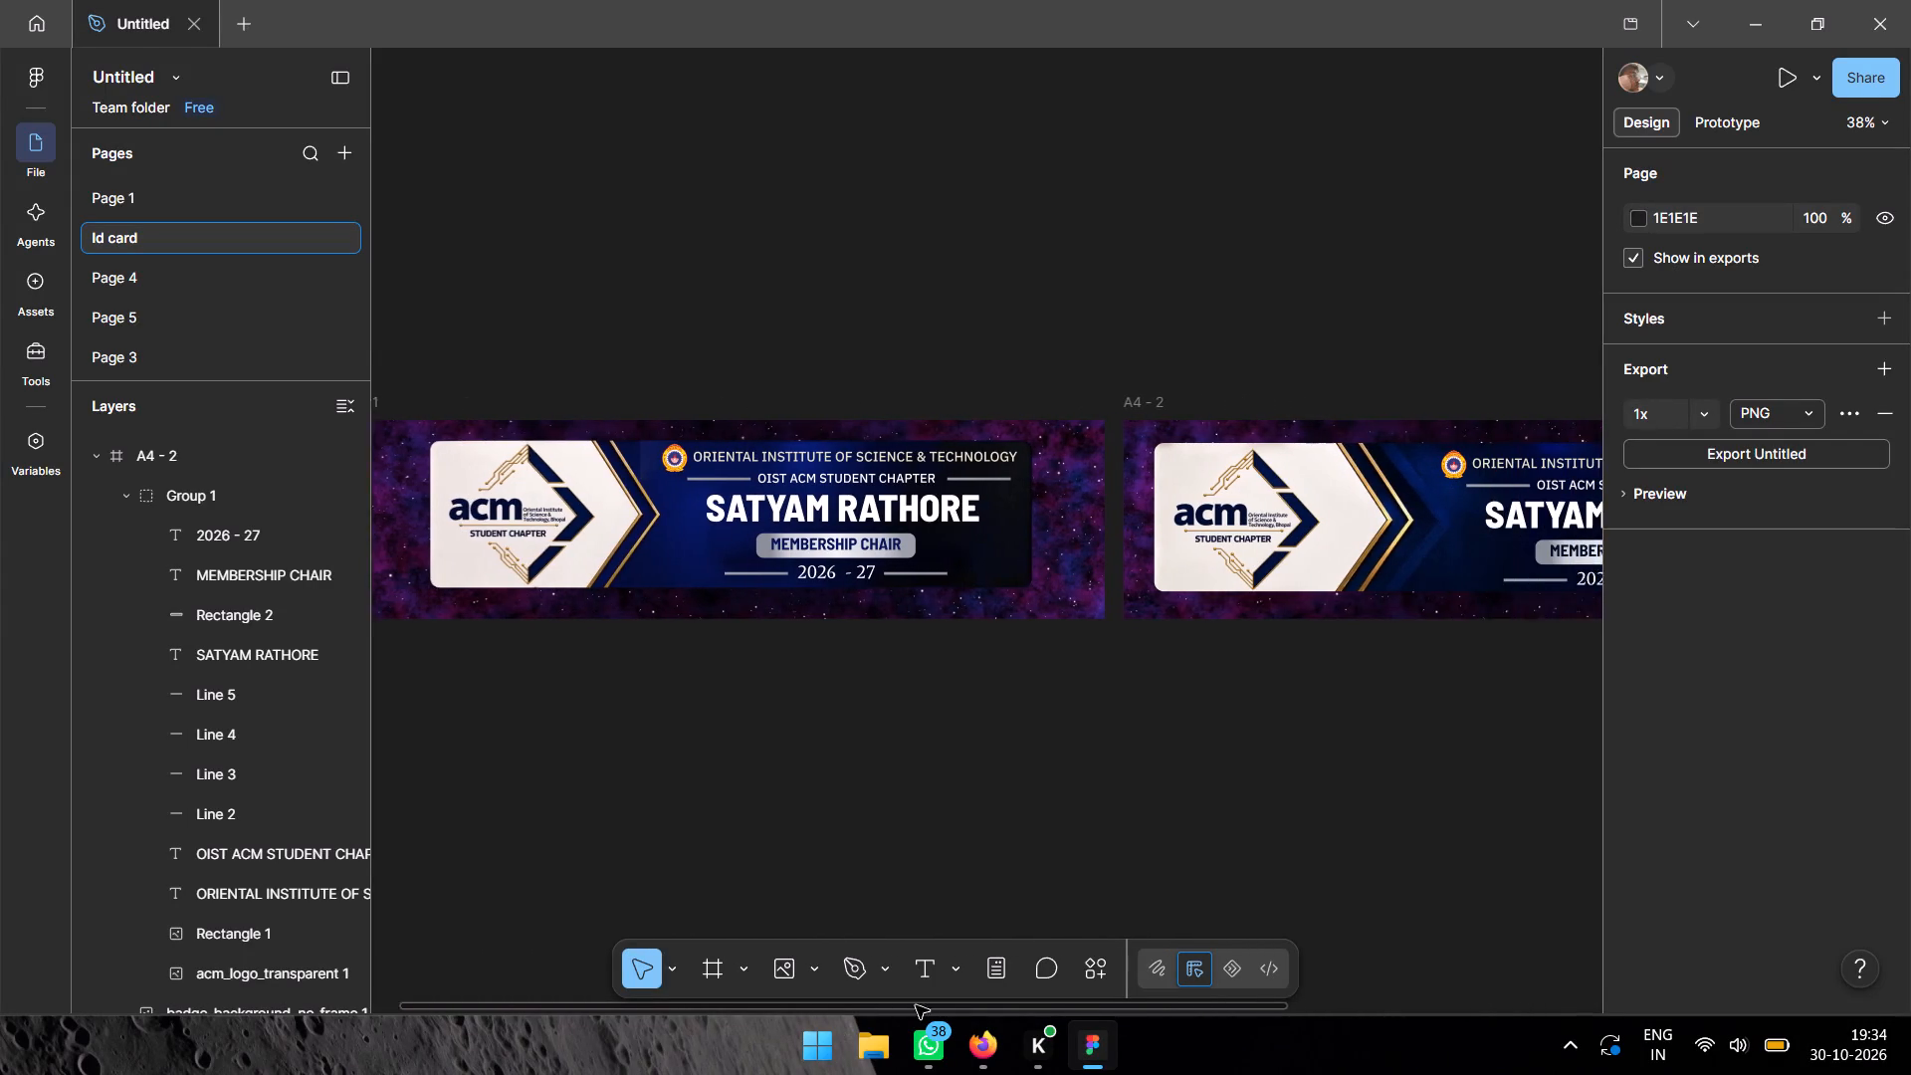
drag(916, 1005, 1072, 975)
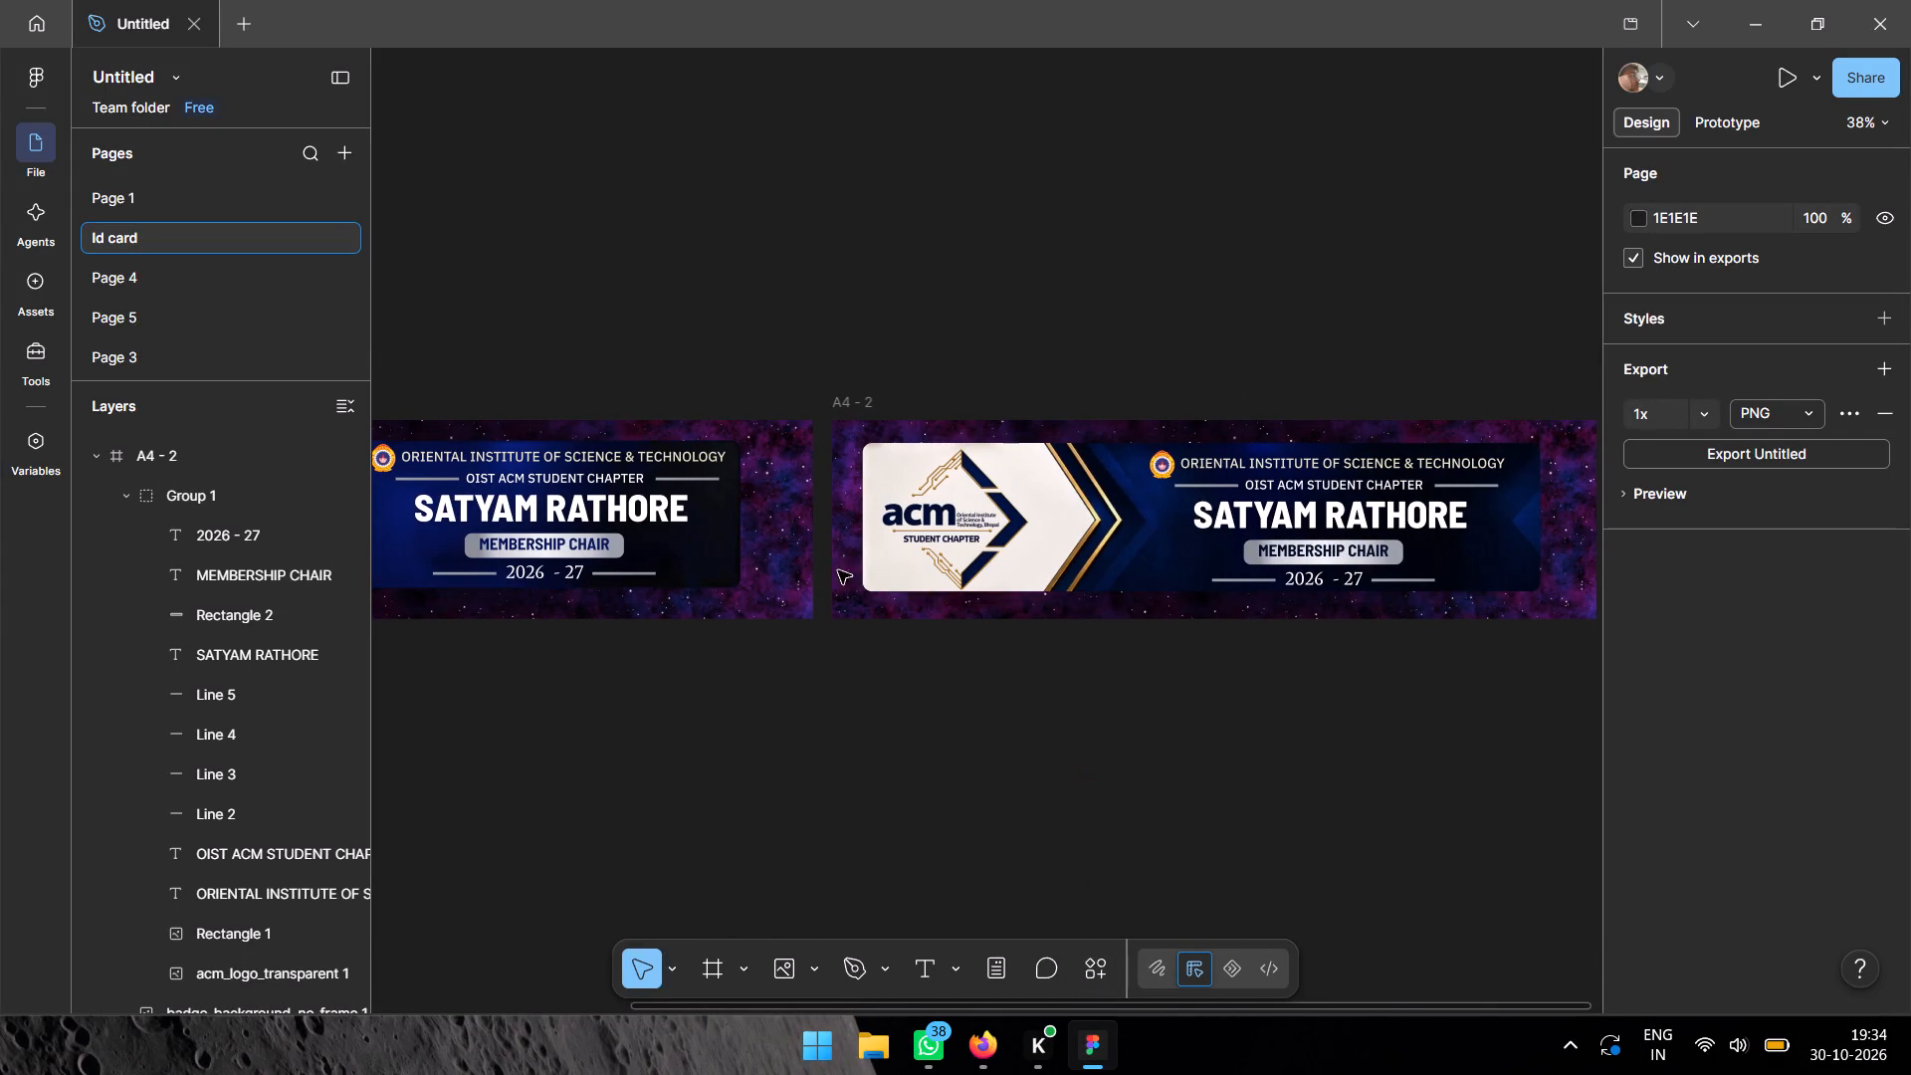
click(868, 518)
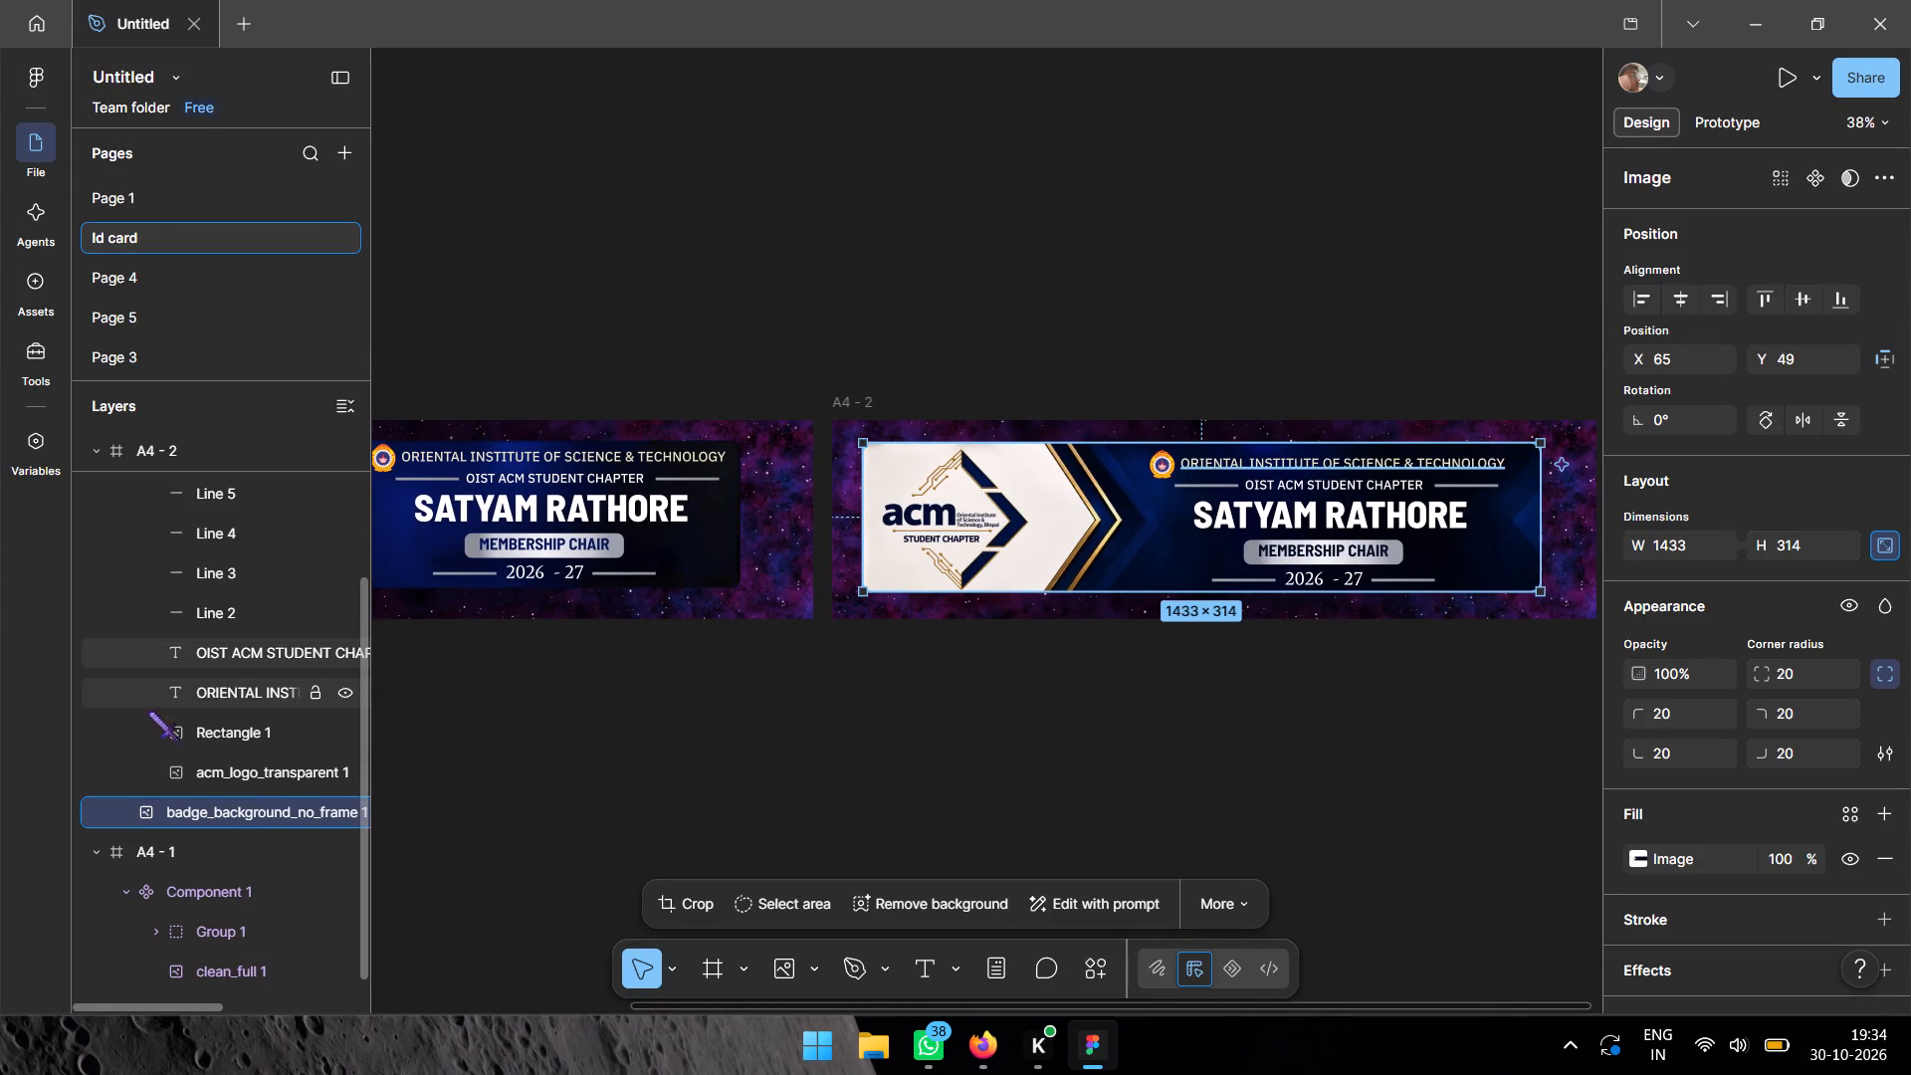
scroll(174, 722, up, 3)
click(141, 505)
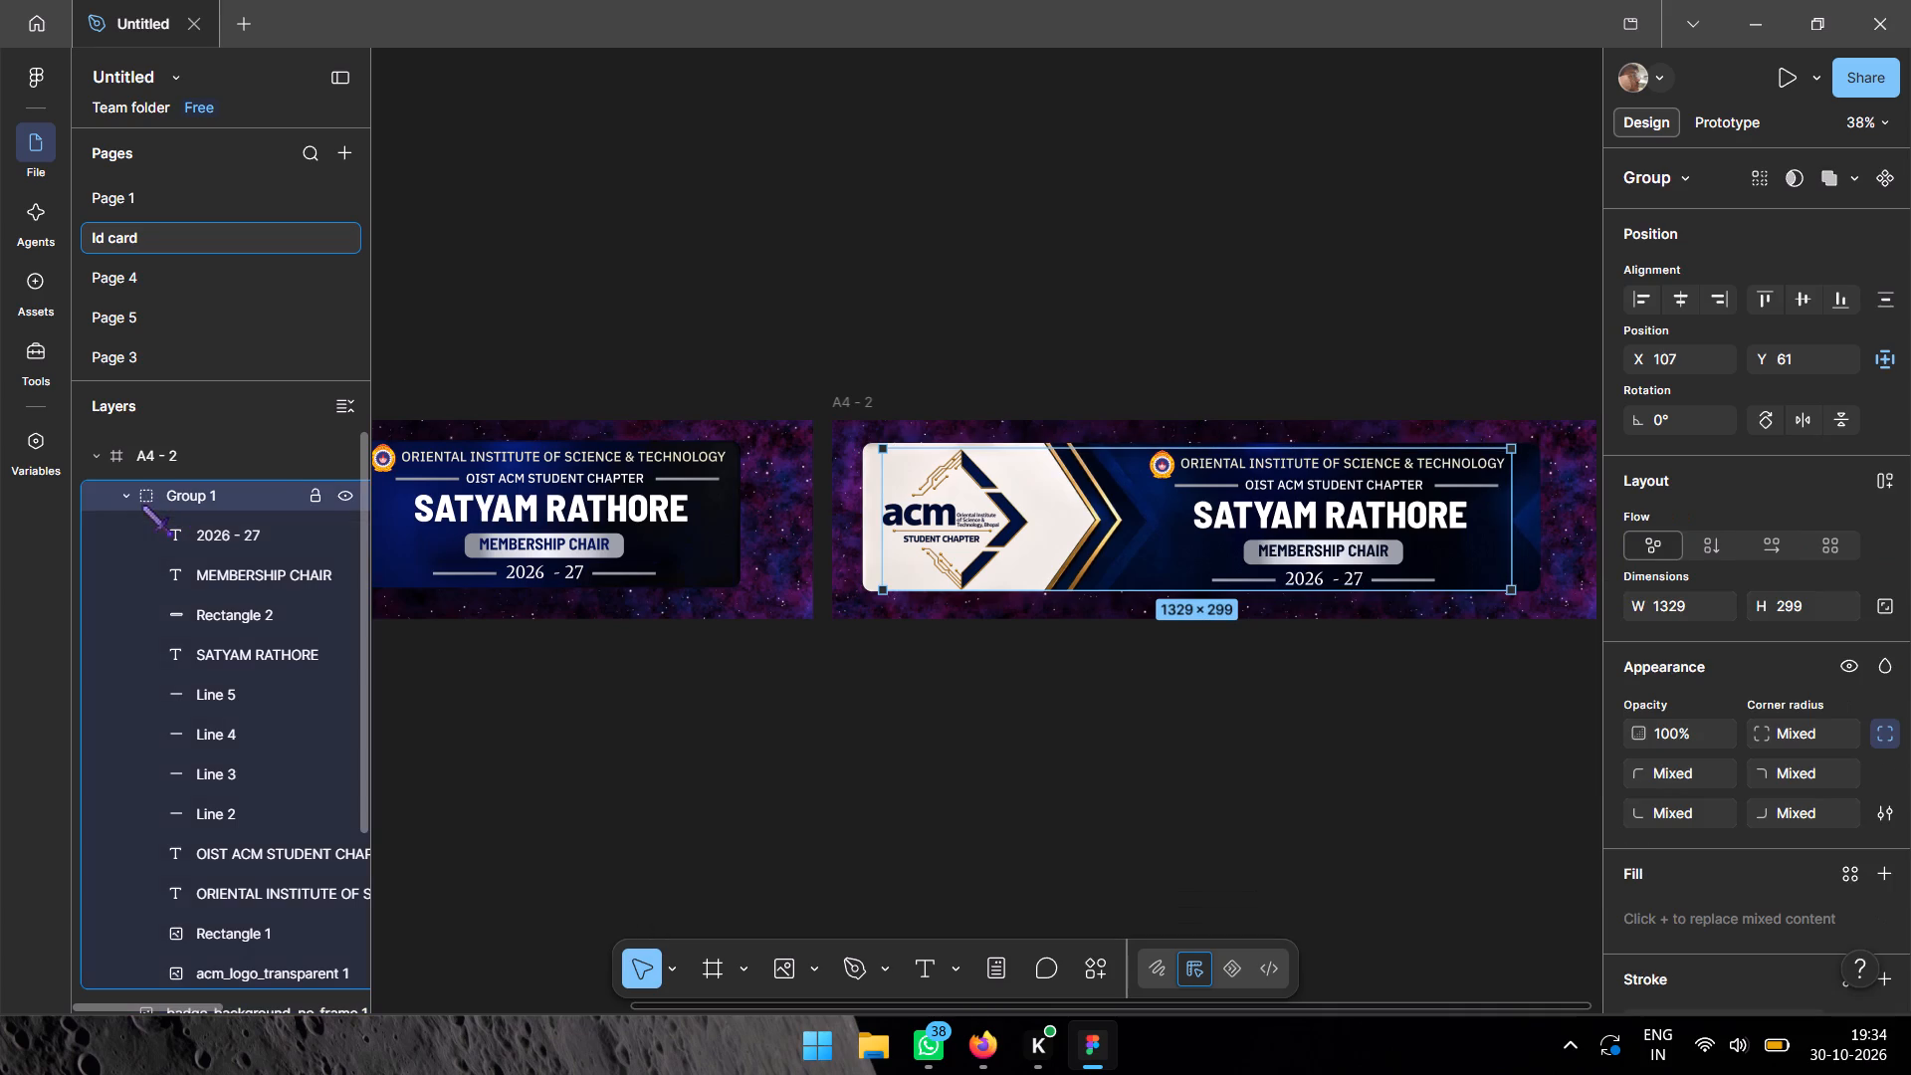
click(122, 499)
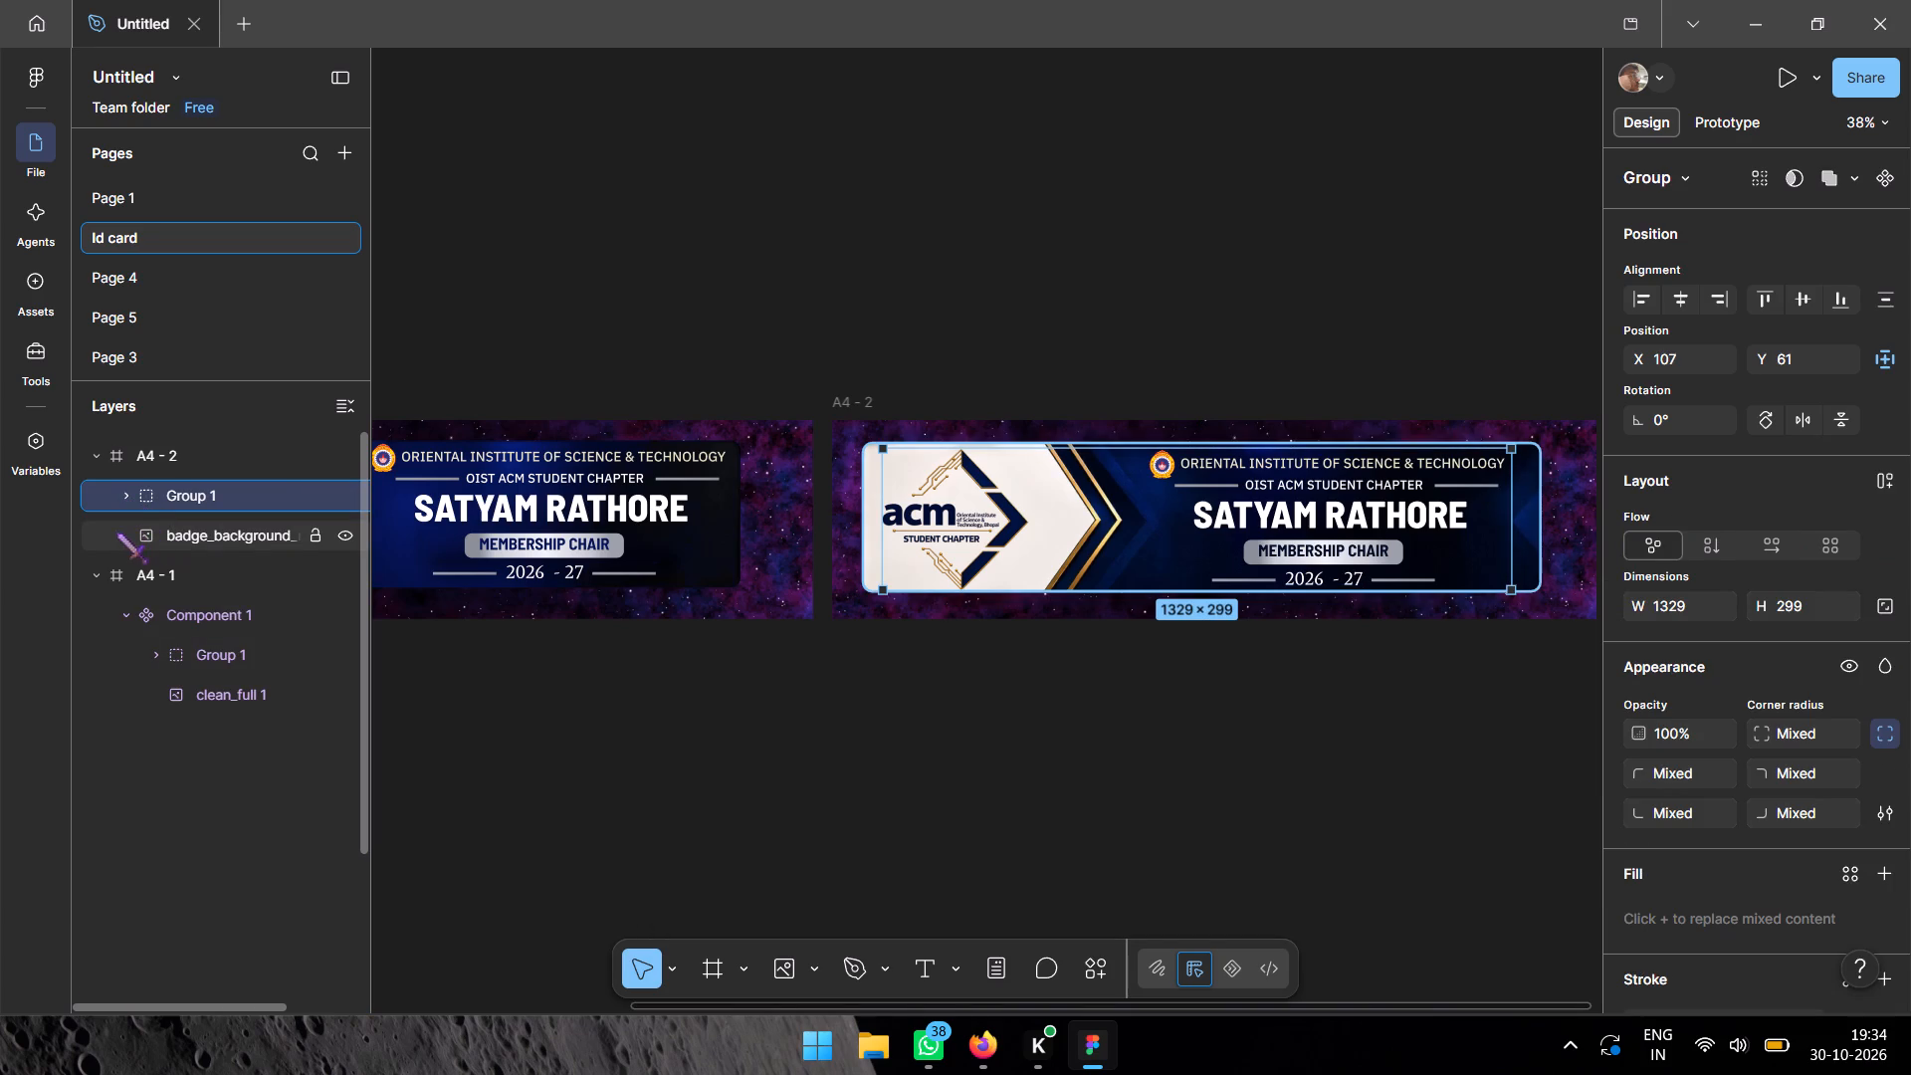
click(115, 533)
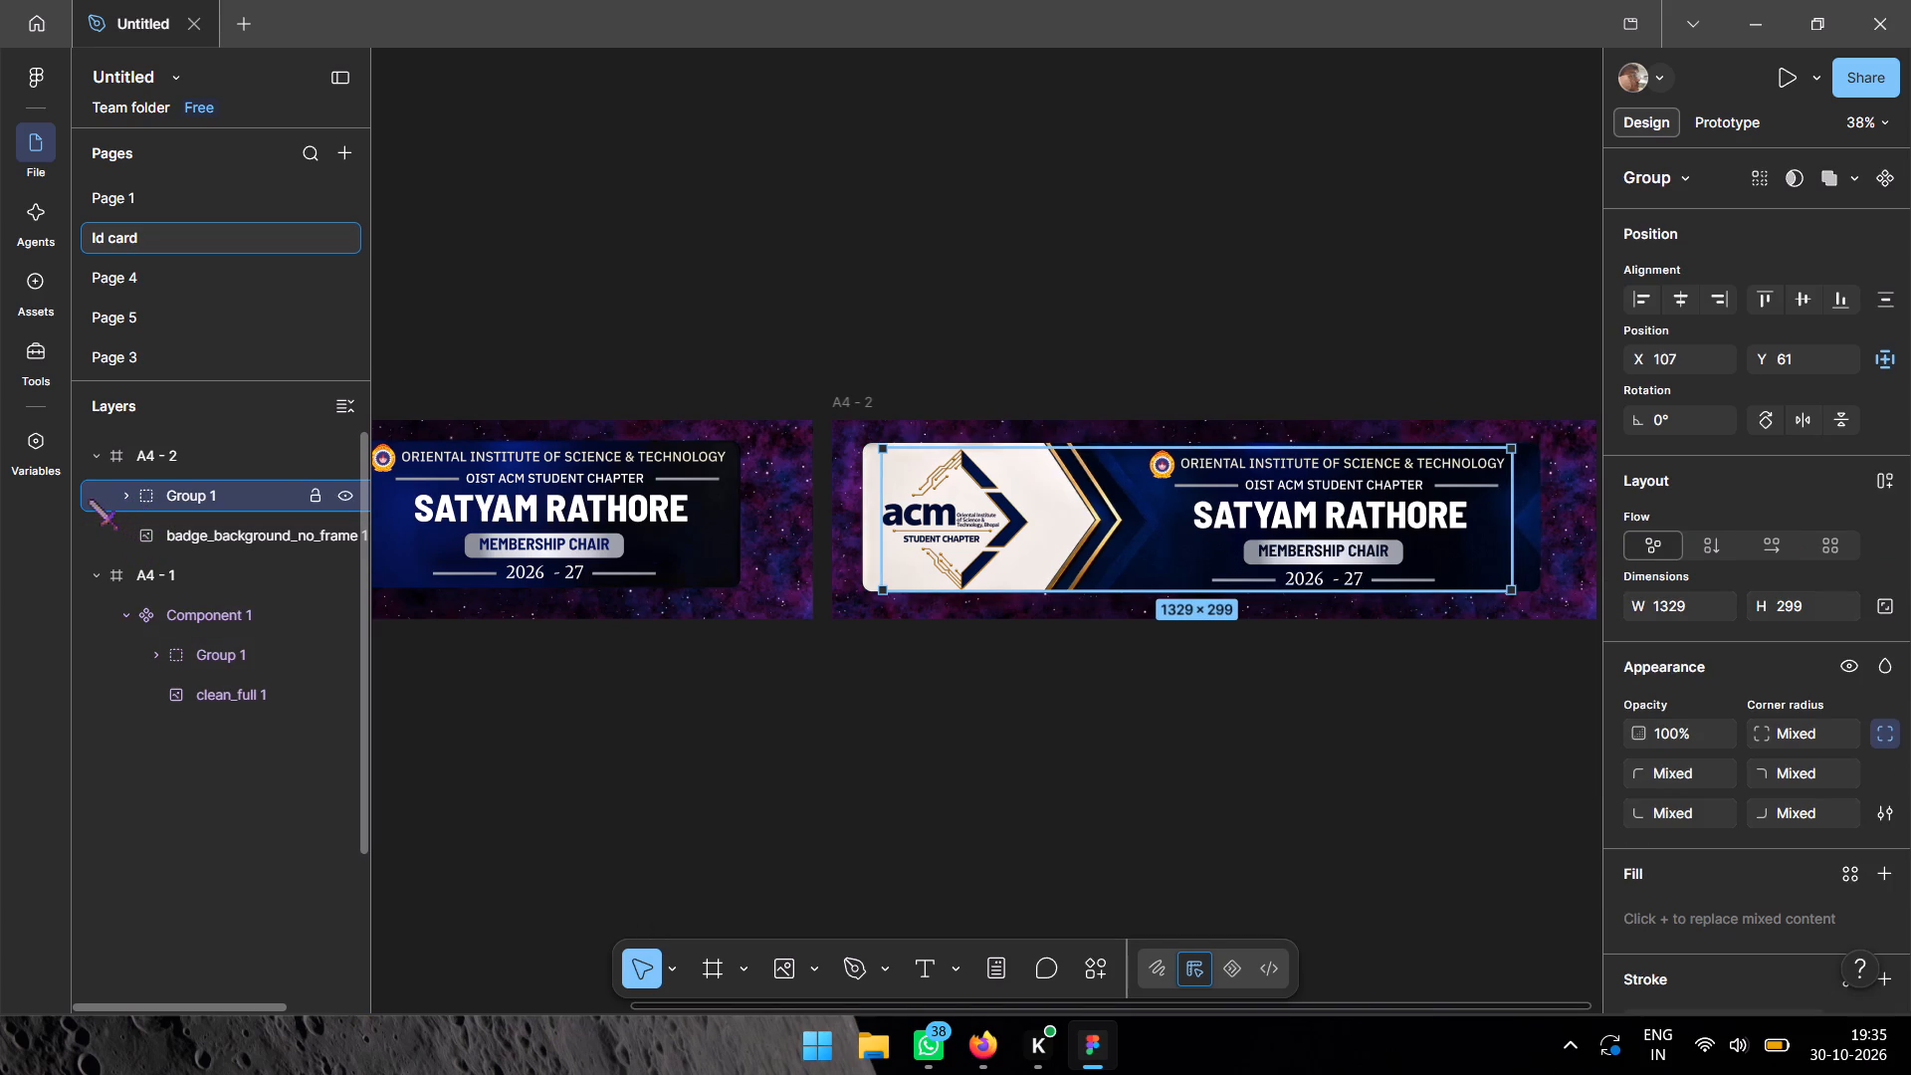
ctrl+shift+click(114, 528)
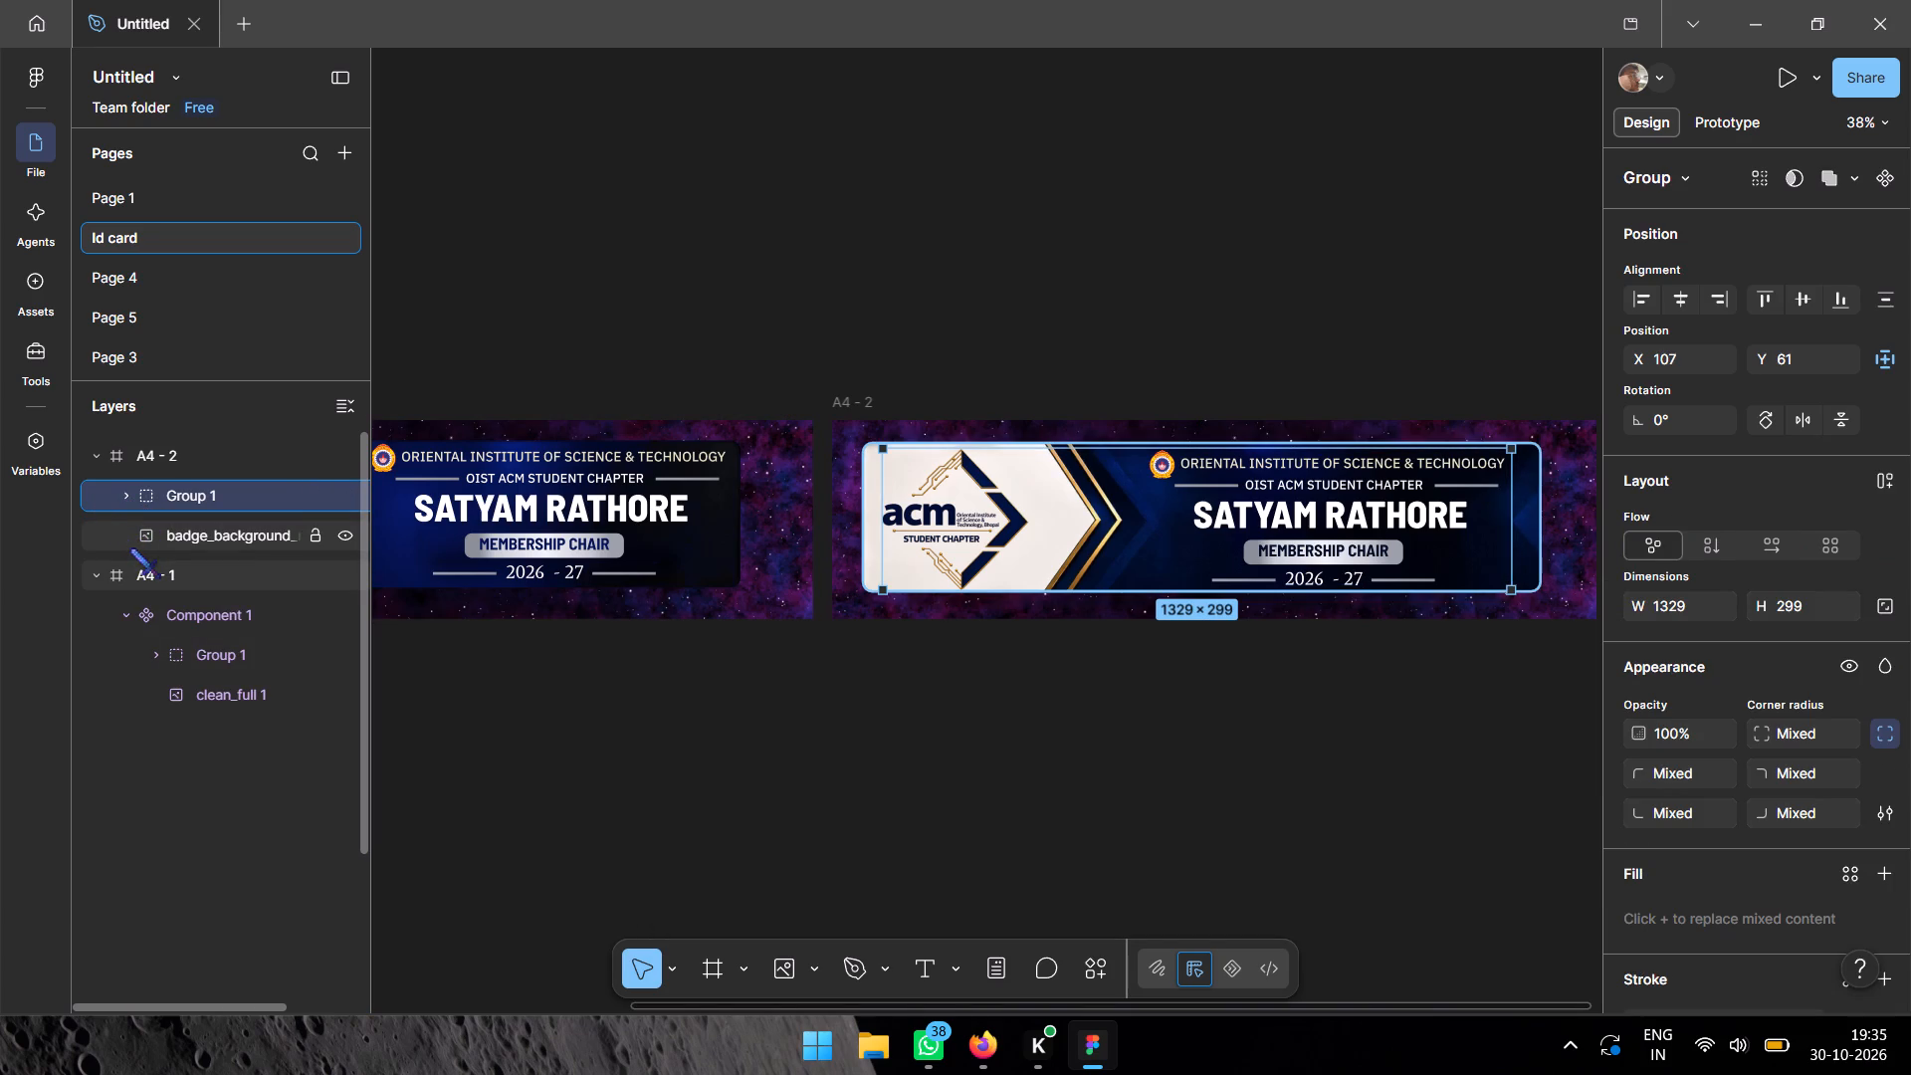
ctrl+shift+click(129, 547)
click(102, 499)
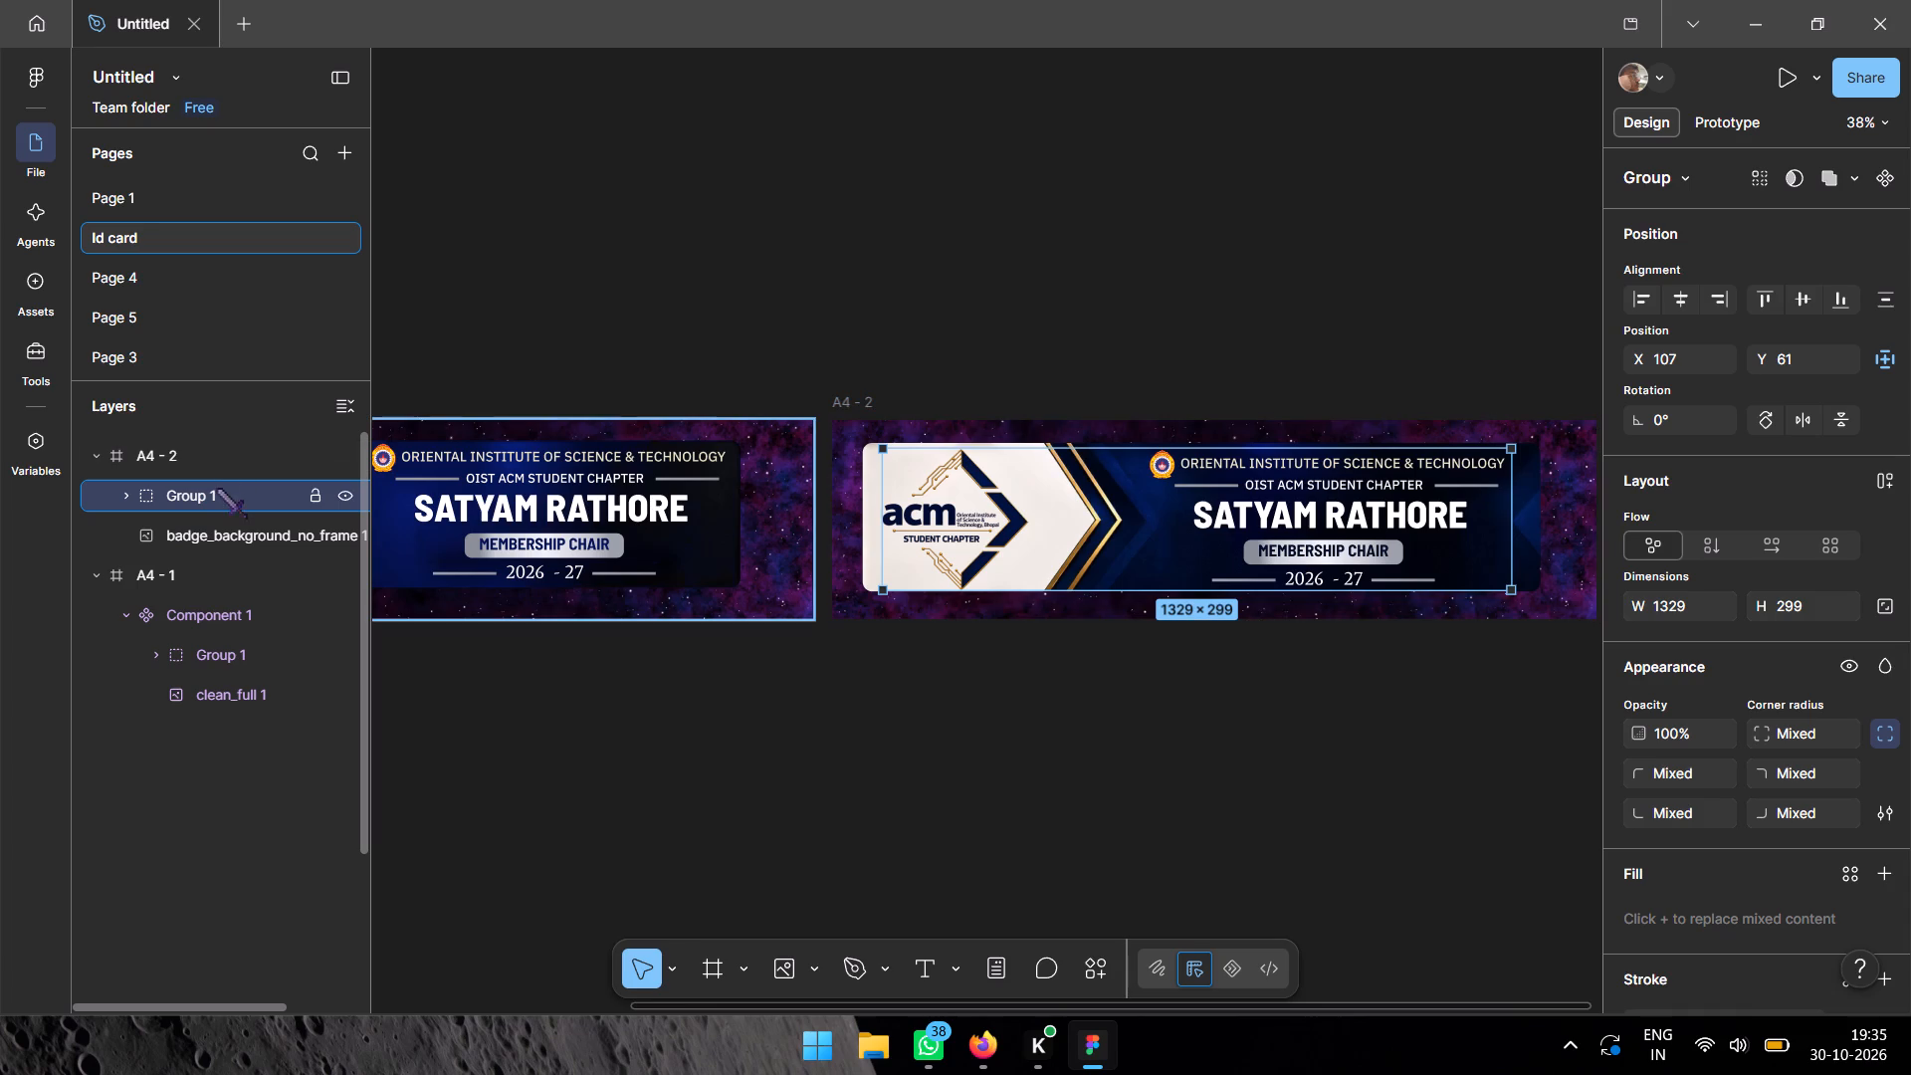
ctrl+shift+click(193, 532)
right_click(102, 537)
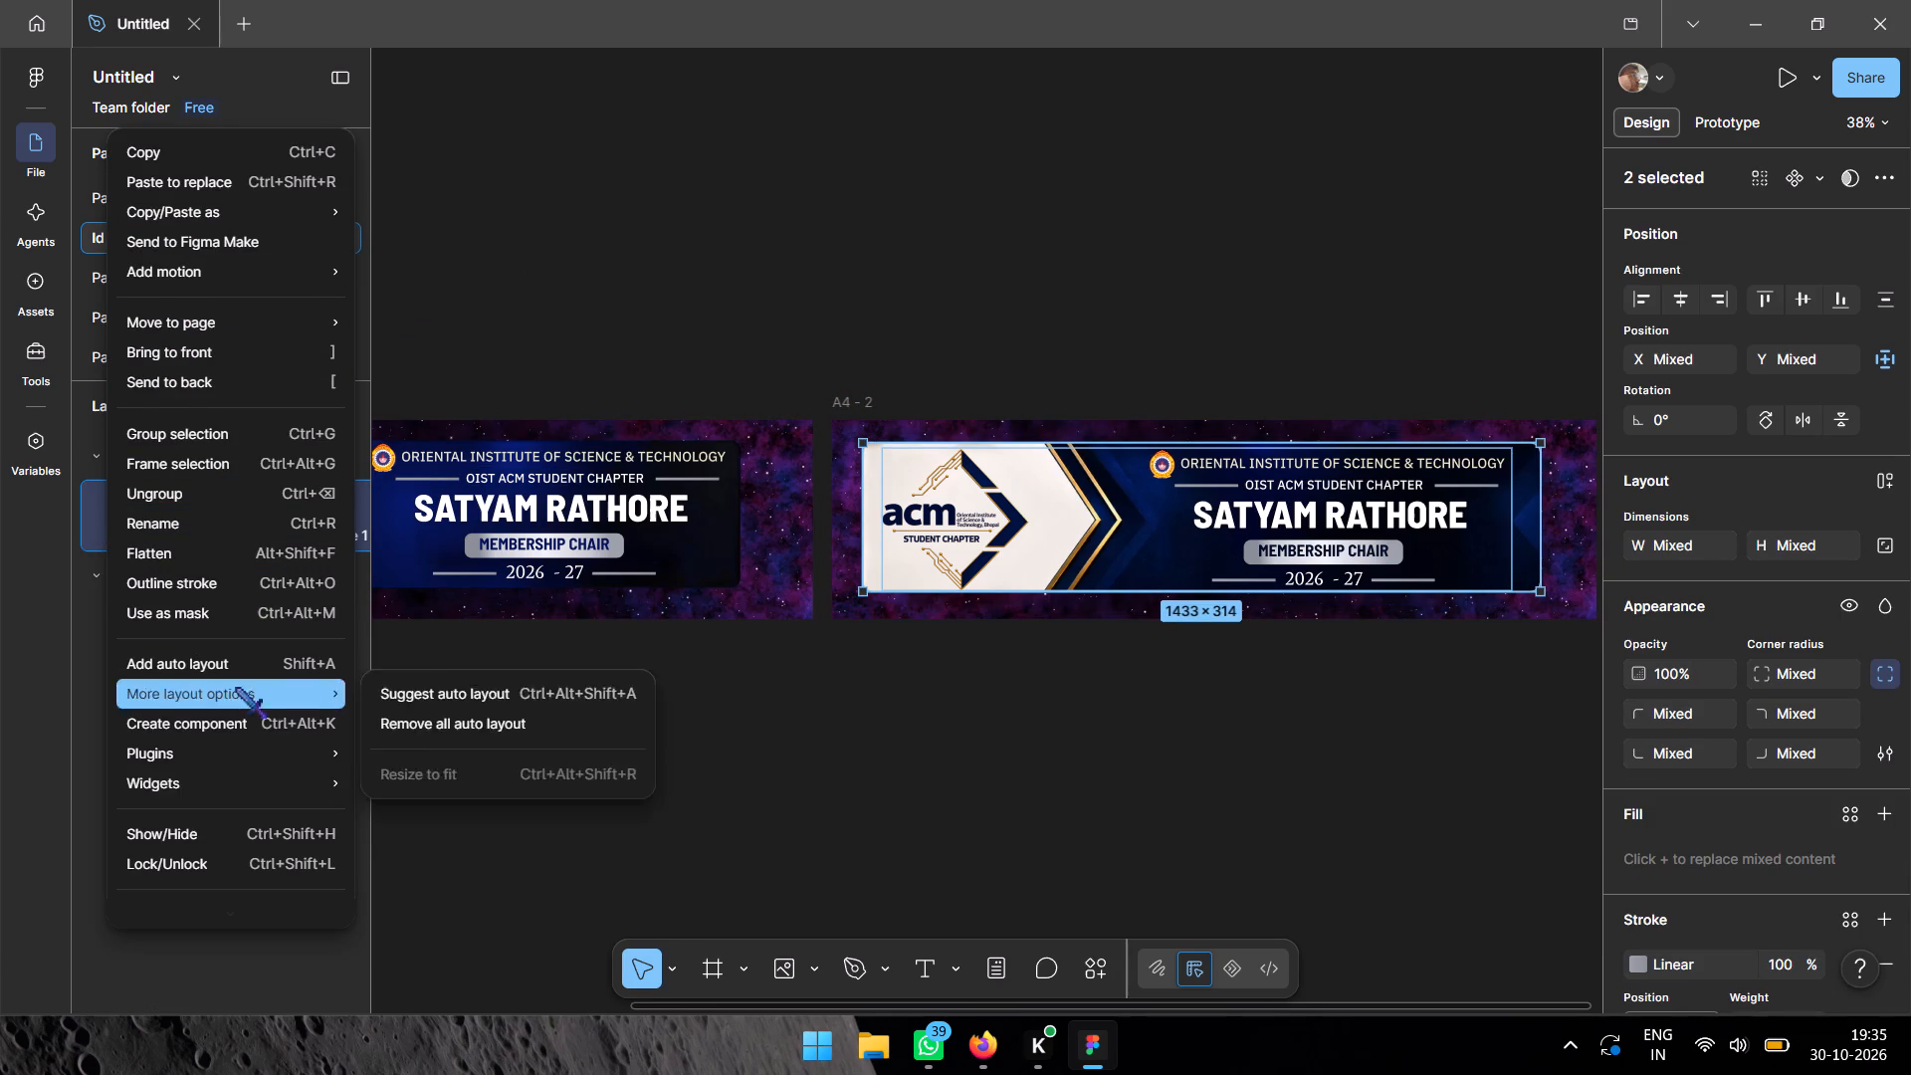
click(238, 734)
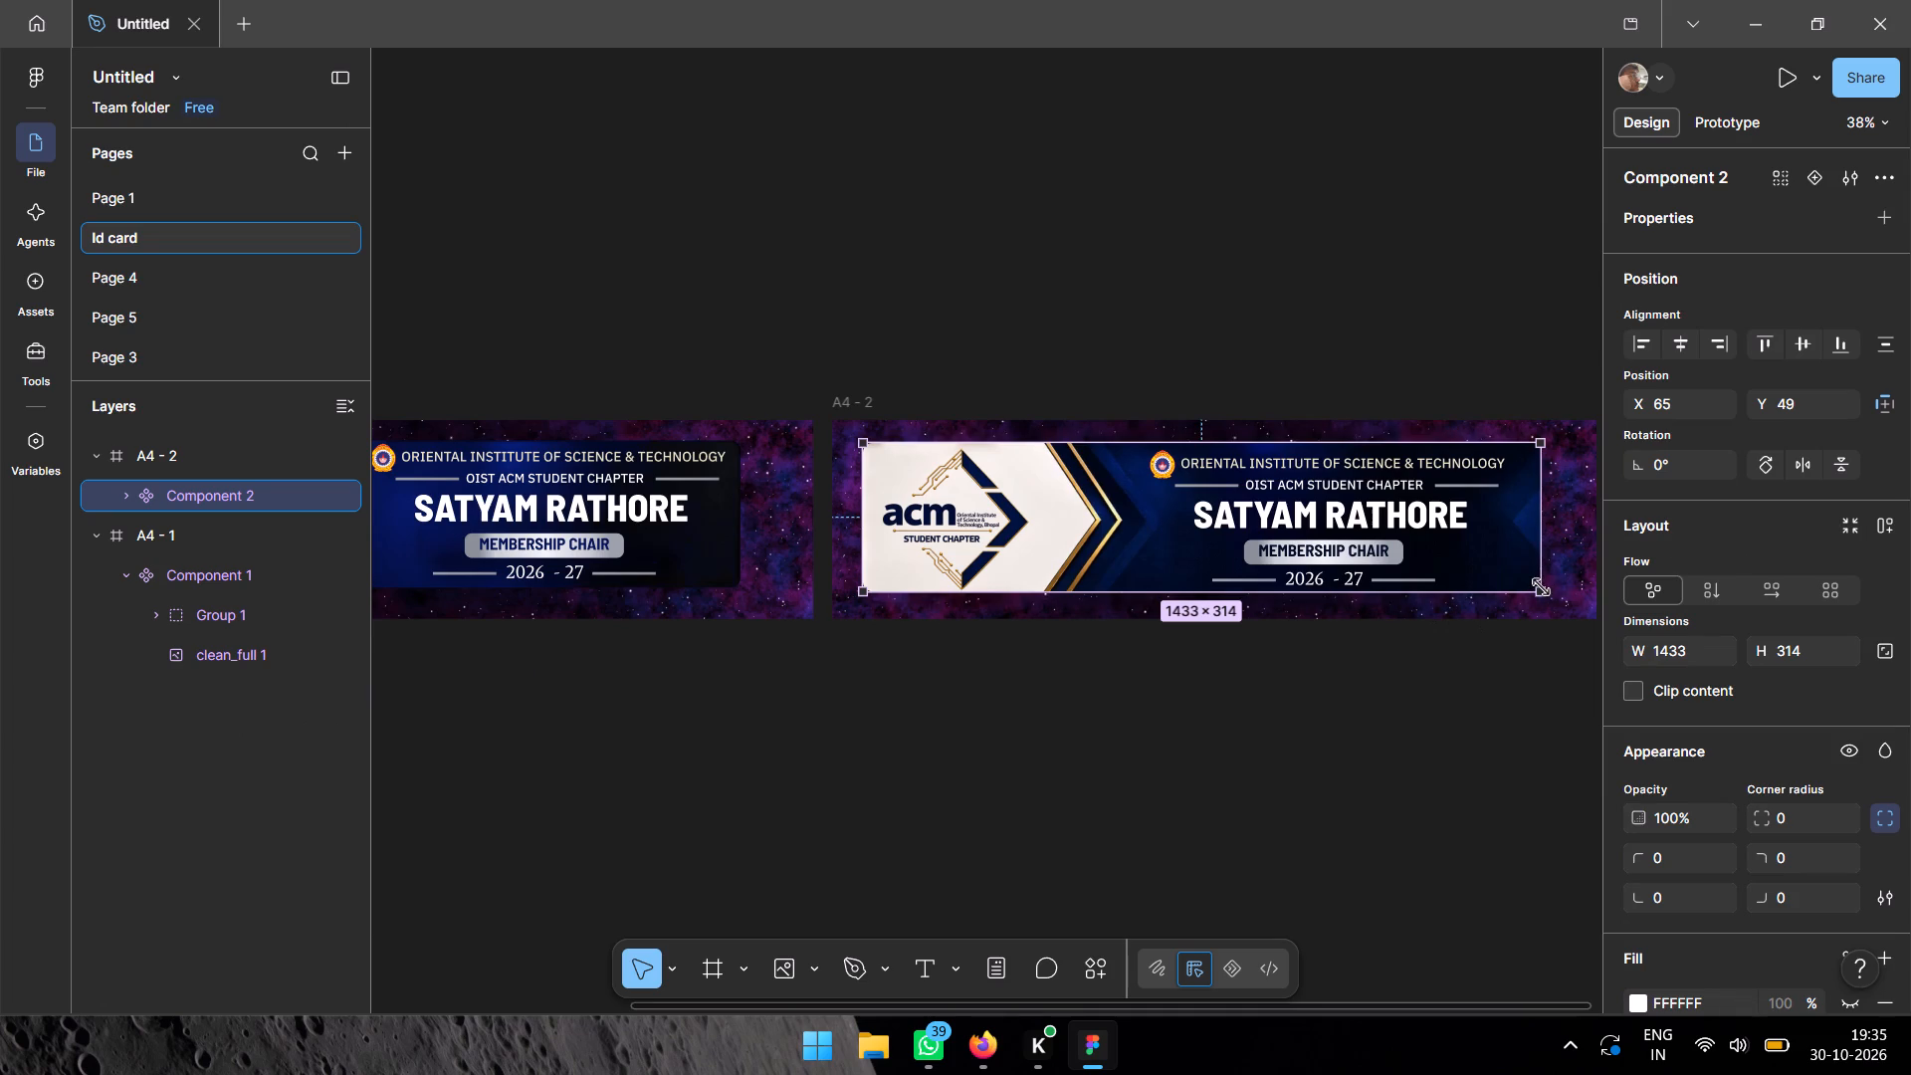
Enlarge the new banner component to about 1523 × 346 and centre it within the A4 - 2 frame.
drag(1541, 587, 1588, 618)
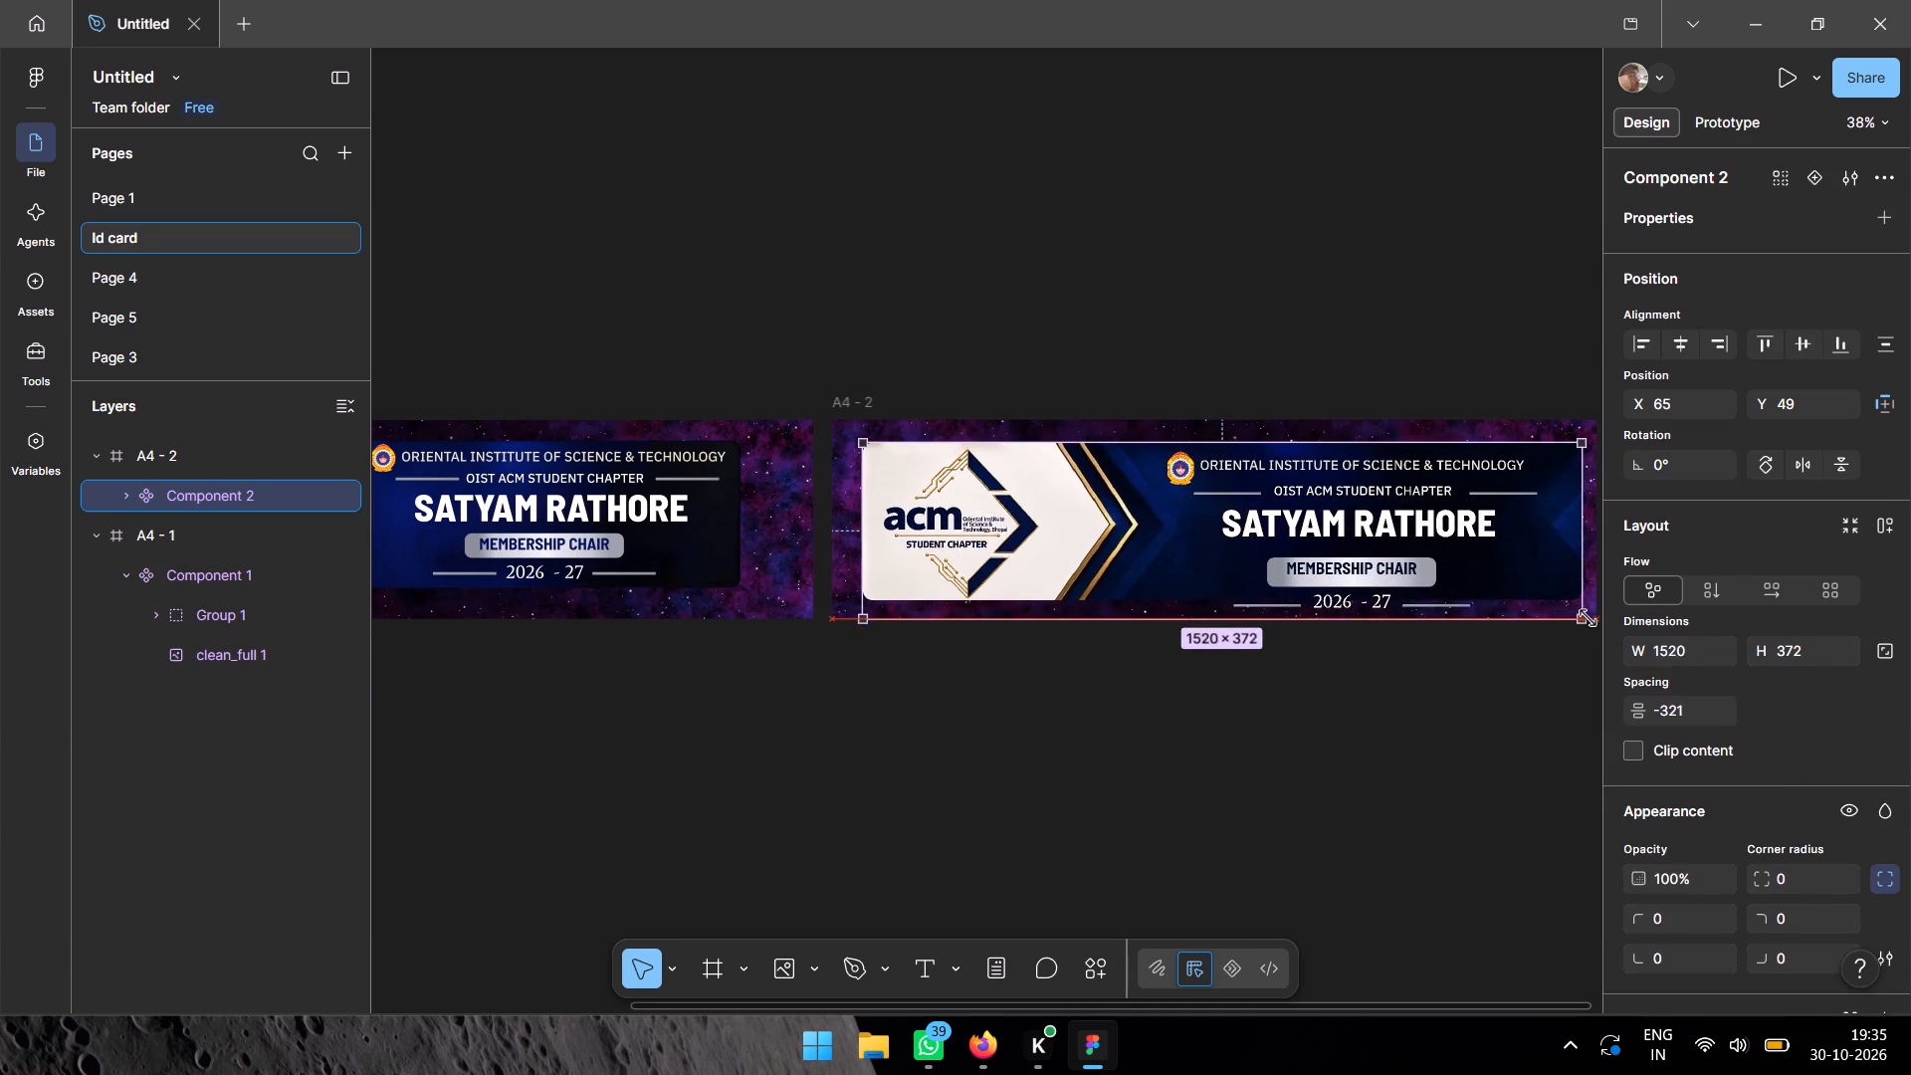
drag(1588, 618, 1469, 606)
click(1176, 534)
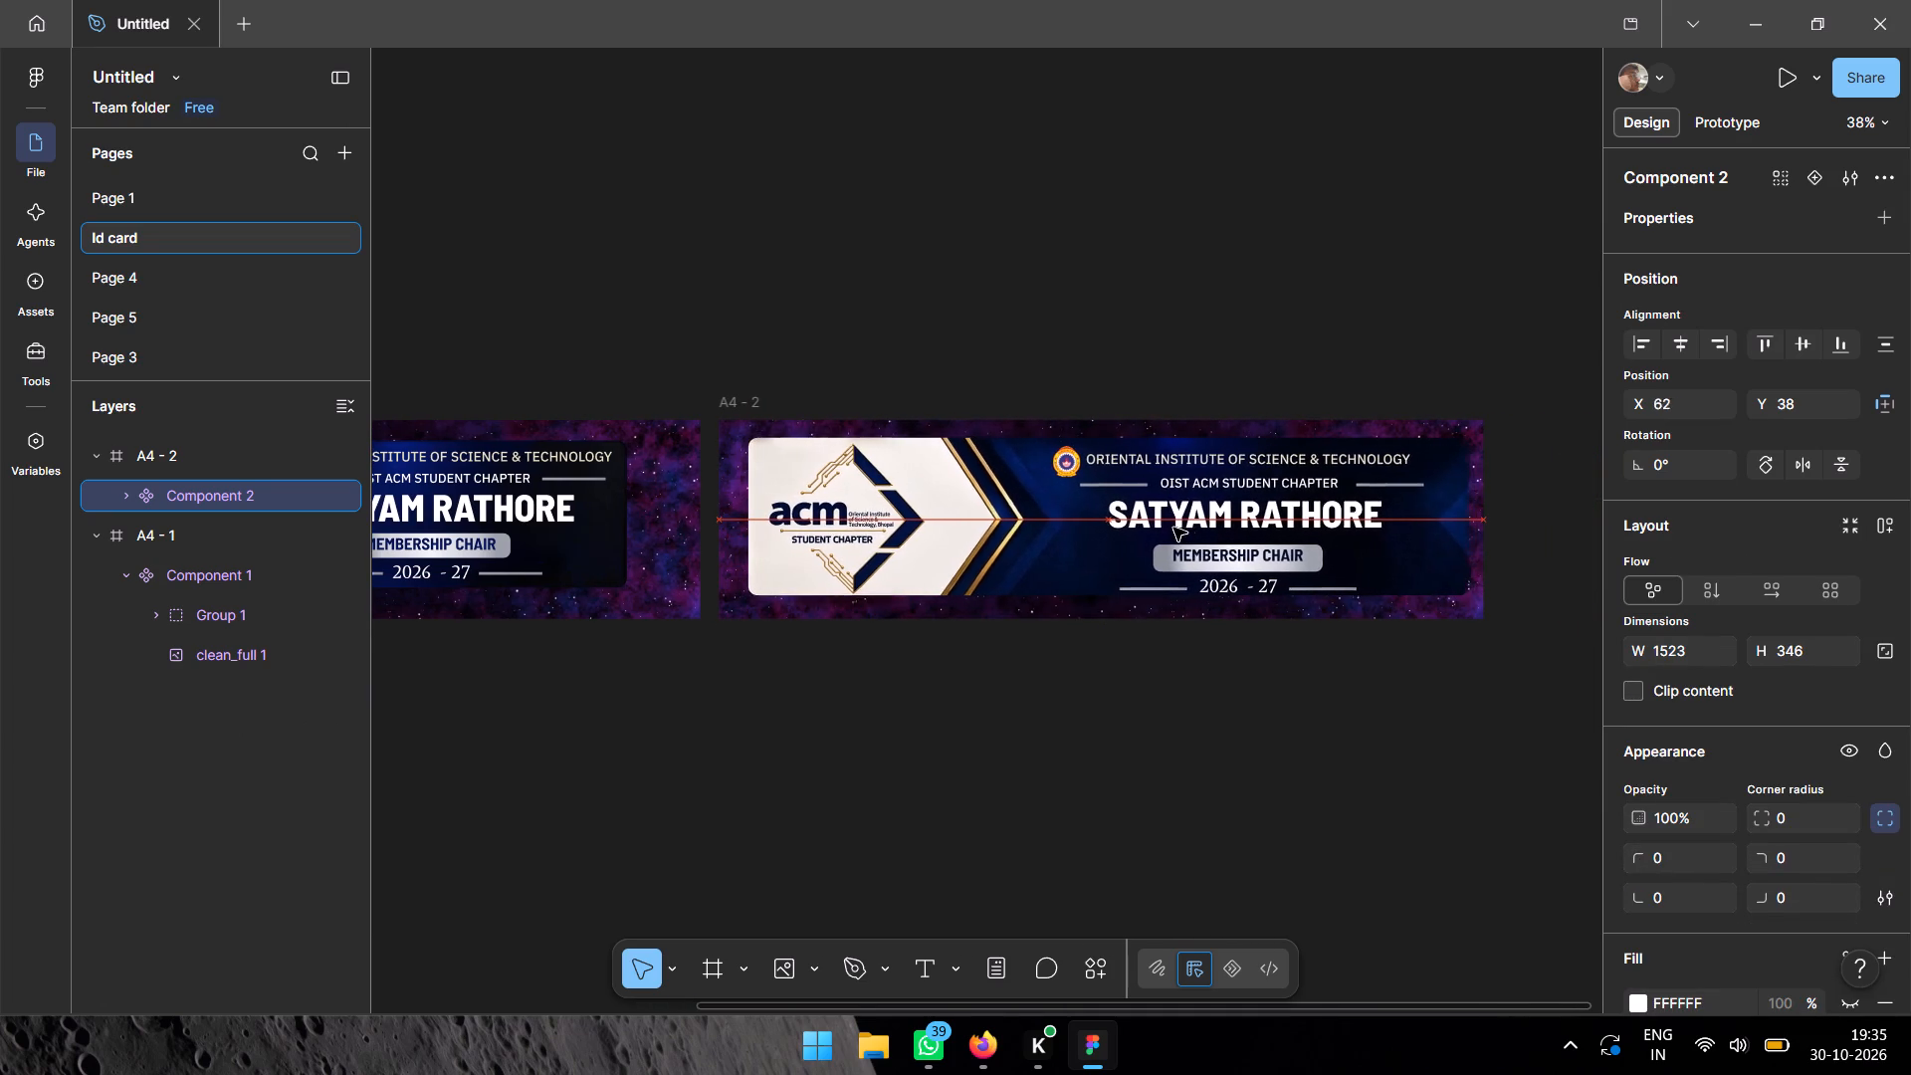
drag(1235, 799, 1228, 789)
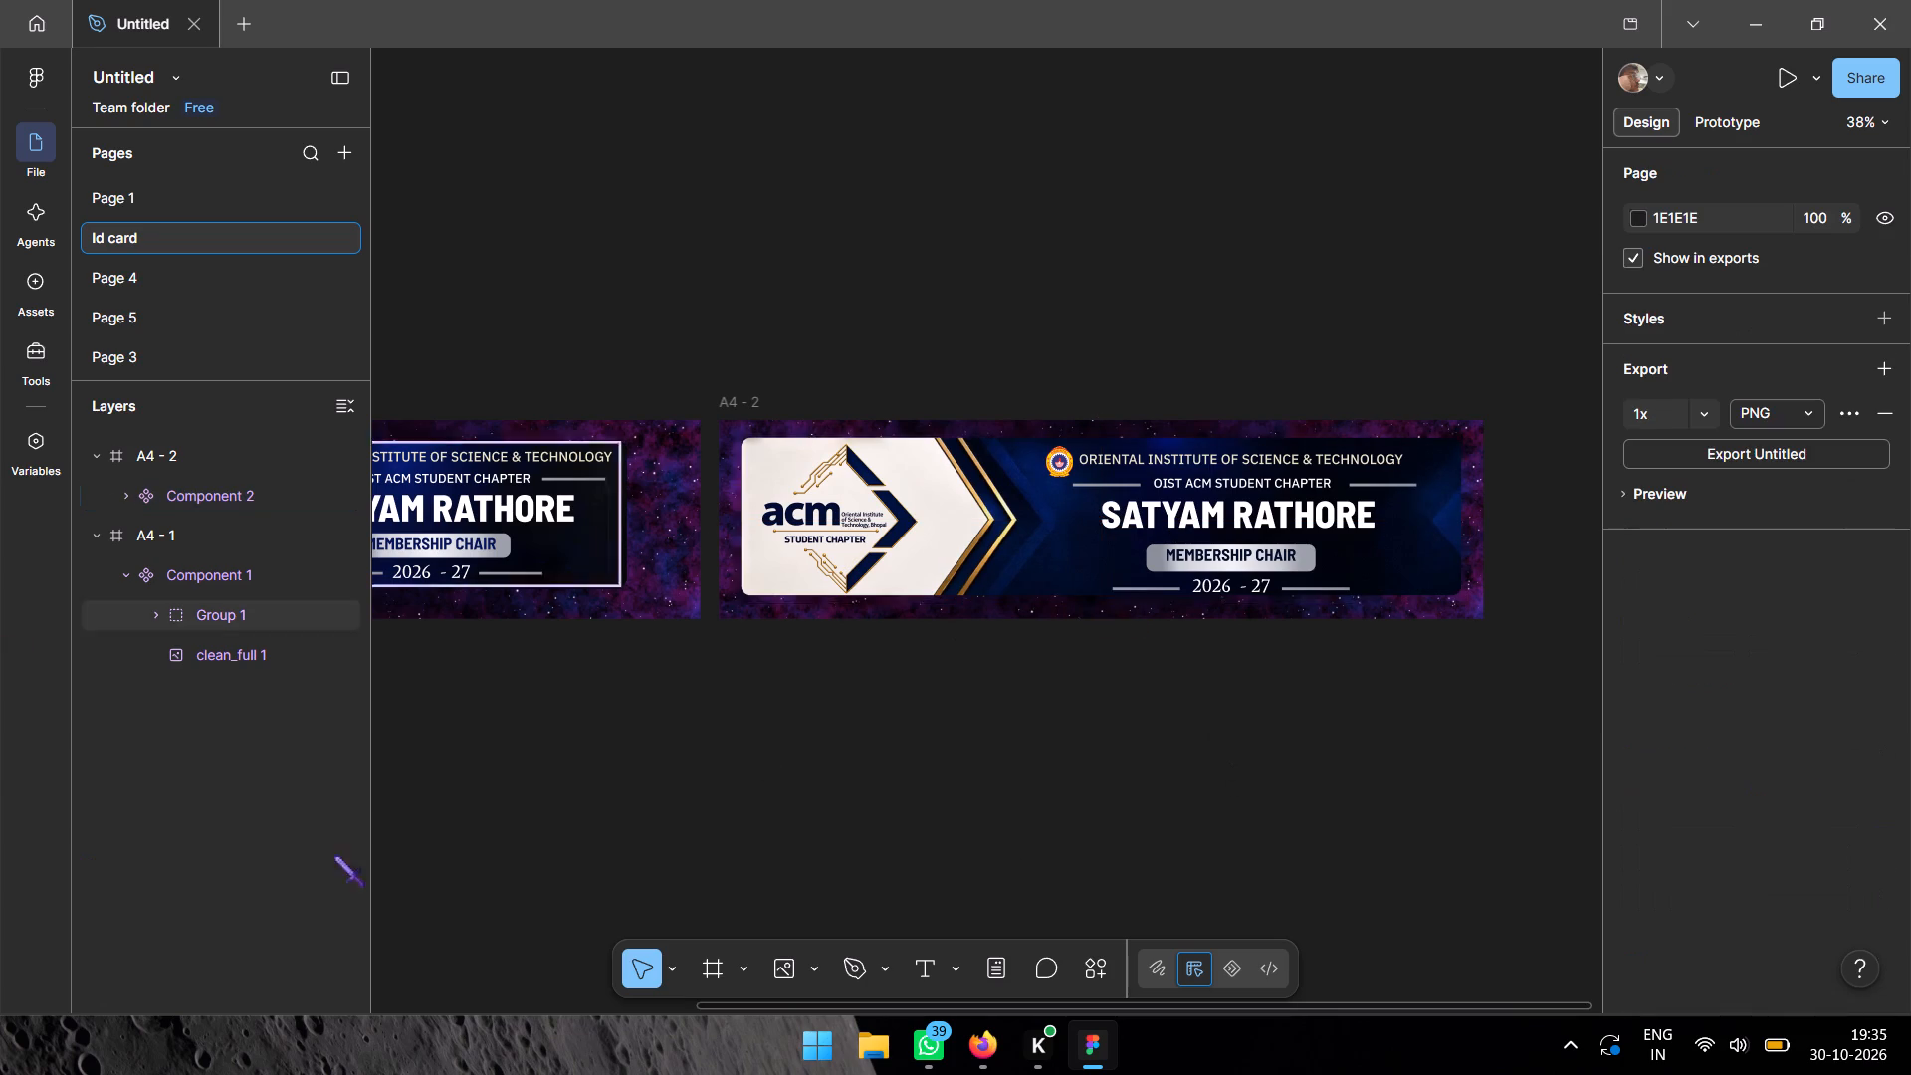
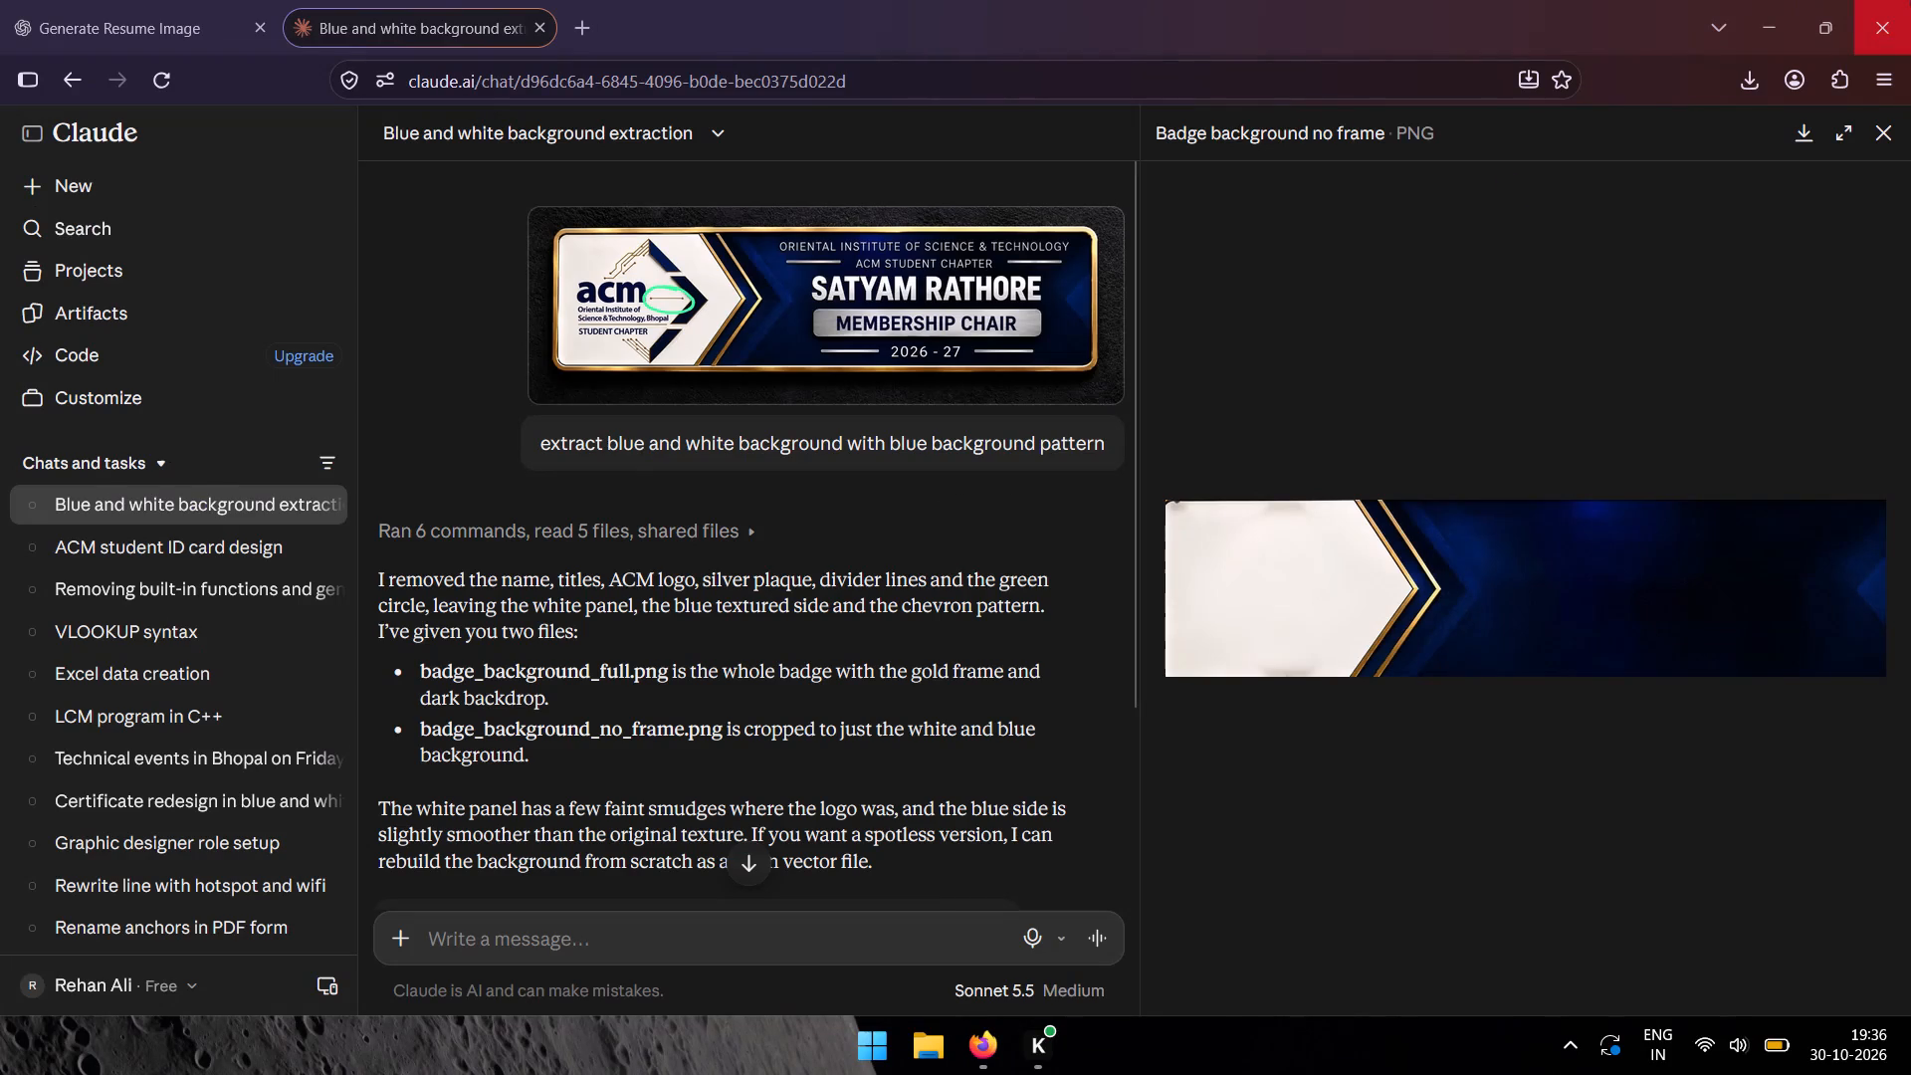
Close the Firefox window containing the Claude background extraction chat.
click(1910, 0)
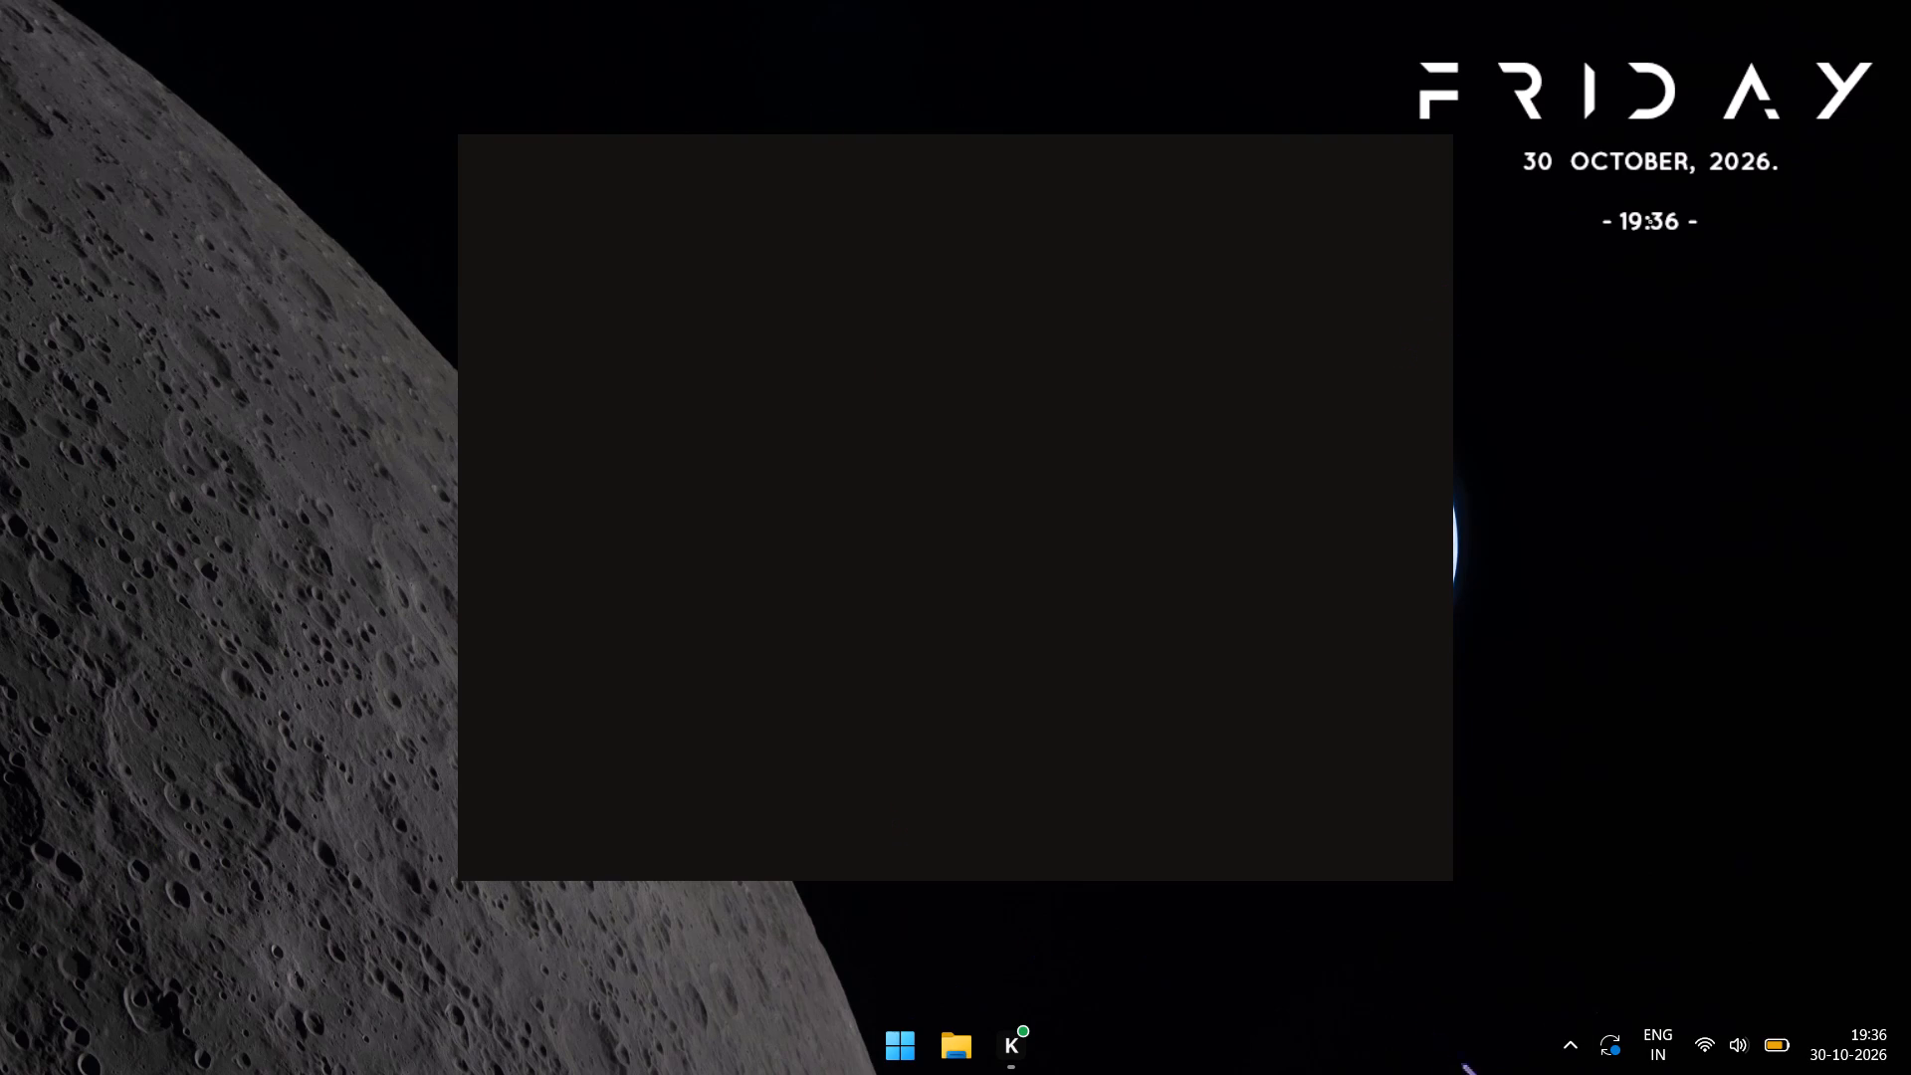
Bring up the options for the Figma app still running in the Windows system tray.
click(1581, 1032)
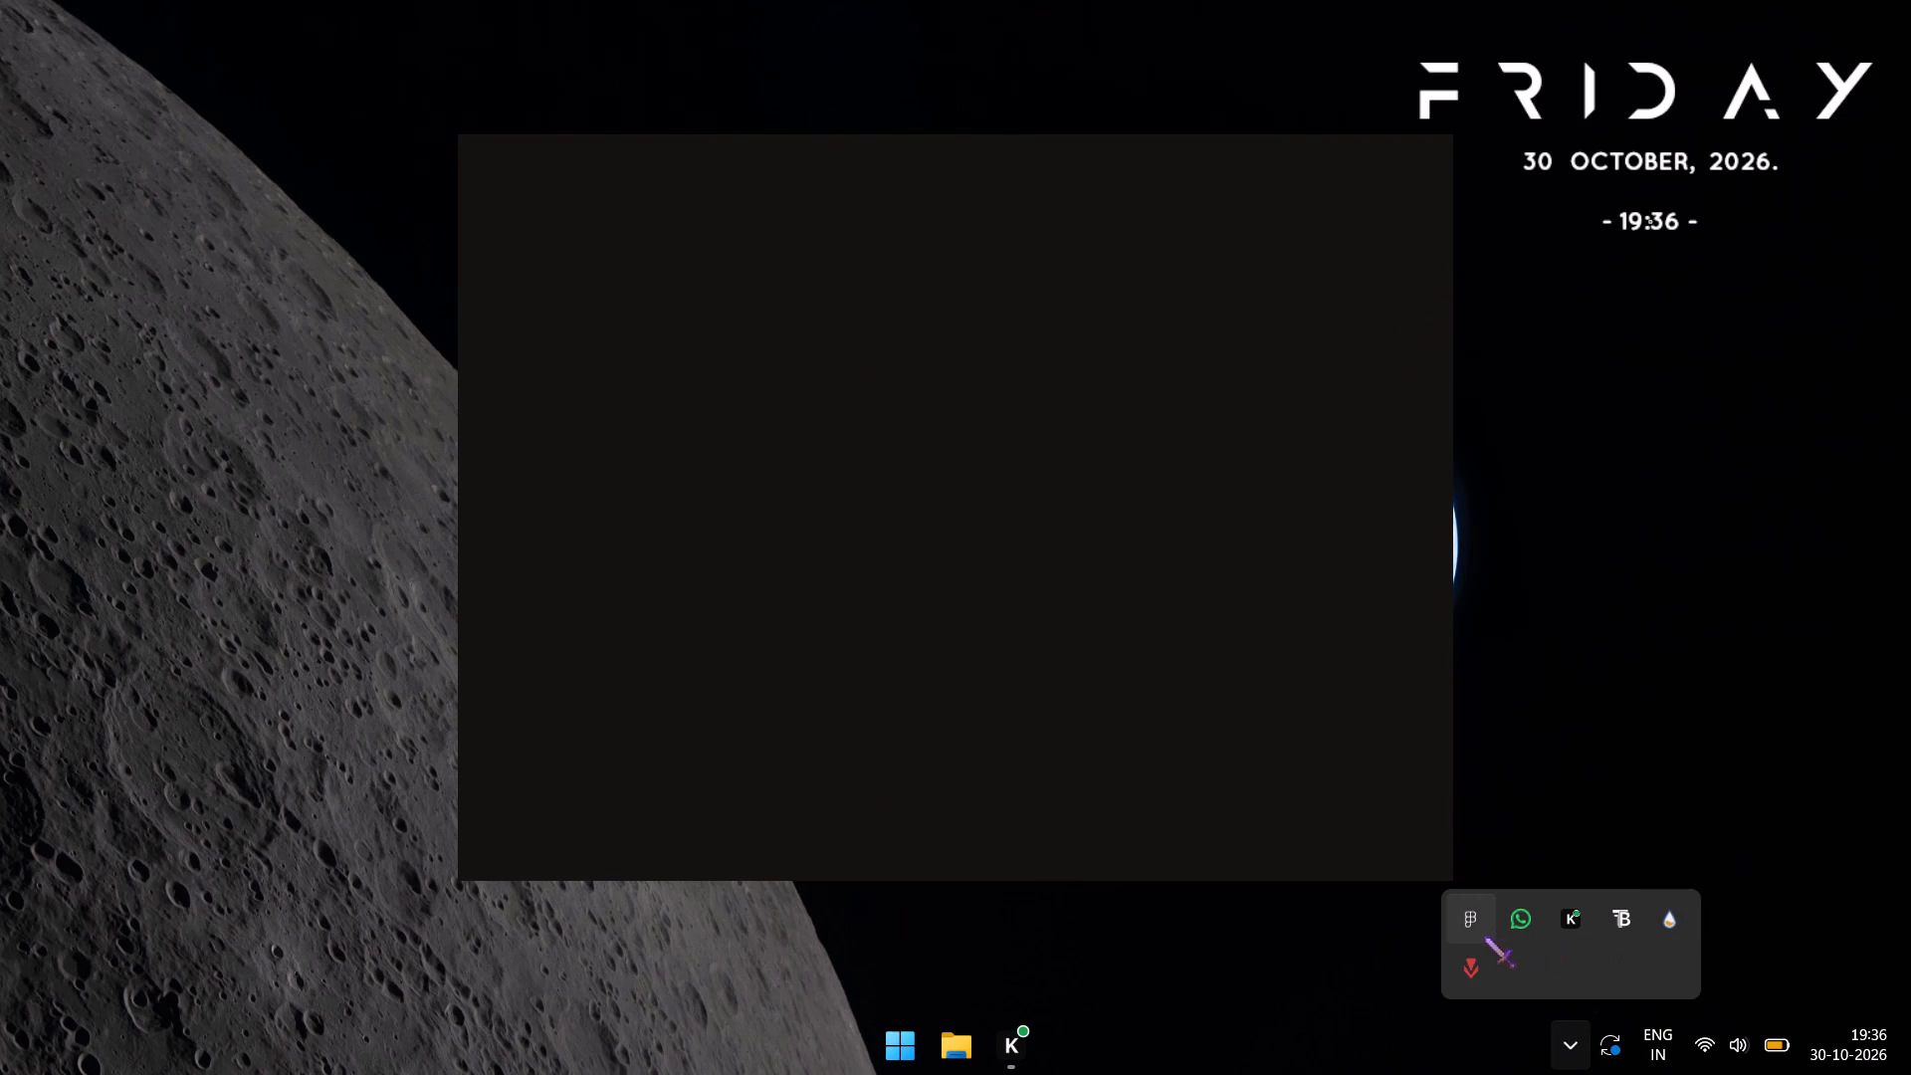
right_click(1484, 937)
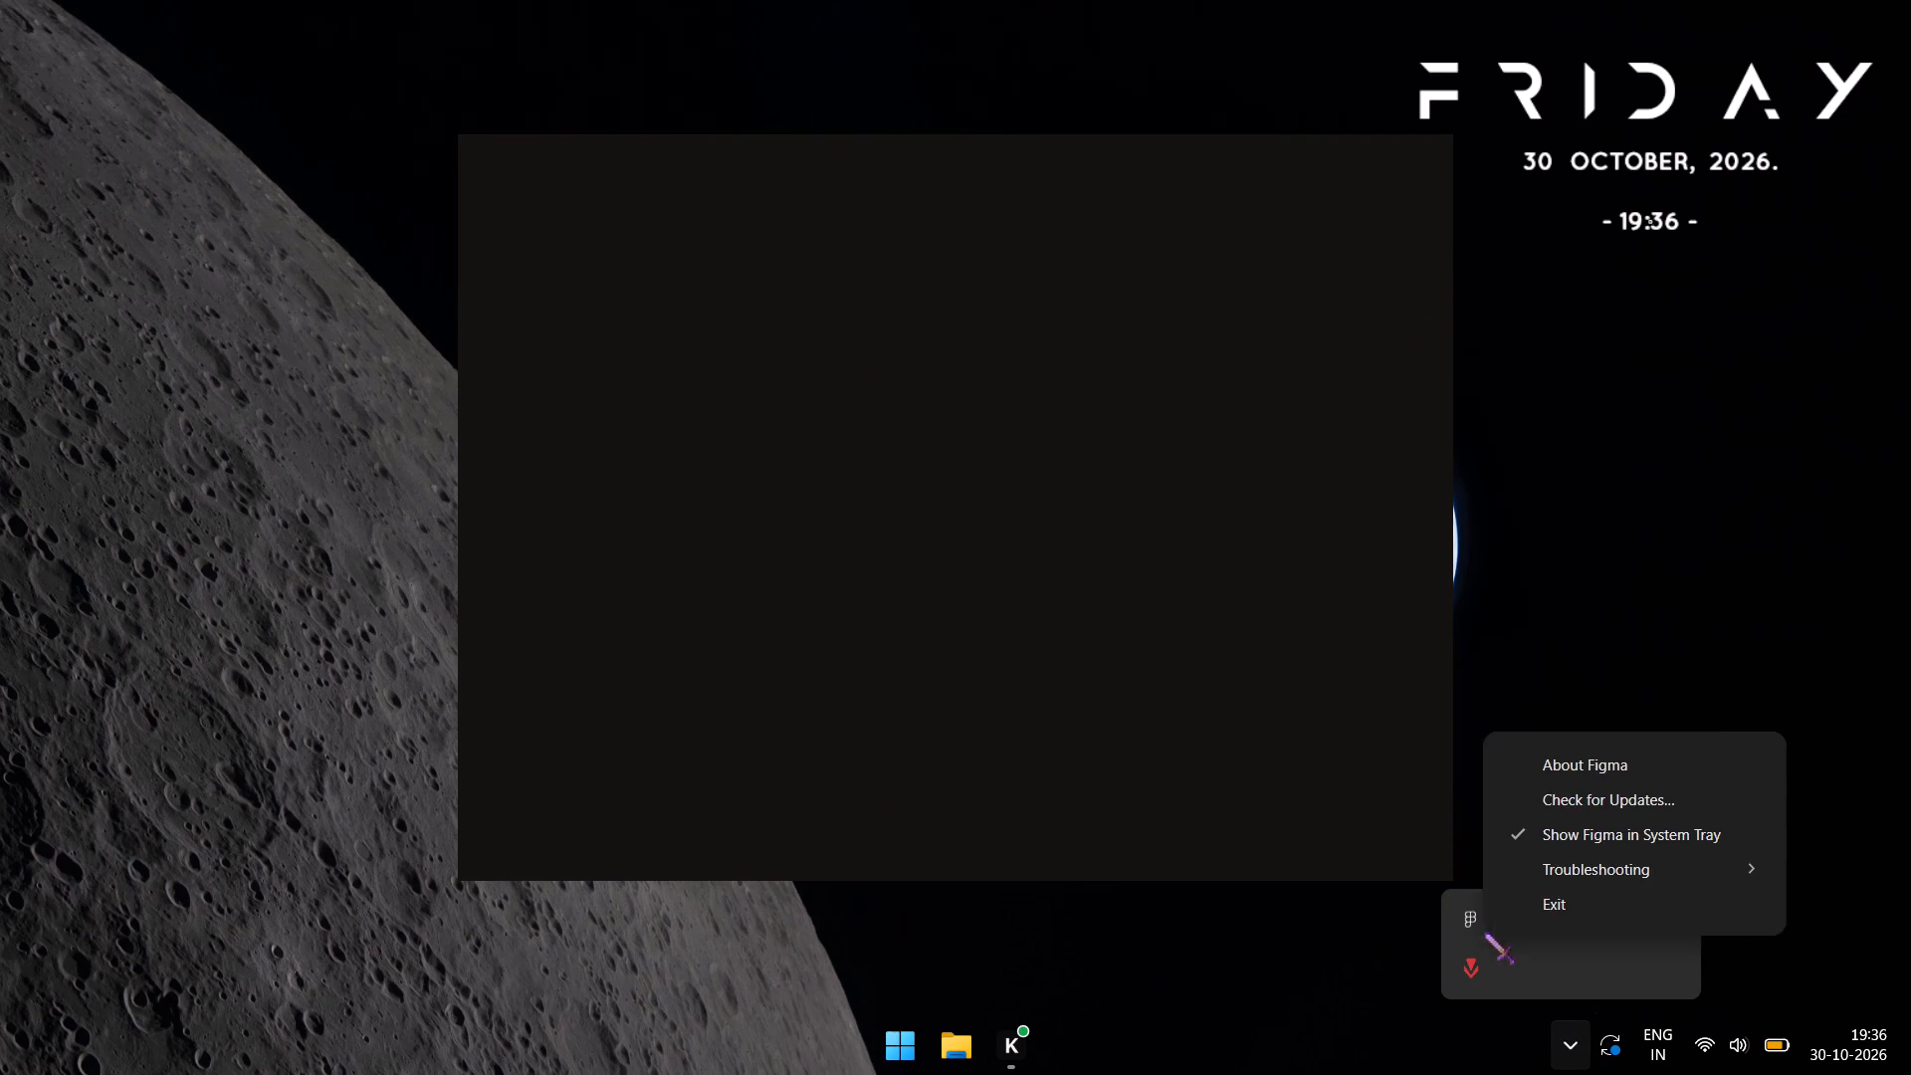